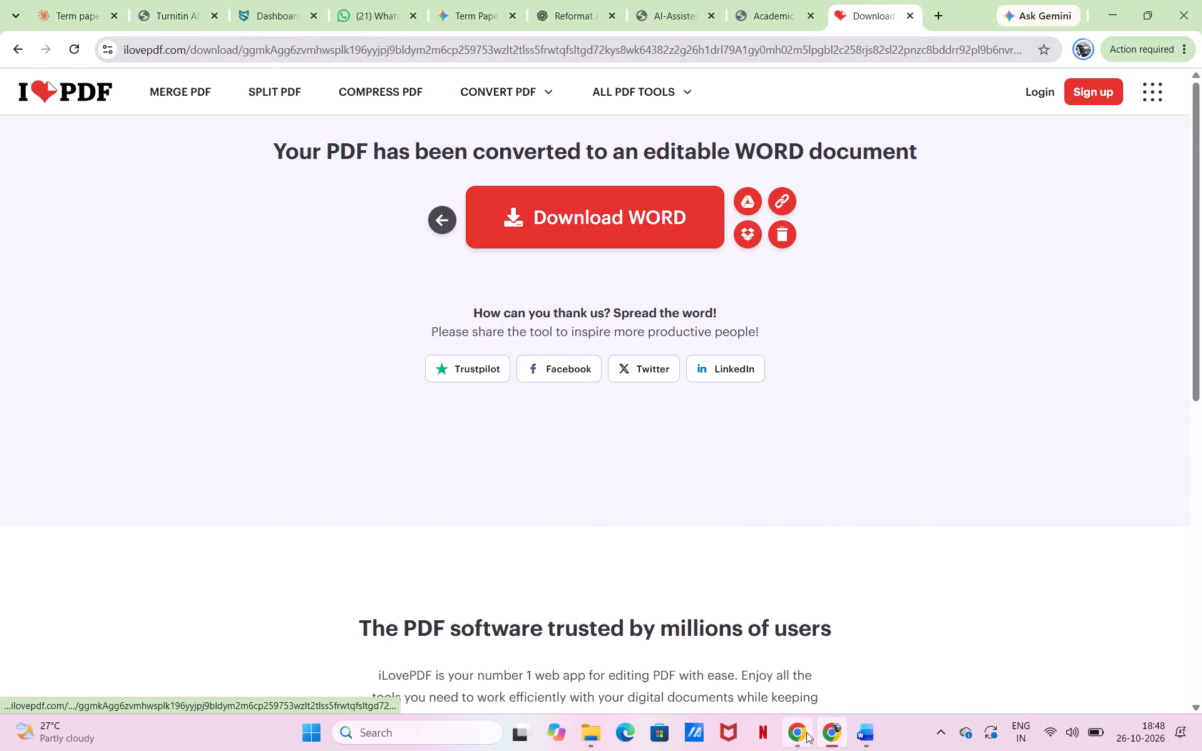
Switch from the browser to Word, bringing up the choice of open term paper documents.
{"action": "left_click", "coordinate": [879, 728]}
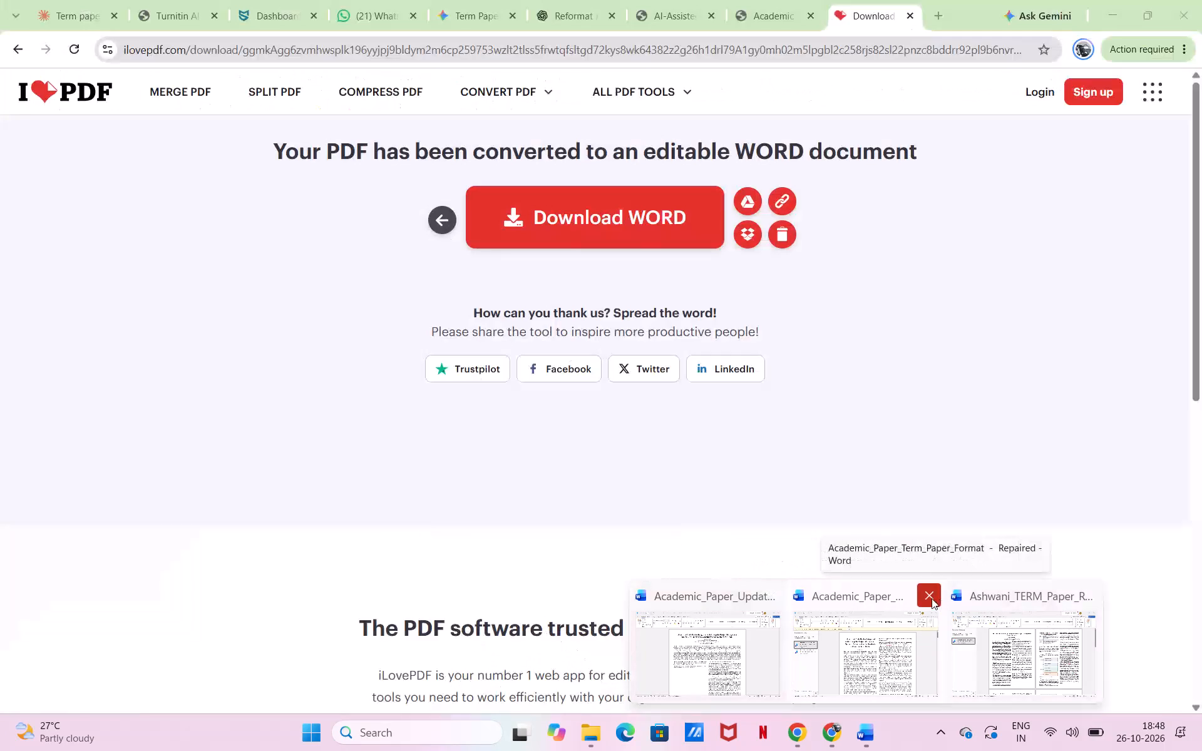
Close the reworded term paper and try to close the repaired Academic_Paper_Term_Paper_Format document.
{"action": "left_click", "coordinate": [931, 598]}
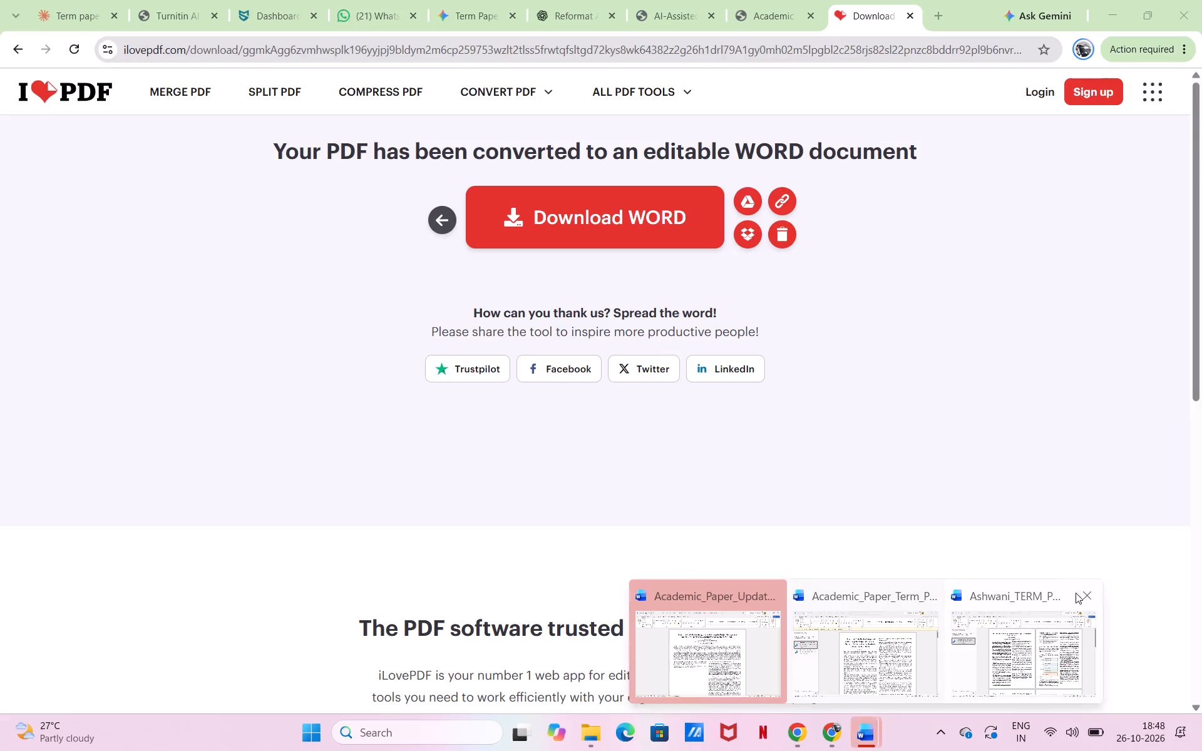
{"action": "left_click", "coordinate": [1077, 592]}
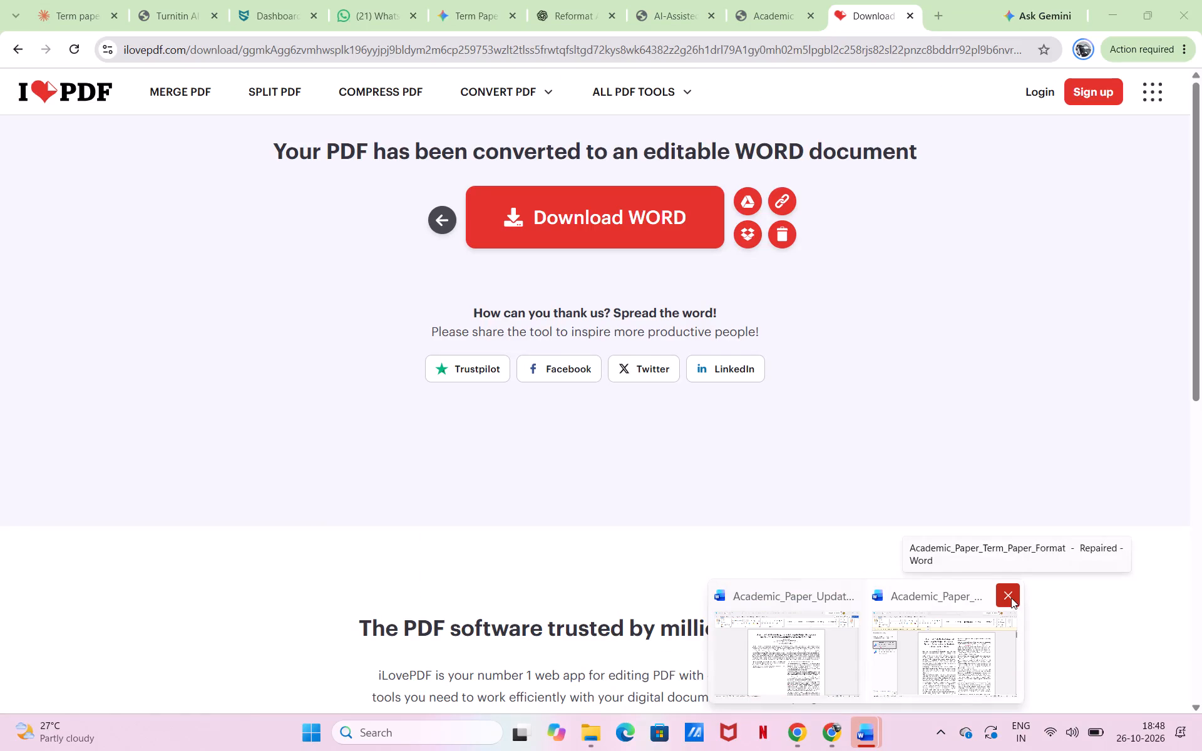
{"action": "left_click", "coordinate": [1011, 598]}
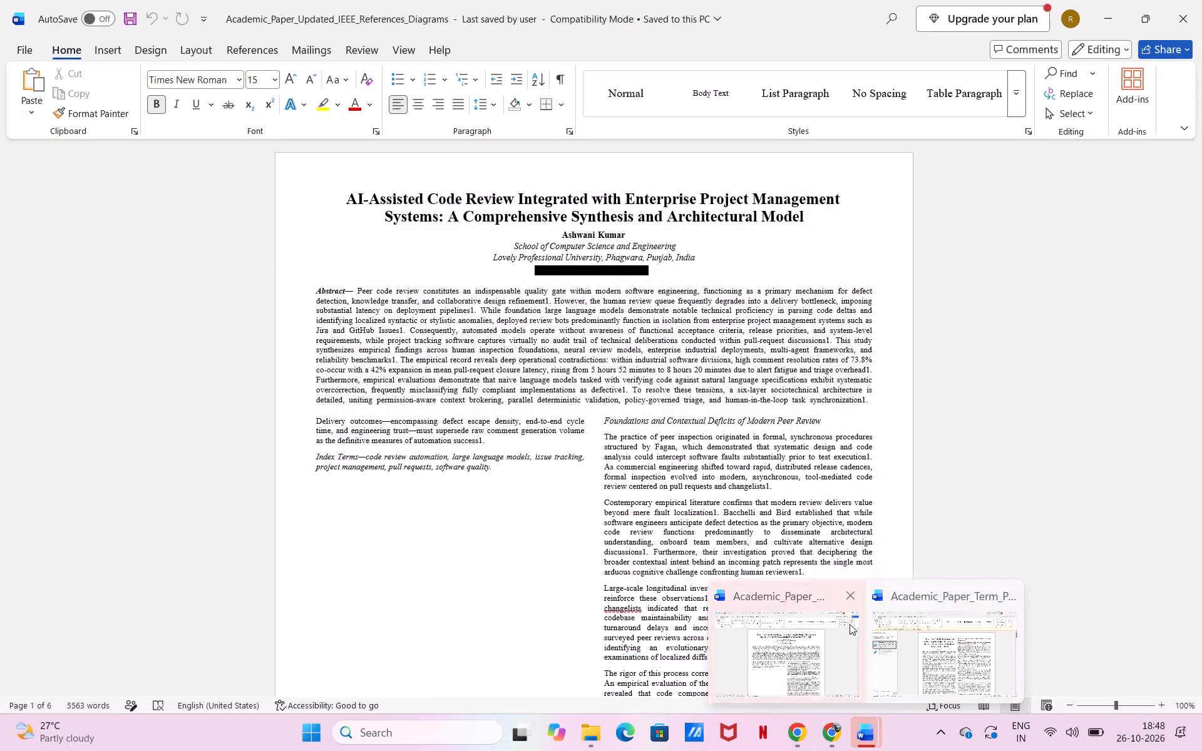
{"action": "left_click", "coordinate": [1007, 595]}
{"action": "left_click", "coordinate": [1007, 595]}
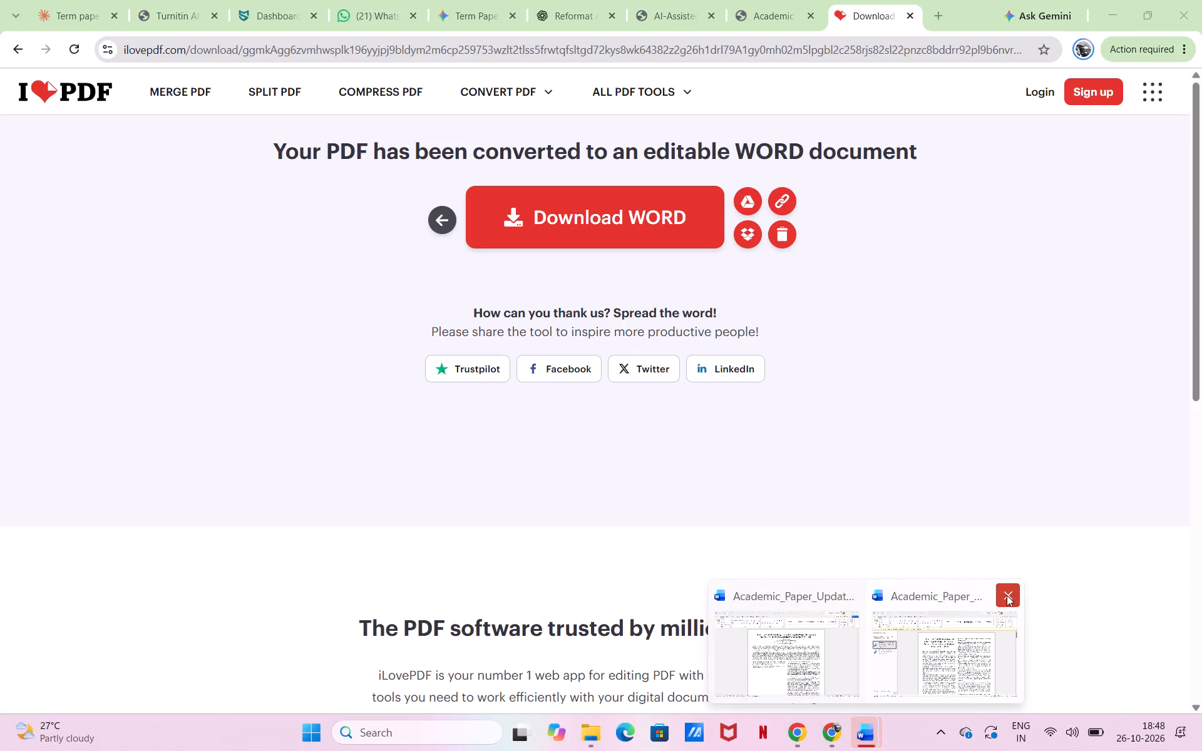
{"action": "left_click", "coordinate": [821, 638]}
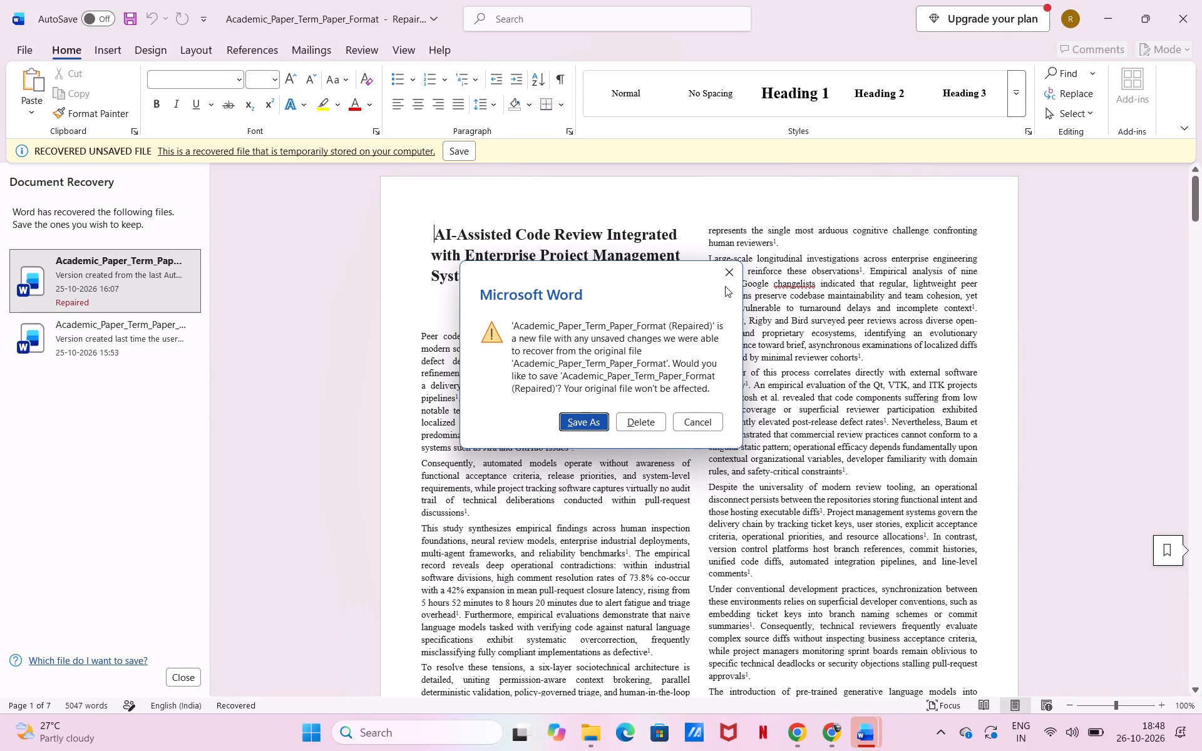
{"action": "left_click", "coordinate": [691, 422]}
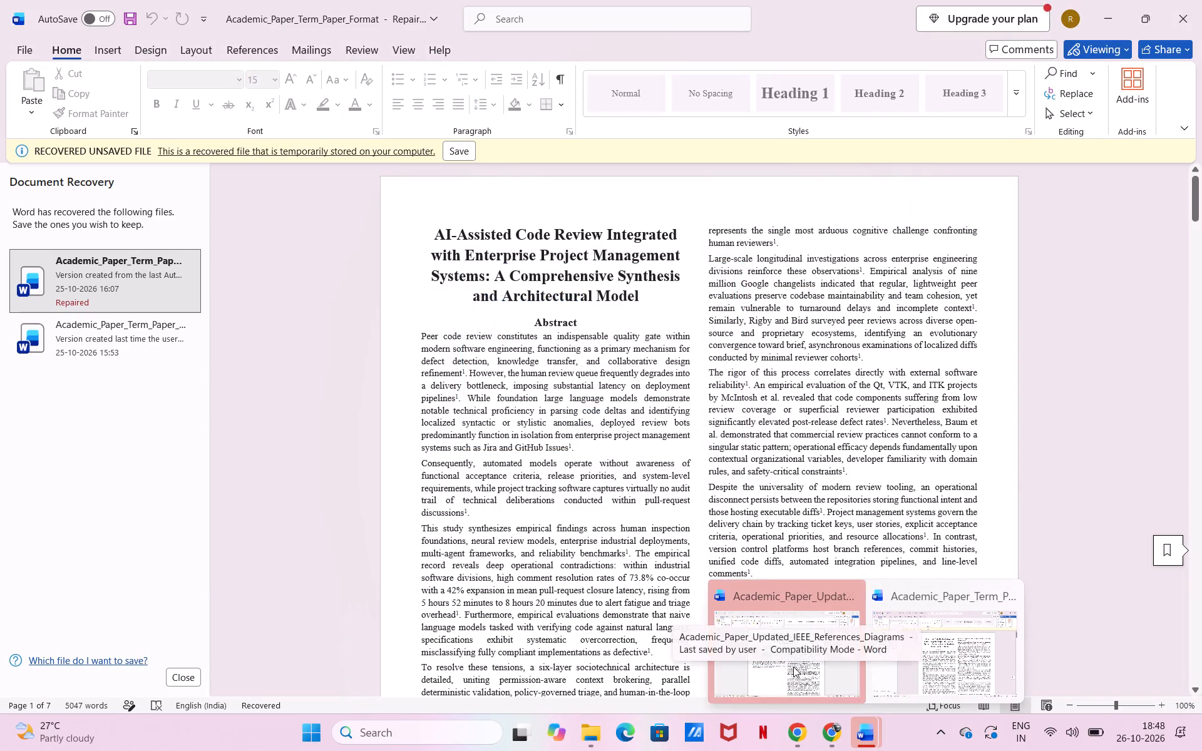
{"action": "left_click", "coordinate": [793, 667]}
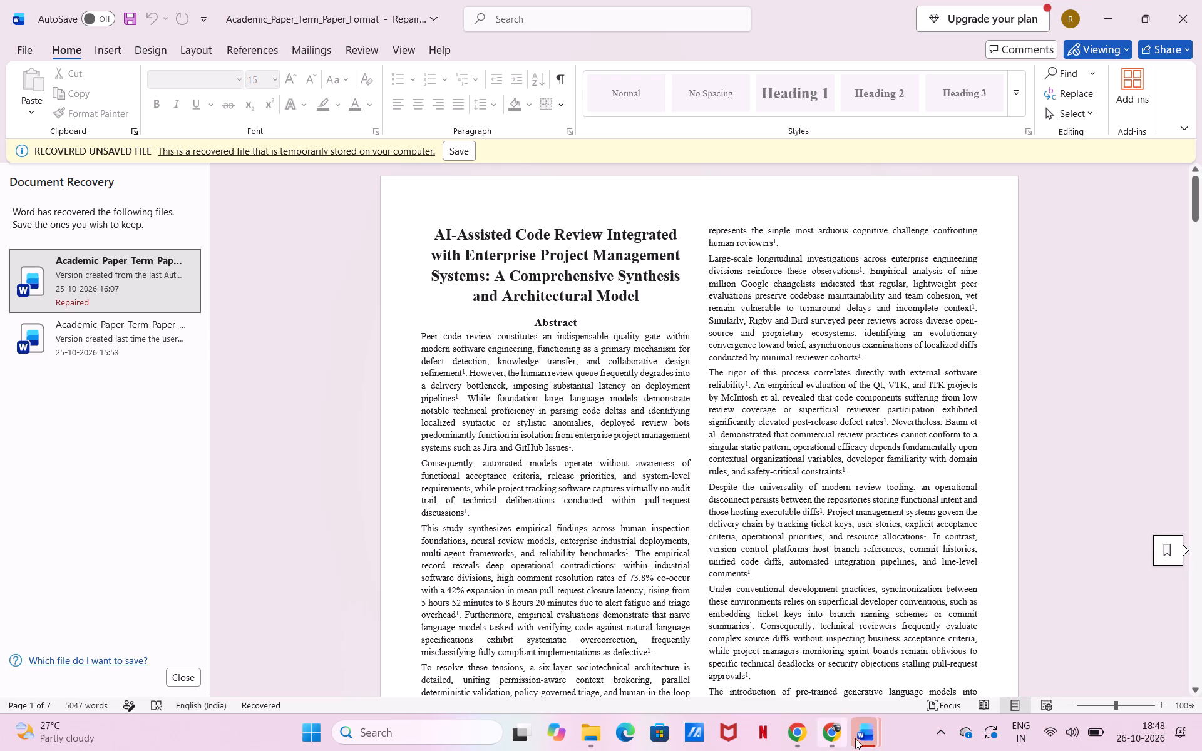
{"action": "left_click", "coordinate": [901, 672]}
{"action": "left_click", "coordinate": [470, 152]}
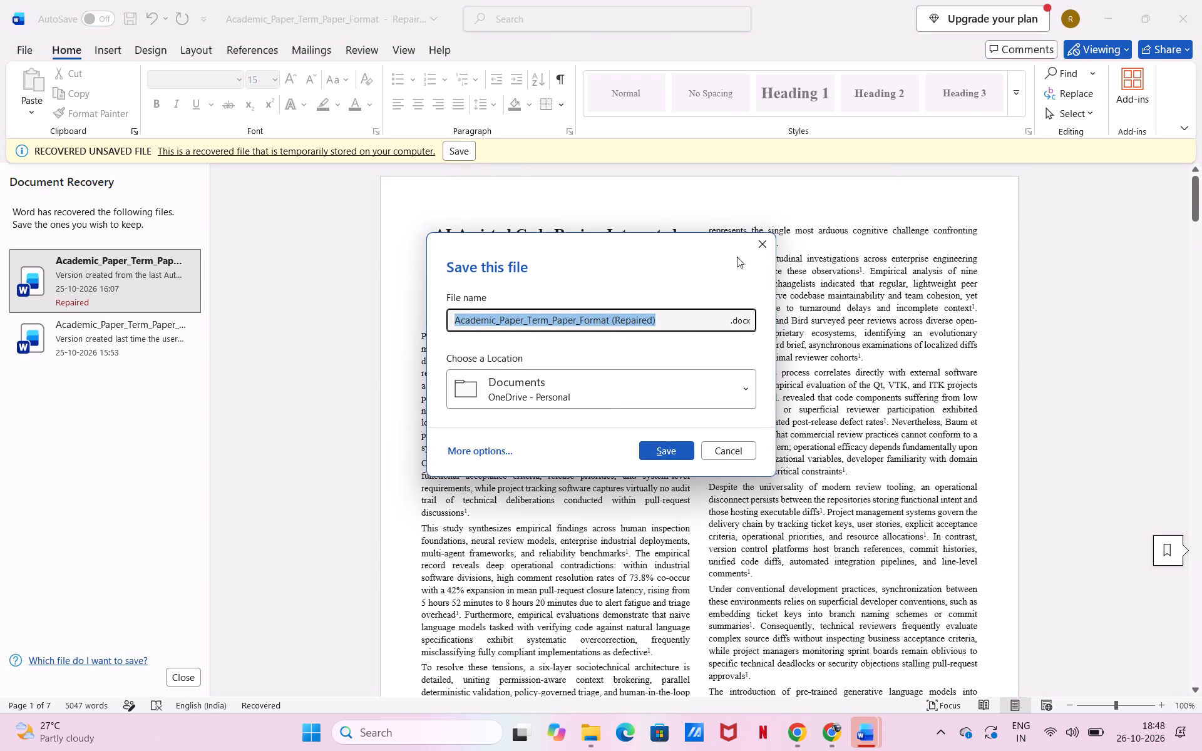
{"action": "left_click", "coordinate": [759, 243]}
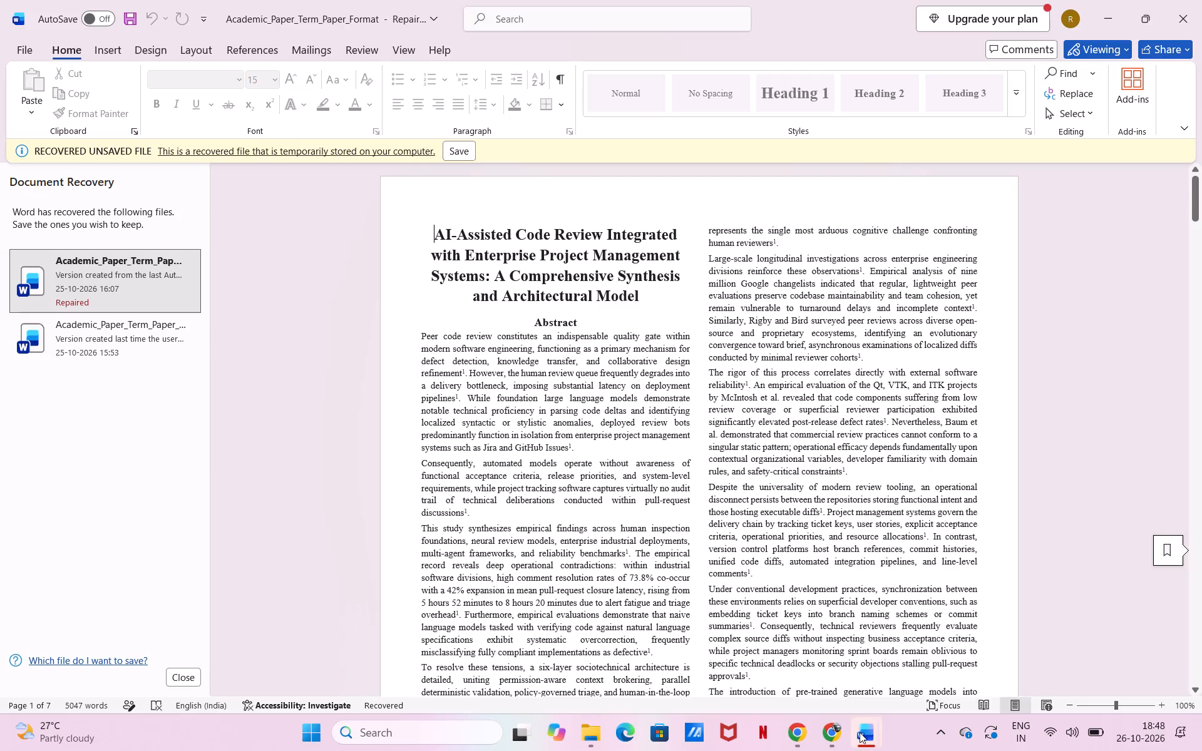
Switch to Academic_Paper_Updated_IEEE_References_Diagrams and review its layout, figures, tables and references from start to end.
{"action": "left_click", "coordinate": [801, 652]}
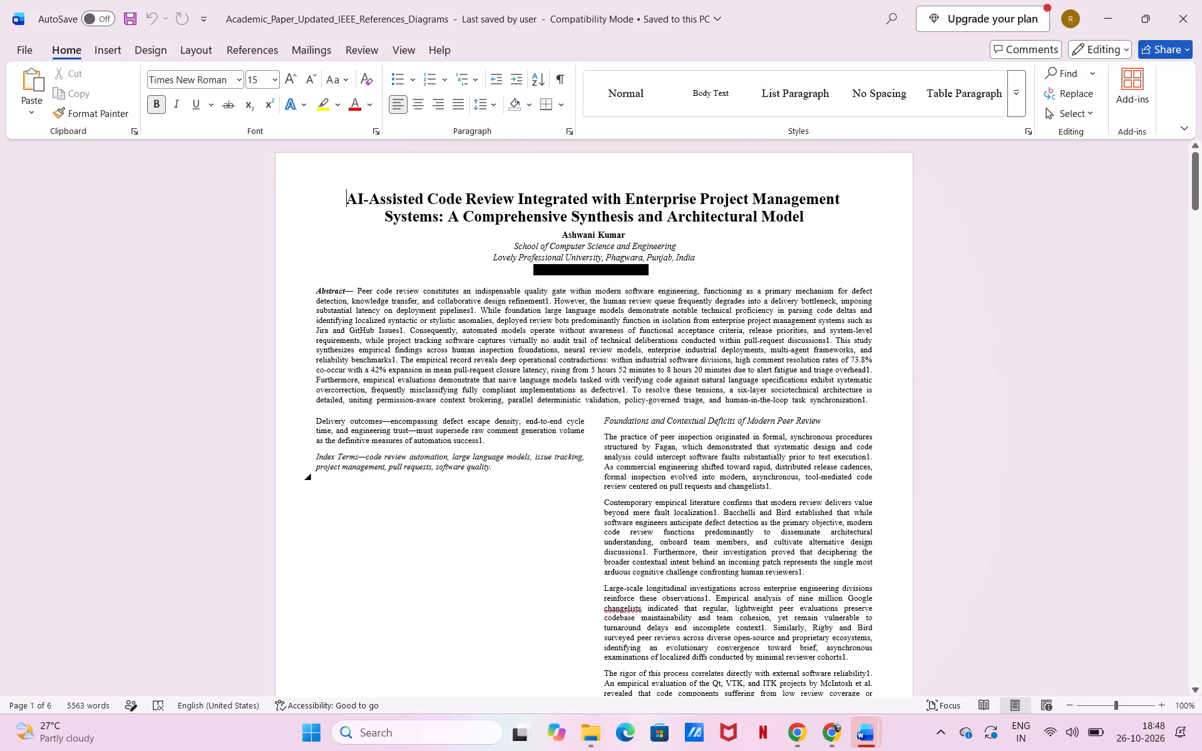
{"action": "scroll", "coordinate": [466, 489], "scroll_direction": "down", "scroll_amount": 4}
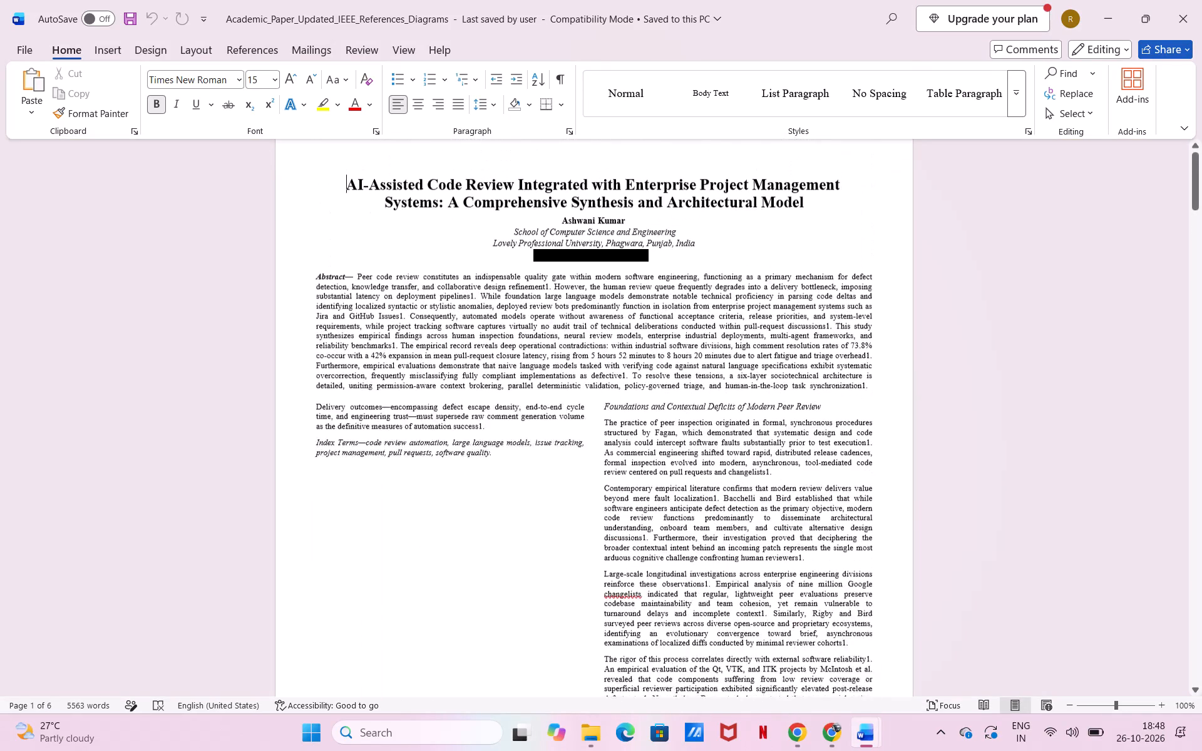
{"action": "scroll", "coordinate": [466, 489], "scroll_direction": "down", "scroll_amount": 4}
{"action": "scroll", "coordinate": [466, 489], "scroll_direction": "up", "scroll_amount": 2}
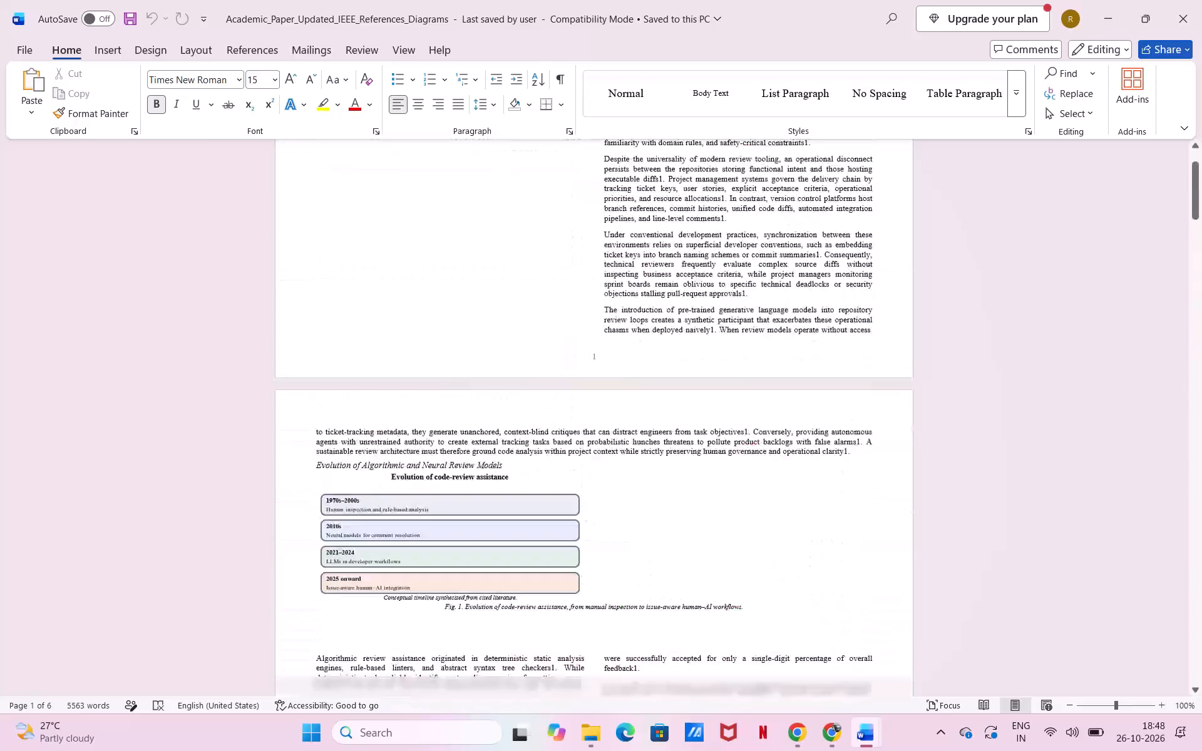
{"action": "scroll", "coordinate": [466, 489], "scroll_direction": "down", "scroll_amount": 10}
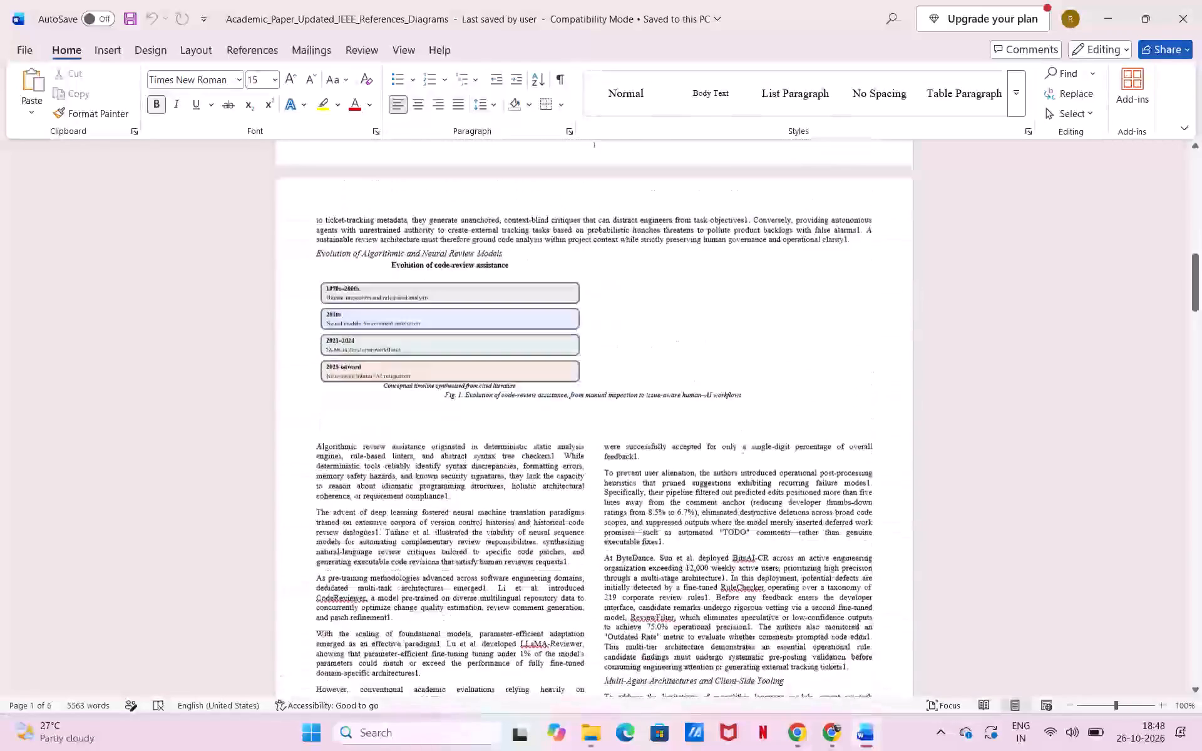
{"action": "scroll", "coordinate": [466, 489], "scroll_direction": "down", "scroll_amount": 16}
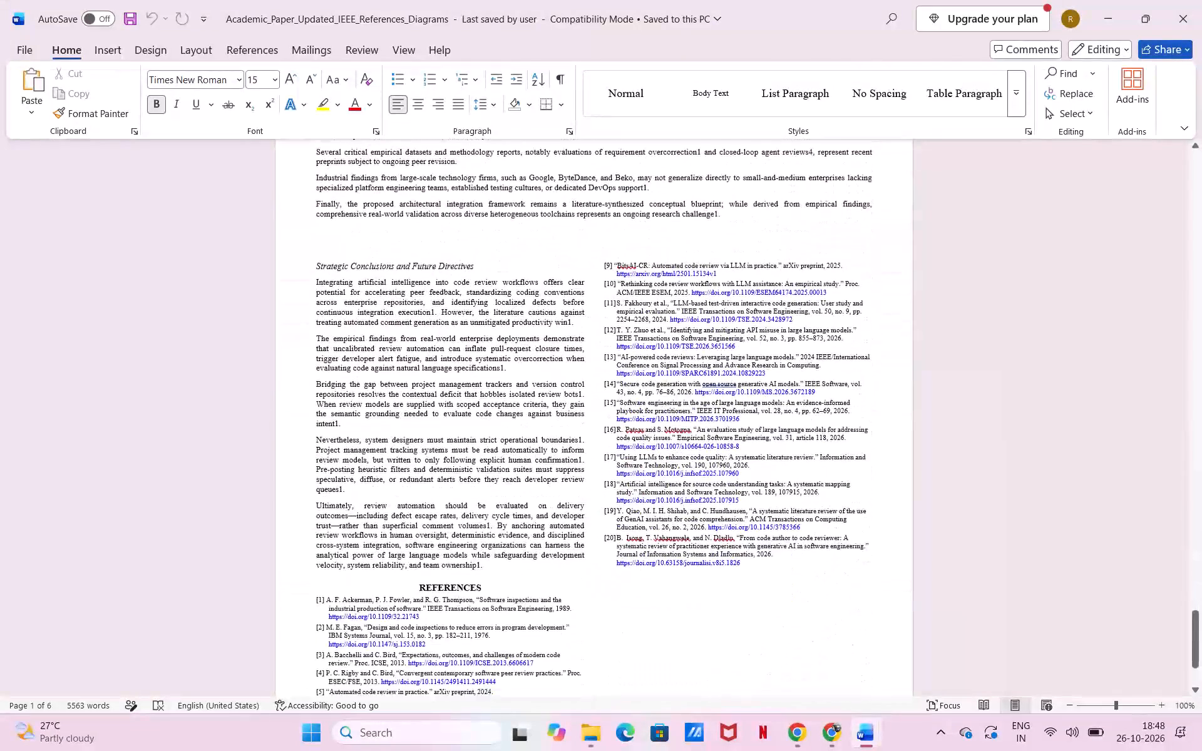
{"action": "scroll", "coordinate": [466, 489], "scroll_direction": "down", "scroll_amount": 6}
{"action": "scroll", "coordinate": [466, 489], "scroll_direction": "up", "scroll_amount": 11}
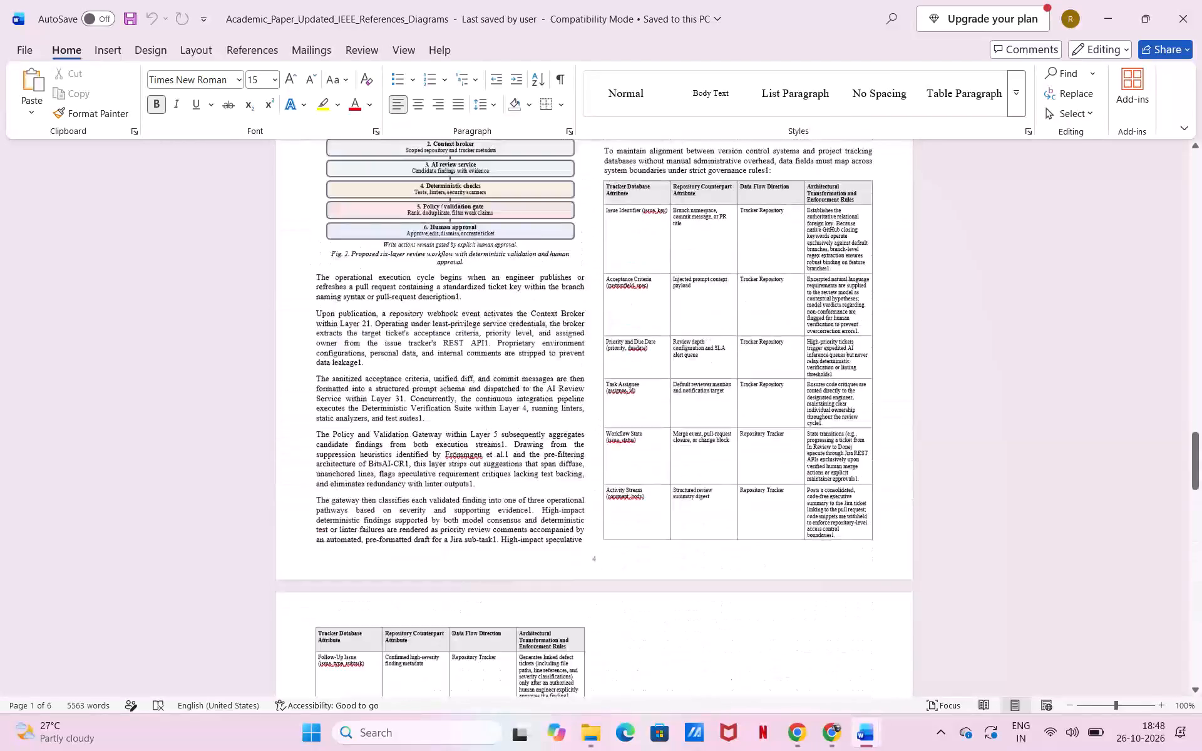
{"action": "scroll", "coordinate": [466, 489], "scroll_direction": "up", "scroll_amount": 4}
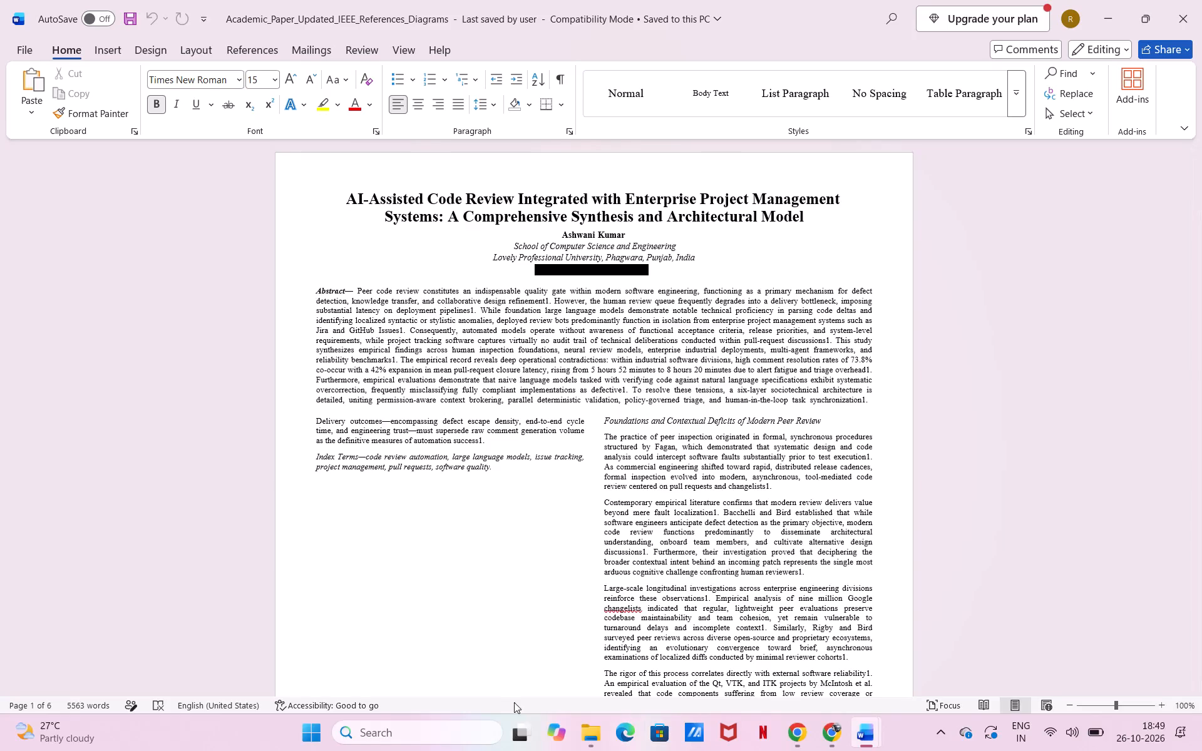
Open the term paper Word file ending in _Reworded from Downloads and look through its first pages.
{"action": "left_click", "coordinate": [597, 736]}
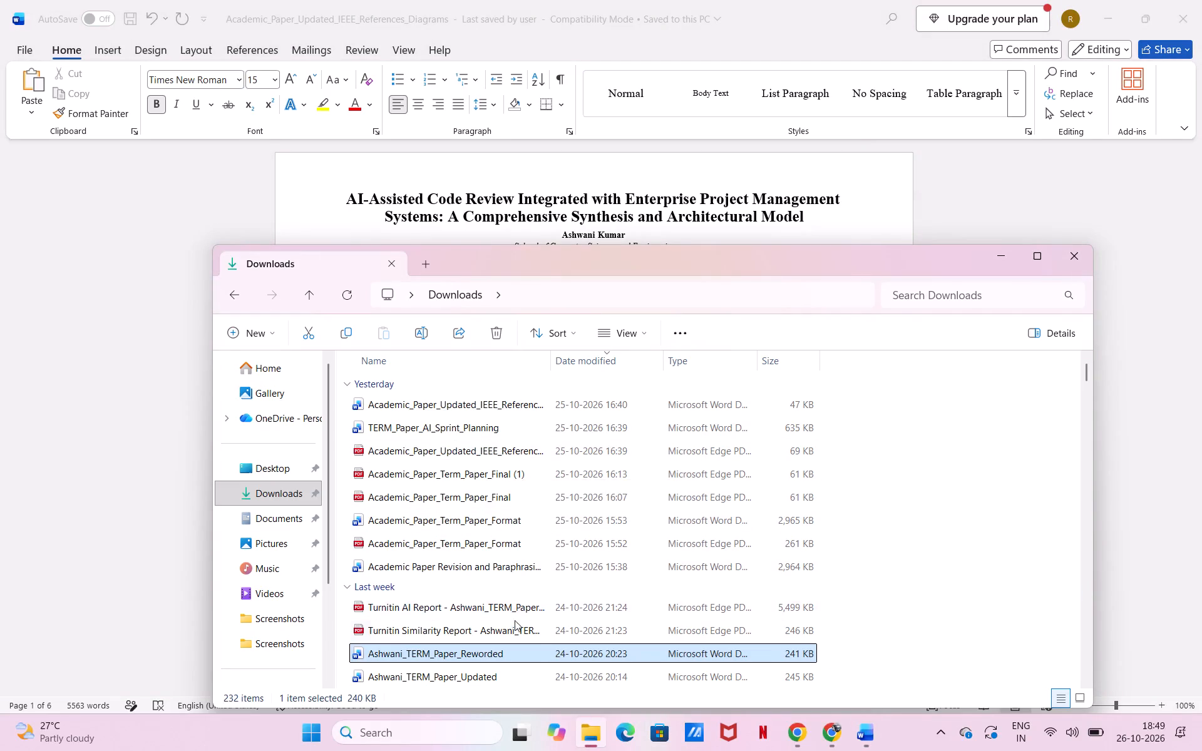
{"action": "scroll", "coordinate": [515, 625], "scroll_direction": "down", "scroll_amount": 1}
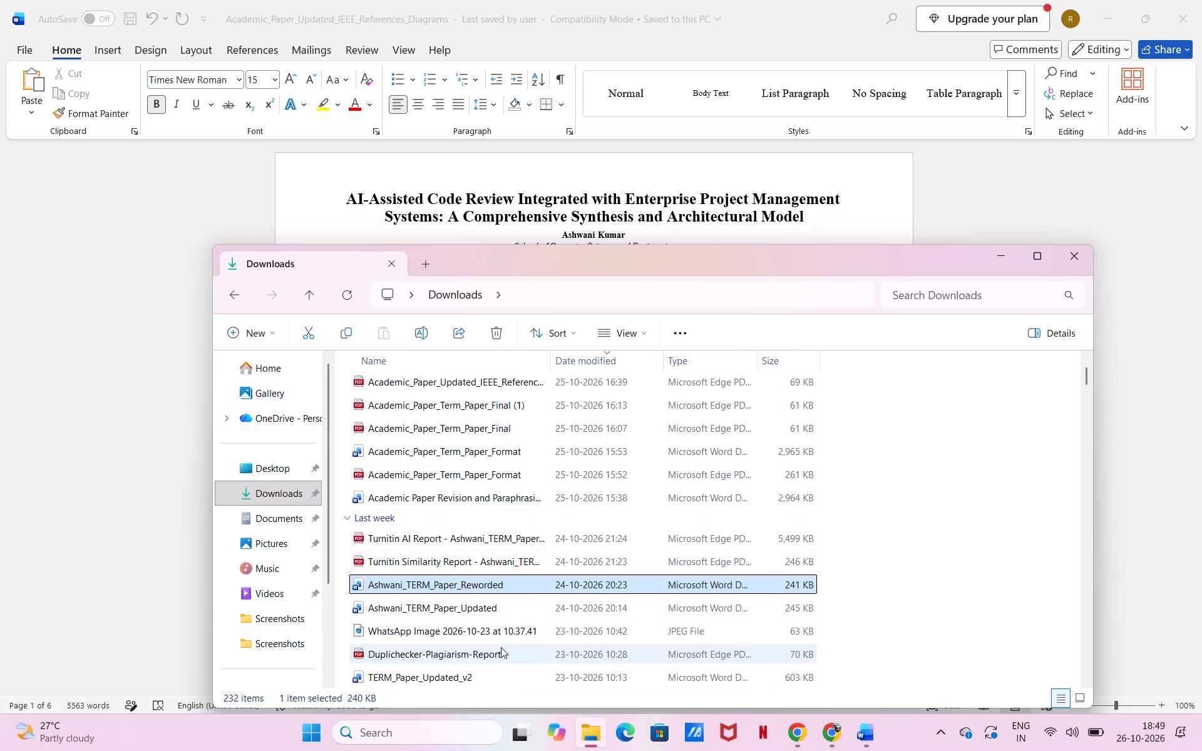
{"action": "scroll", "coordinate": [516, 609], "scroll_direction": "down", "scroll_amount": 1}
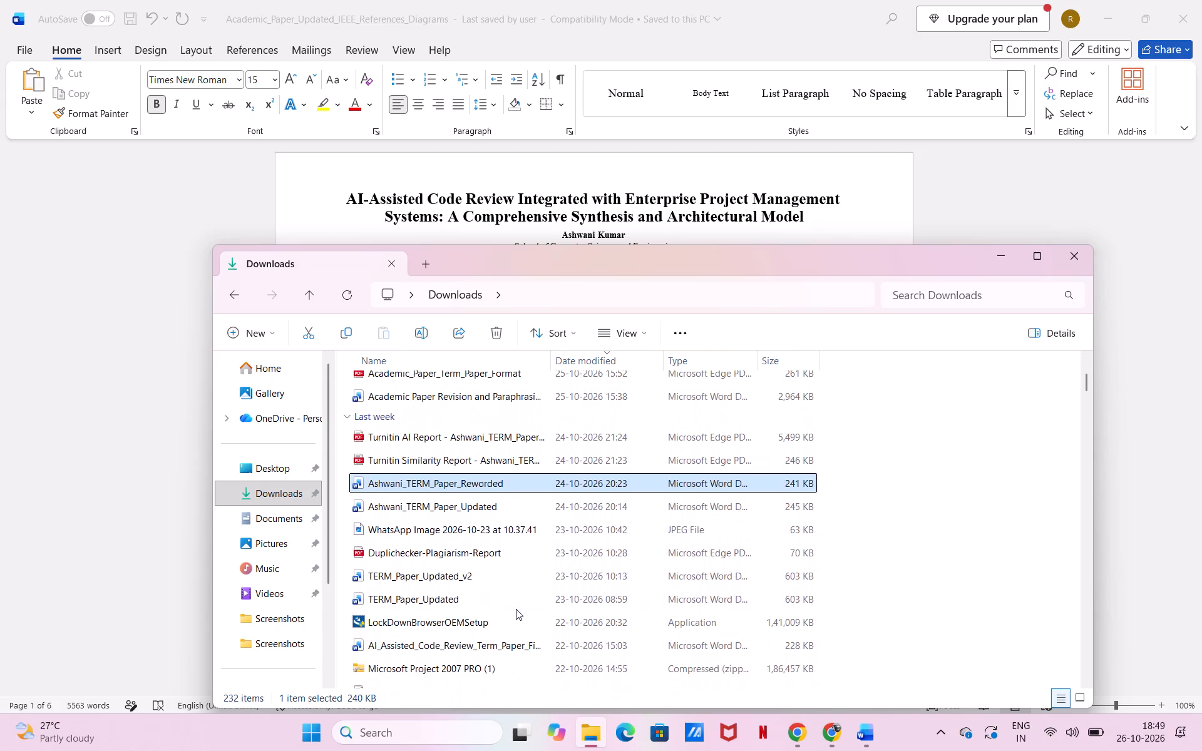
{"action": "scroll", "coordinate": [516, 609], "scroll_direction": "down", "scroll_amount": 1}
{"action": "double_click", "coordinate": [493, 480]}
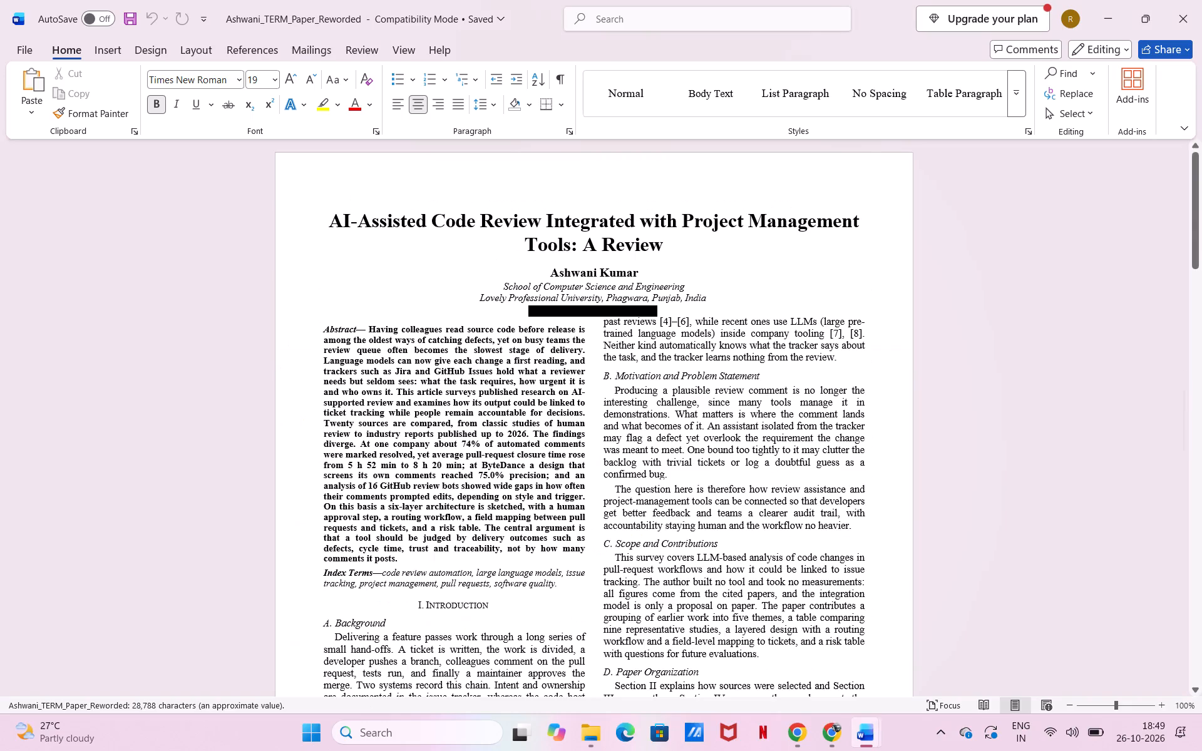
{"action": "scroll", "coordinate": [650, 533], "scroll_direction": "down", "scroll_amount": 1}
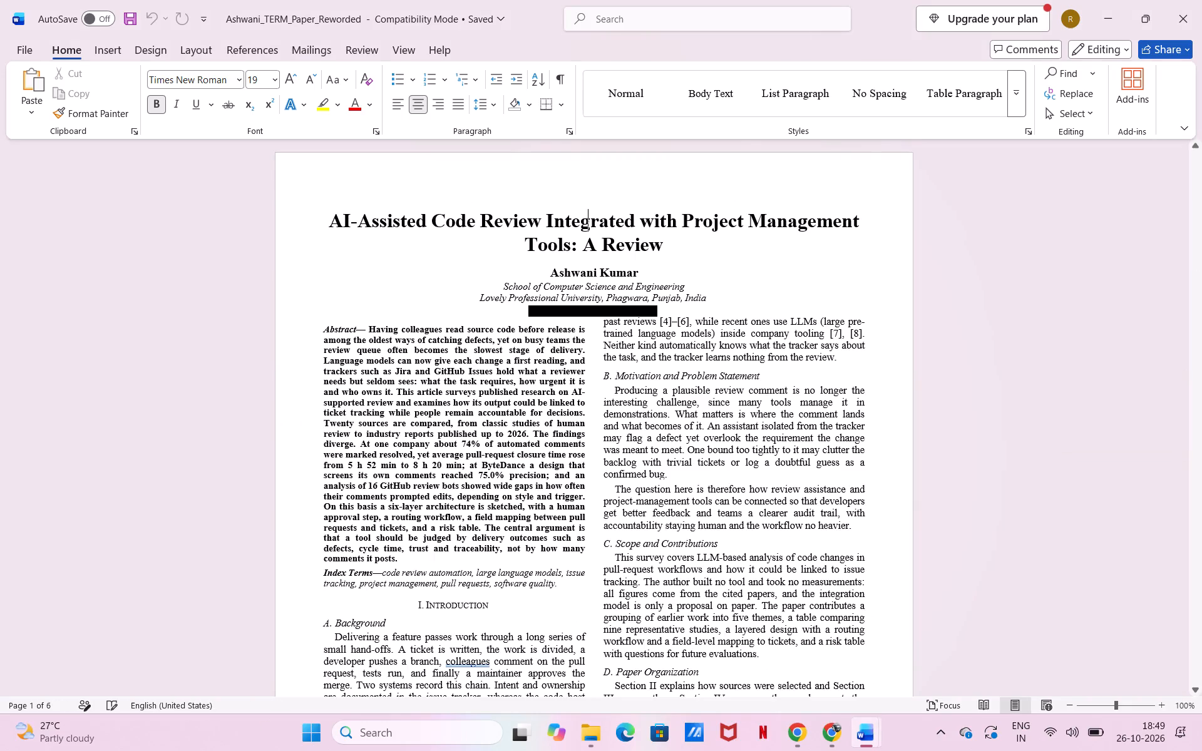
{"action": "scroll", "coordinate": [650, 533], "scroll_direction": "down", "scroll_amount": 4}
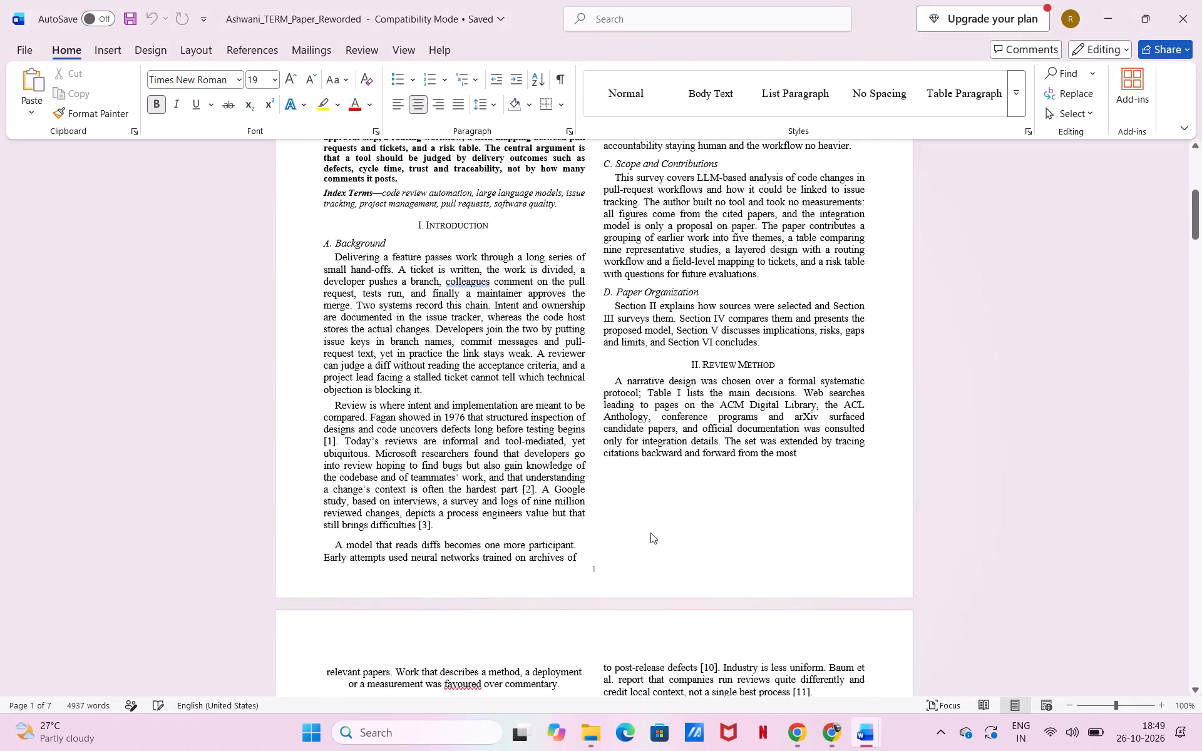
{"action": "scroll", "coordinate": [650, 533], "scroll_direction": "down", "scroll_amount": 1}
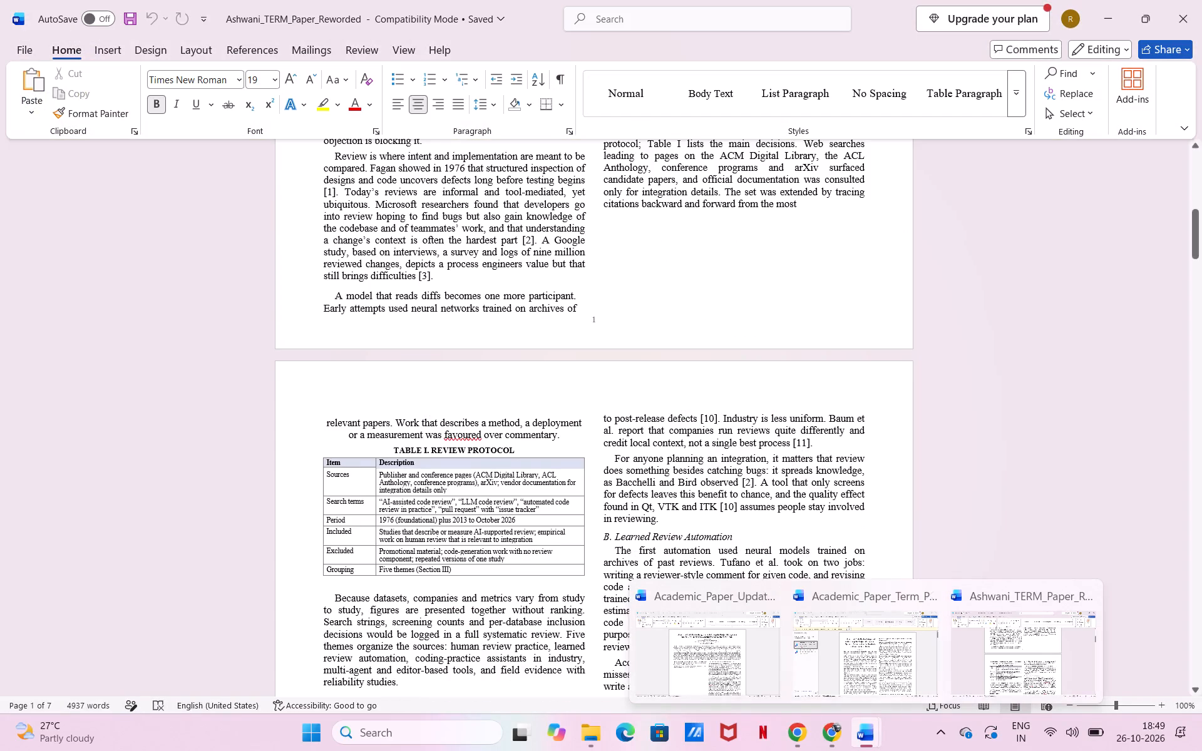
Restore the maximized reworded term paper and IEEE paper windows to smaller floating windows.
{"action": "left_click", "coordinate": [1148, 8]}
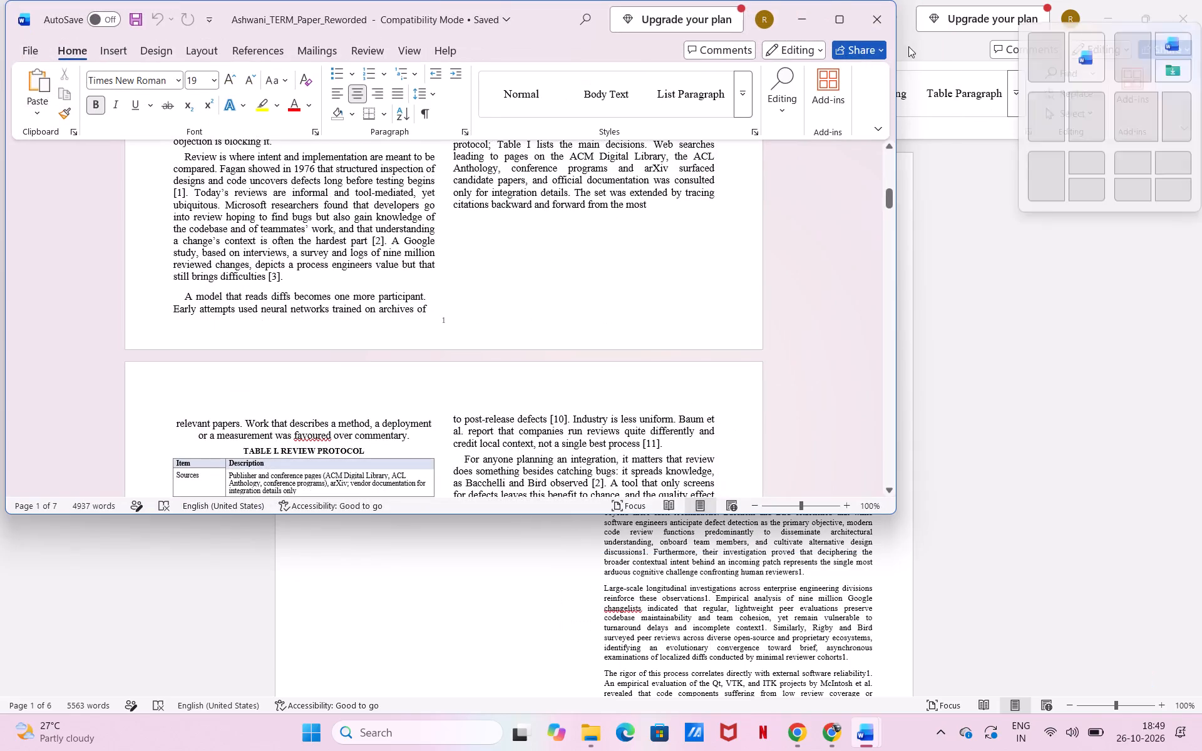
{"action": "left_click", "coordinate": [1146, 11]}
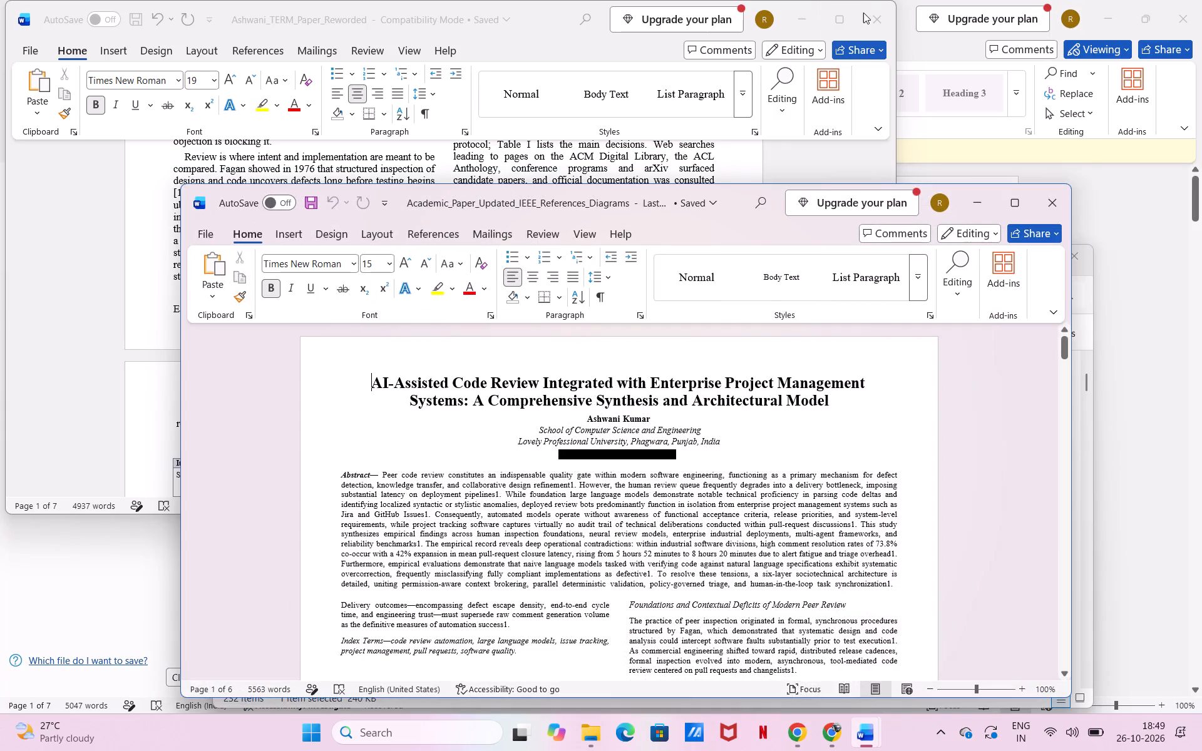
Close the recovered document, saving its repairs in Downloads as the Word document Academic_Paper_Term_Paper_Format (Repaired).
{"action": "left_click", "coordinate": [1201, 2]}
{"action": "key", "text": "Left"}
{"action": "key", "text": "Left"}
{"action": "key", "text": "Left"}
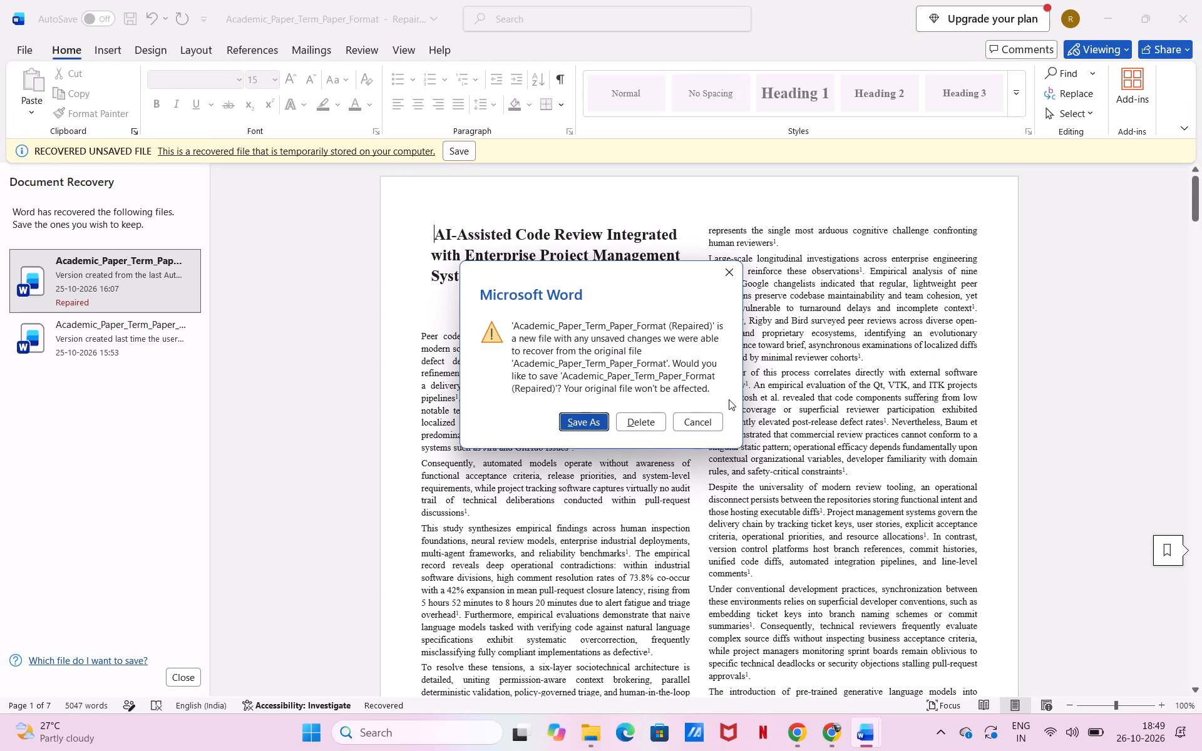
{"action": "left_click", "coordinate": [586, 427]}
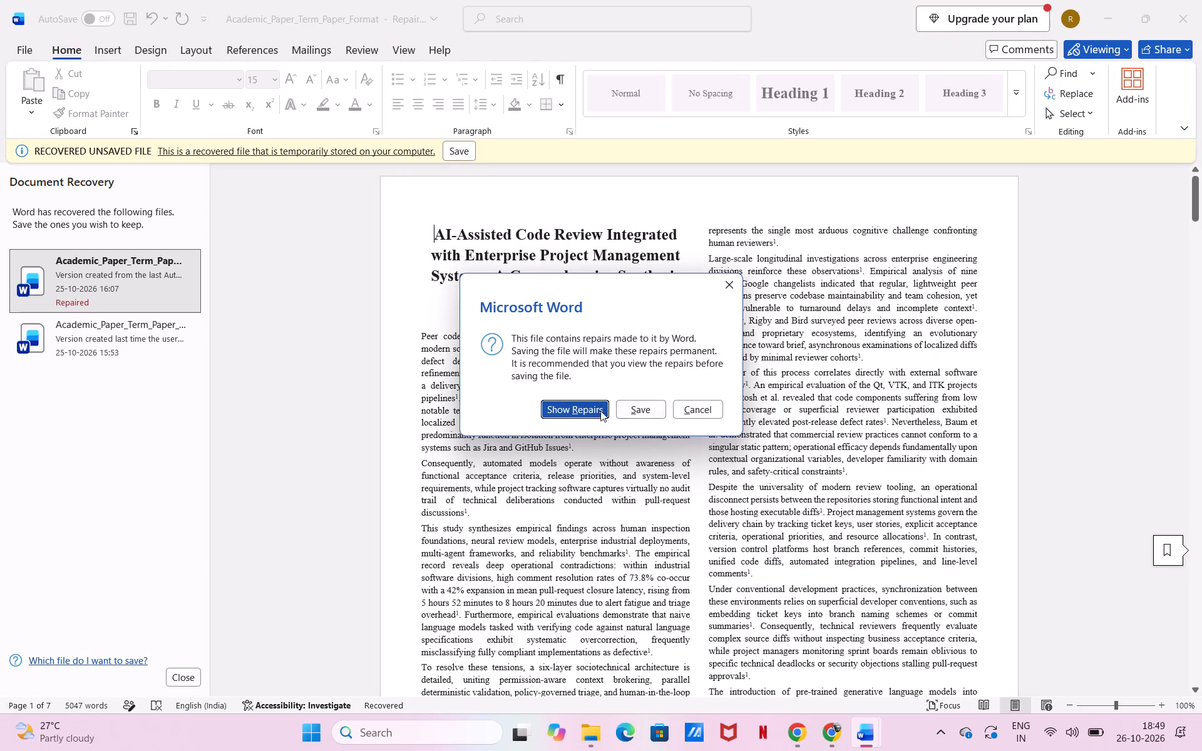
{"action": "left_click", "coordinate": [645, 411]}
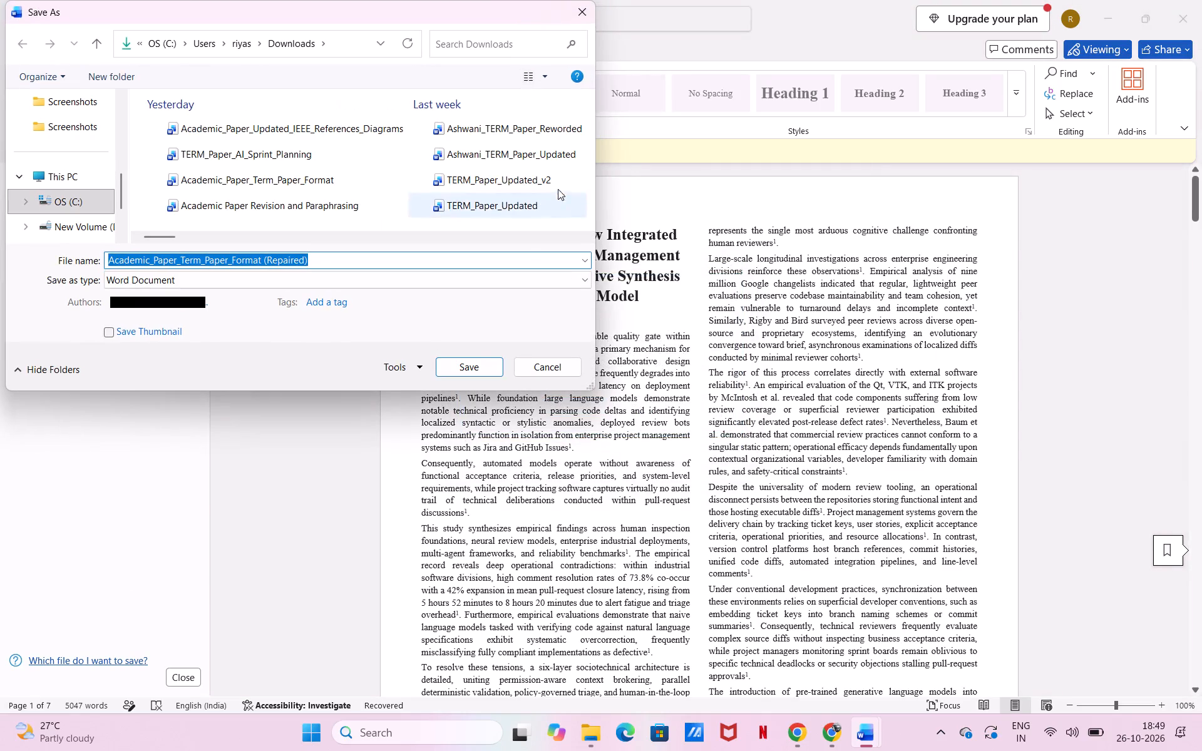
{"action": "left_click", "coordinate": [470, 363]}
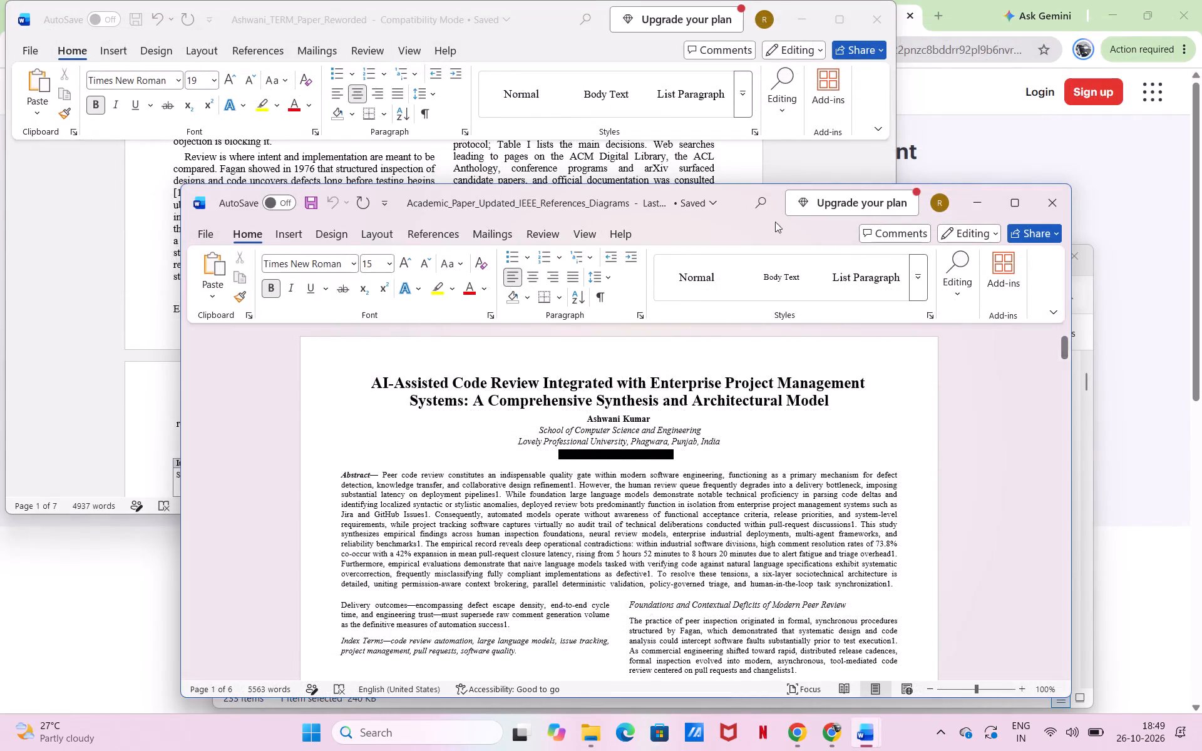
Minimize the browser, then move the IEEE paper's window up and narrow it to expose more of the reworded paper.
{"action": "left_click", "coordinate": [1102, 21]}
{"action": "left_click", "coordinate": [1102, 21]}
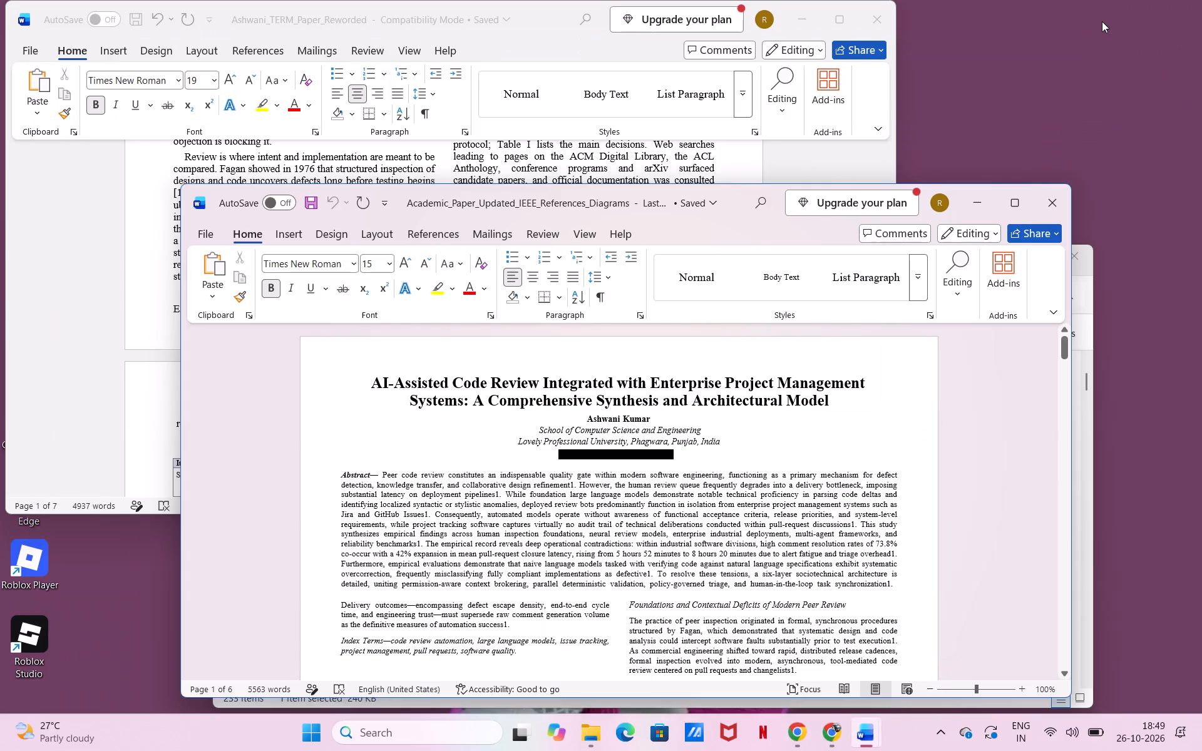
{"action": "left_click_drag", "start_coordinate": [740, 186], "coordinate": [898, 26]}
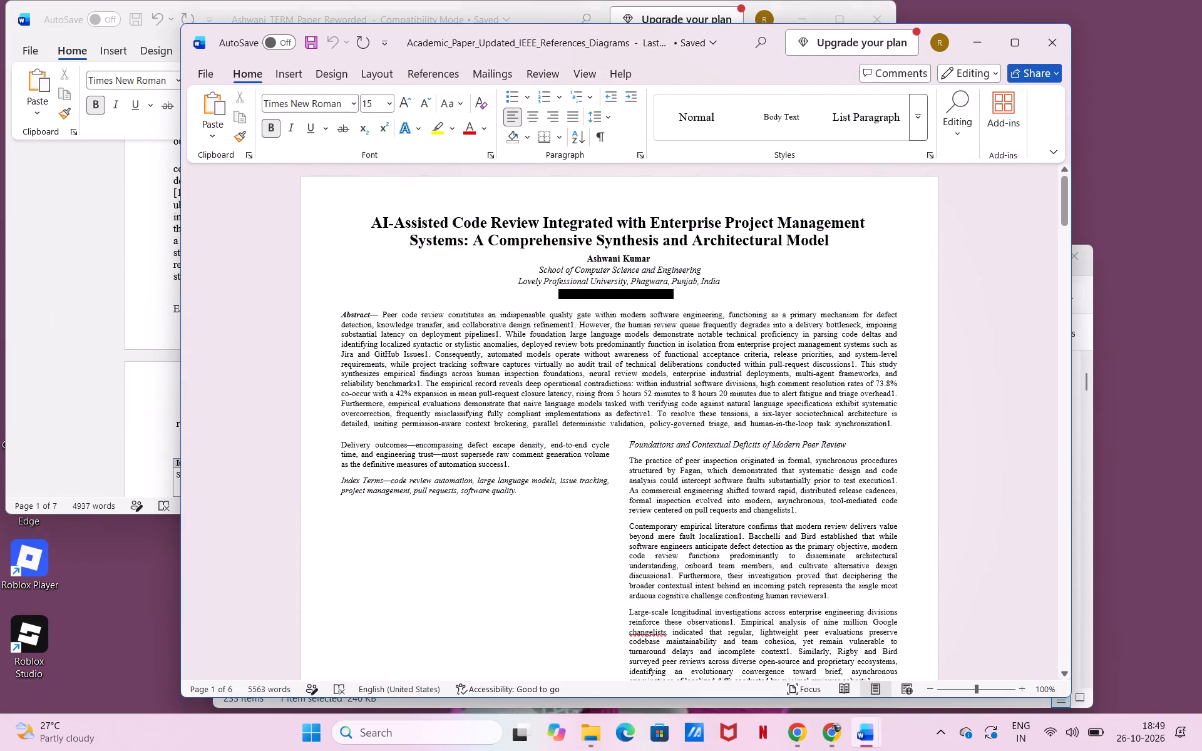
{"action": "left_click_drag", "start_coordinate": [178, 372], "coordinate": [485, 344]}
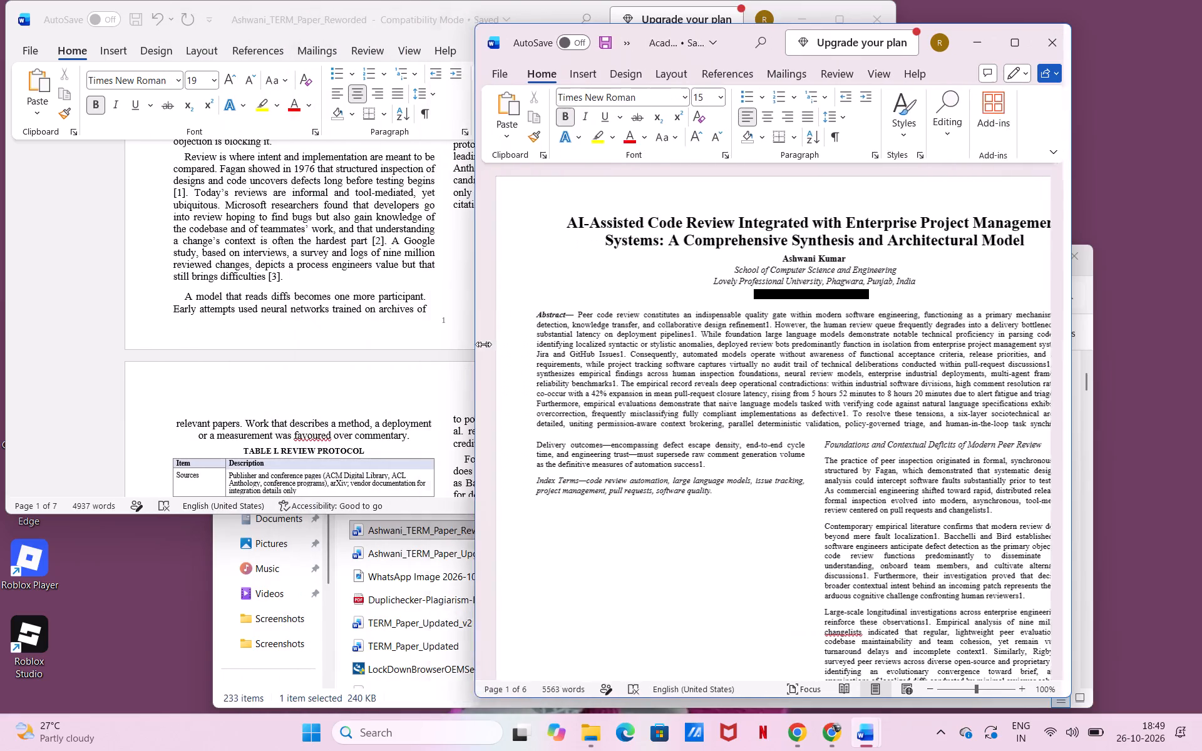
{"action": "left_click_drag", "start_coordinate": [485, 344], "coordinate": [388, 344]}
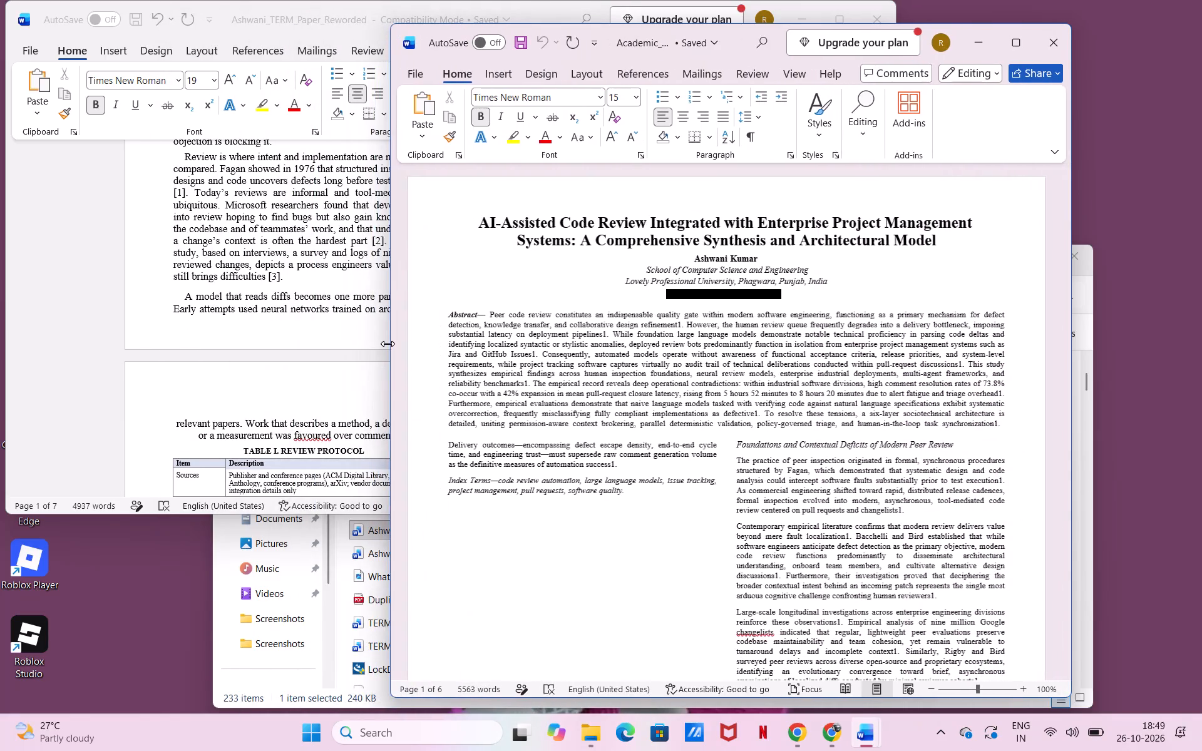
{"action": "left_click_drag", "start_coordinate": [388, 344], "coordinate": [389, 342]}
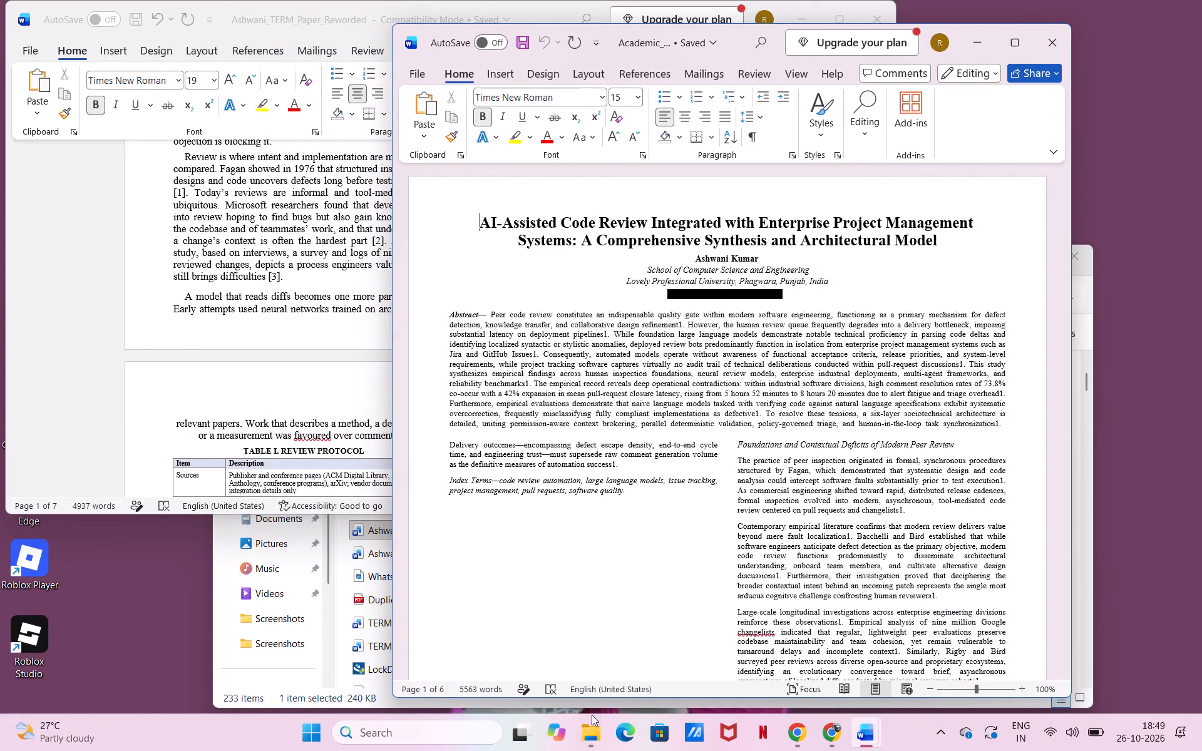
Bring the Downloads folder window forward and close it.
{"action": "left_click", "coordinate": [587, 729]}
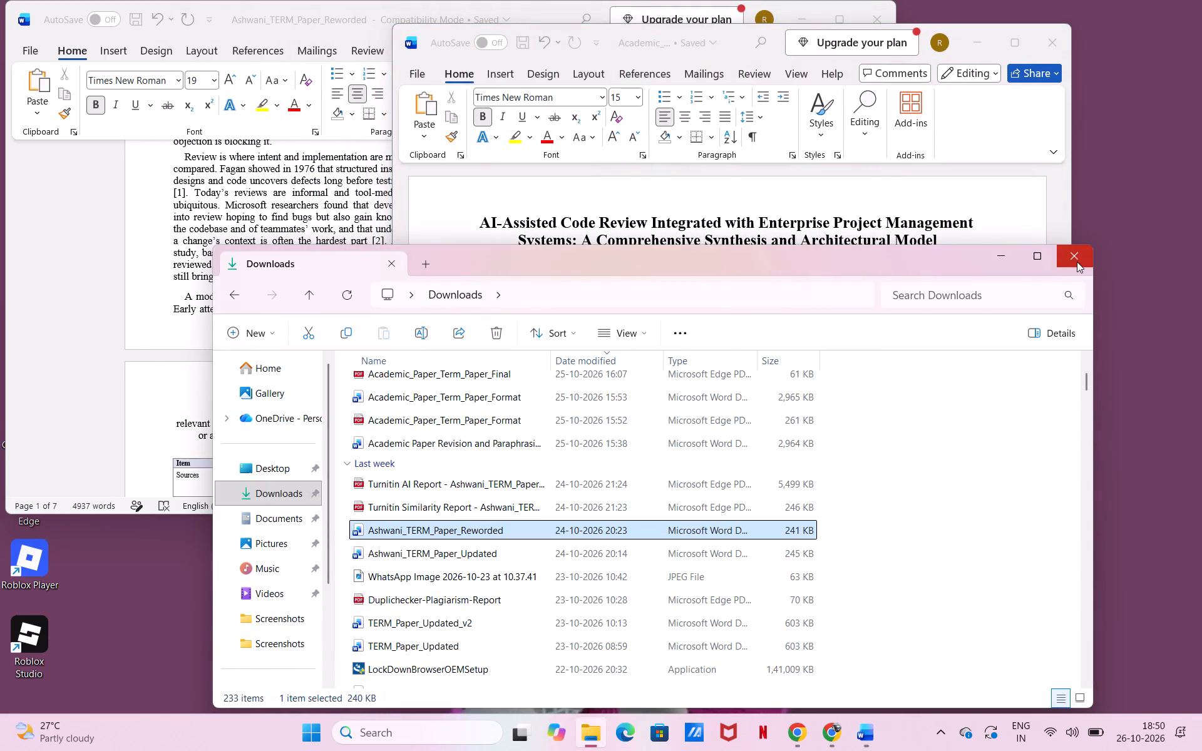
{"action": "left_click", "coordinate": [1076, 263]}
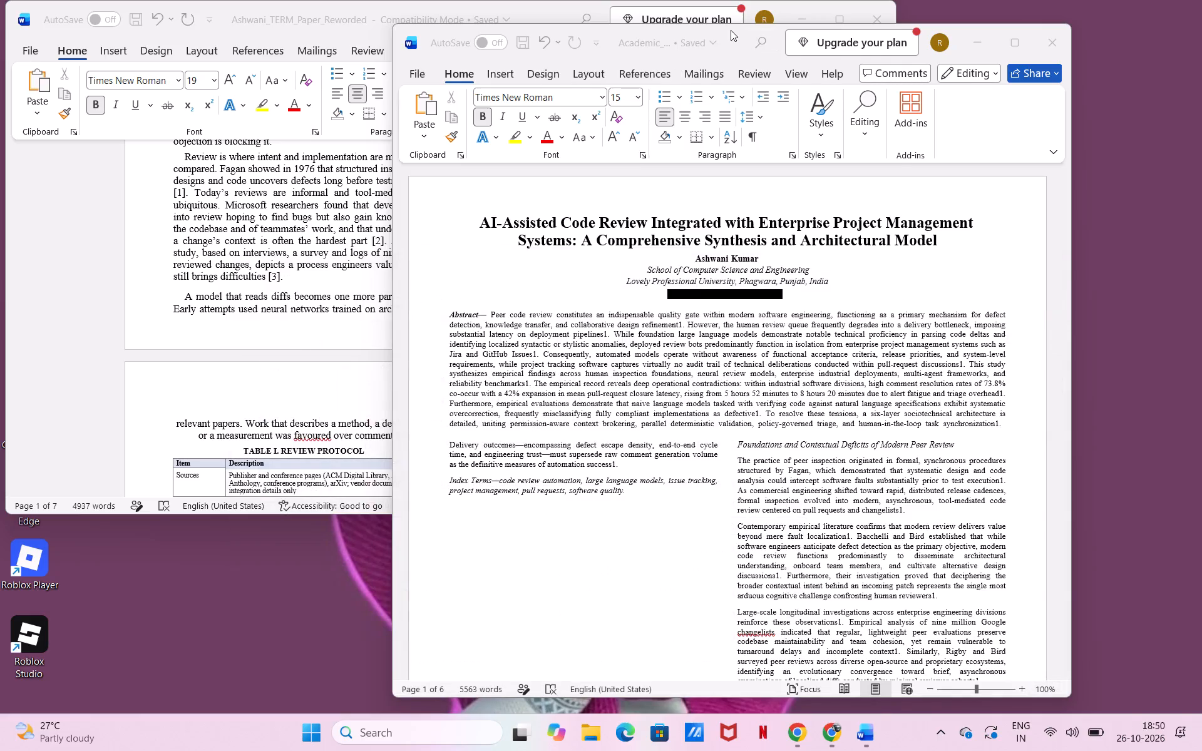
Narrow the reworded paper's window to about half the screen width and place the IEEE paper's window beside it without overlap.
{"action": "left_click_drag", "start_coordinate": [731, 30], "coordinate": [910, 276]}
{"action": "left_click_drag", "start_coordinate": [896, 210], "coordinate": [753, 207]}
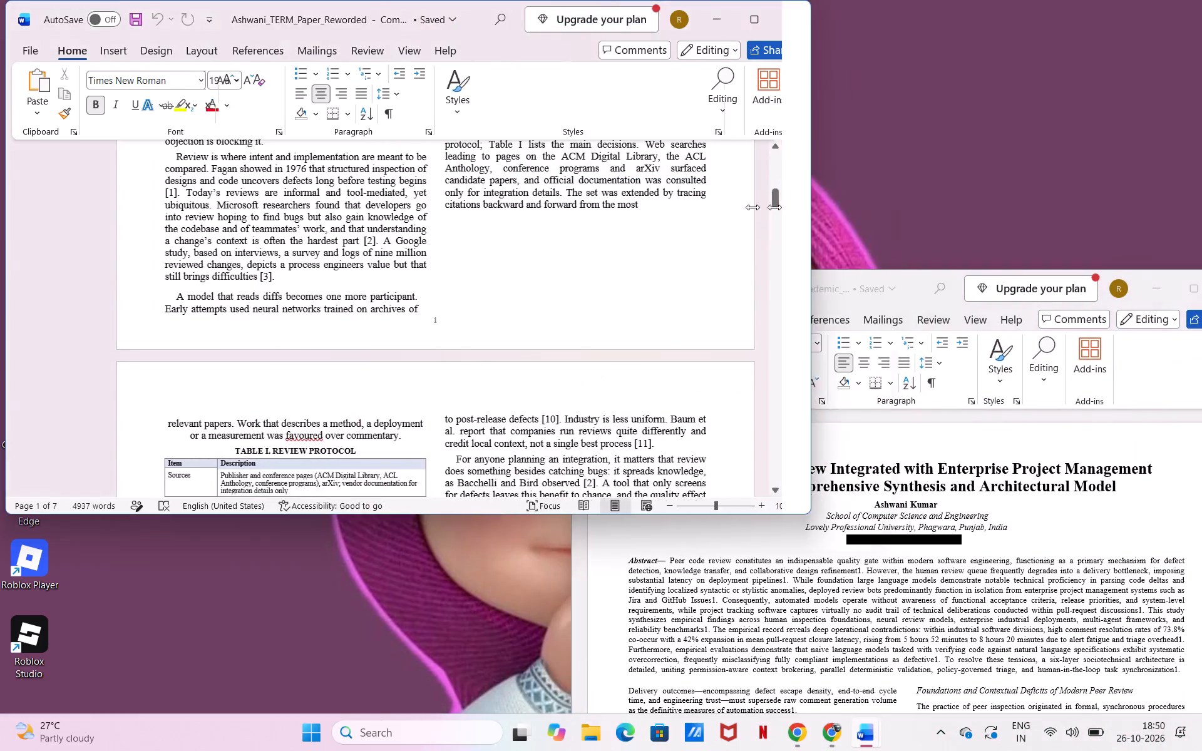
{"action": "left_click_drag", "start_coordinate": [753, 207], "coordinate": [565, 223]}
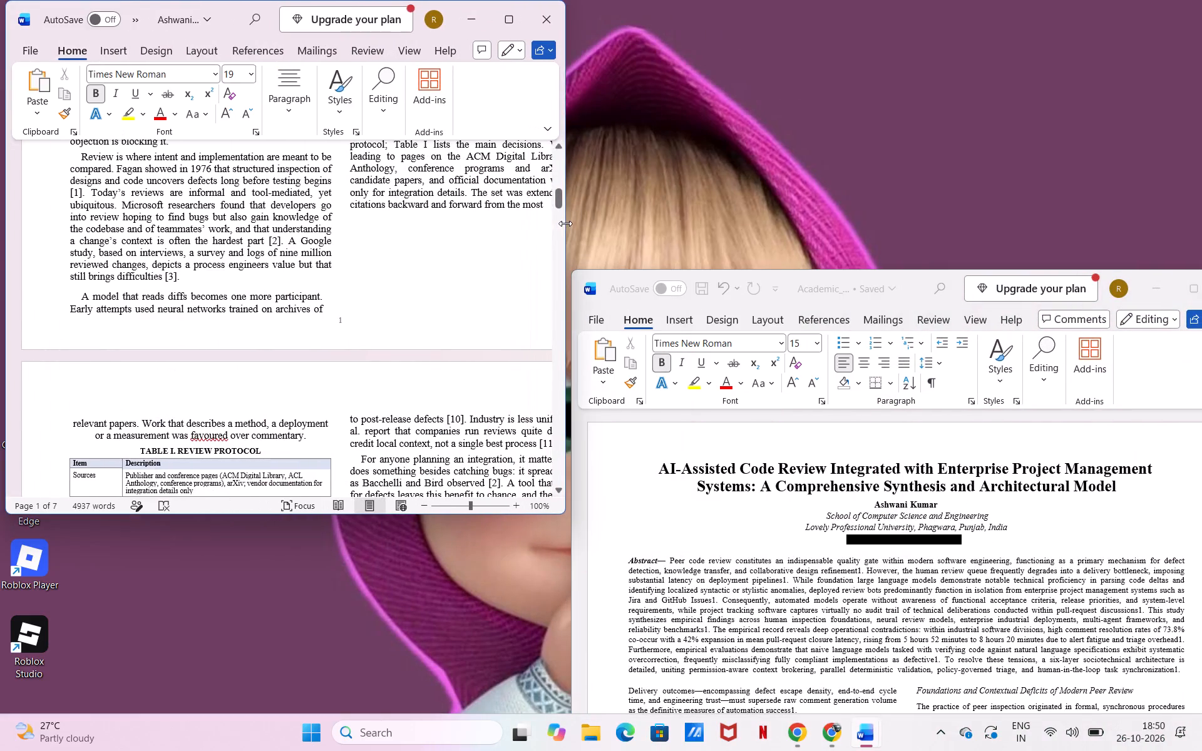
{"action": "left_click_drag", "start_coordinate": [915, 278], "coordinate": [885, 39]}
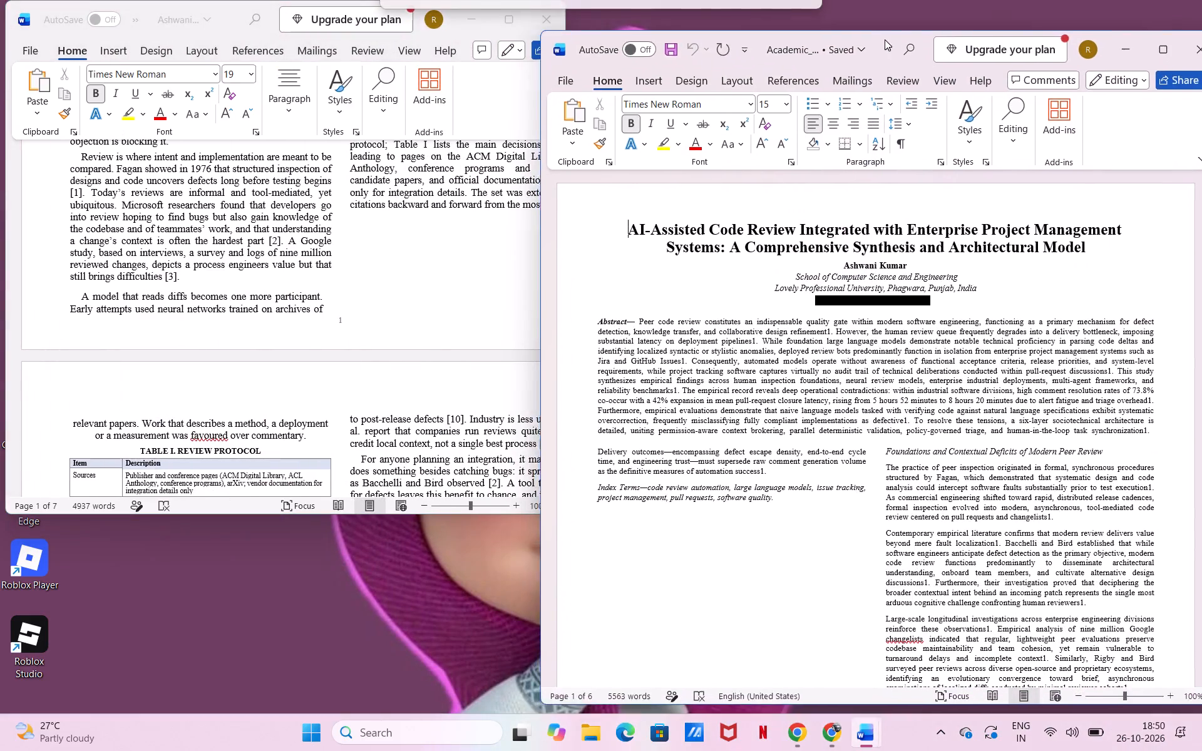
{"action": "left_click_drag", "start_coordinate": [885, 39], "coordinate": [913, 0]}
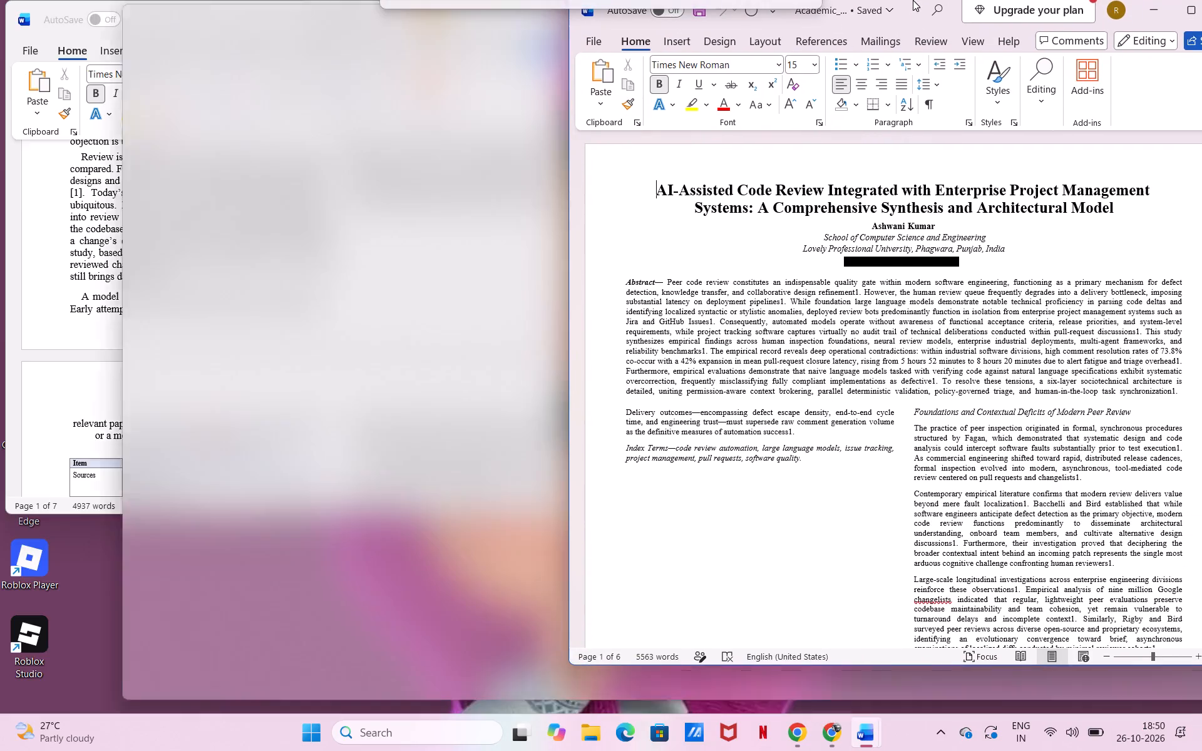
{"action": "left_click_drag", "start_coordinate": [913, 0], "coordinate": [912, 39]}
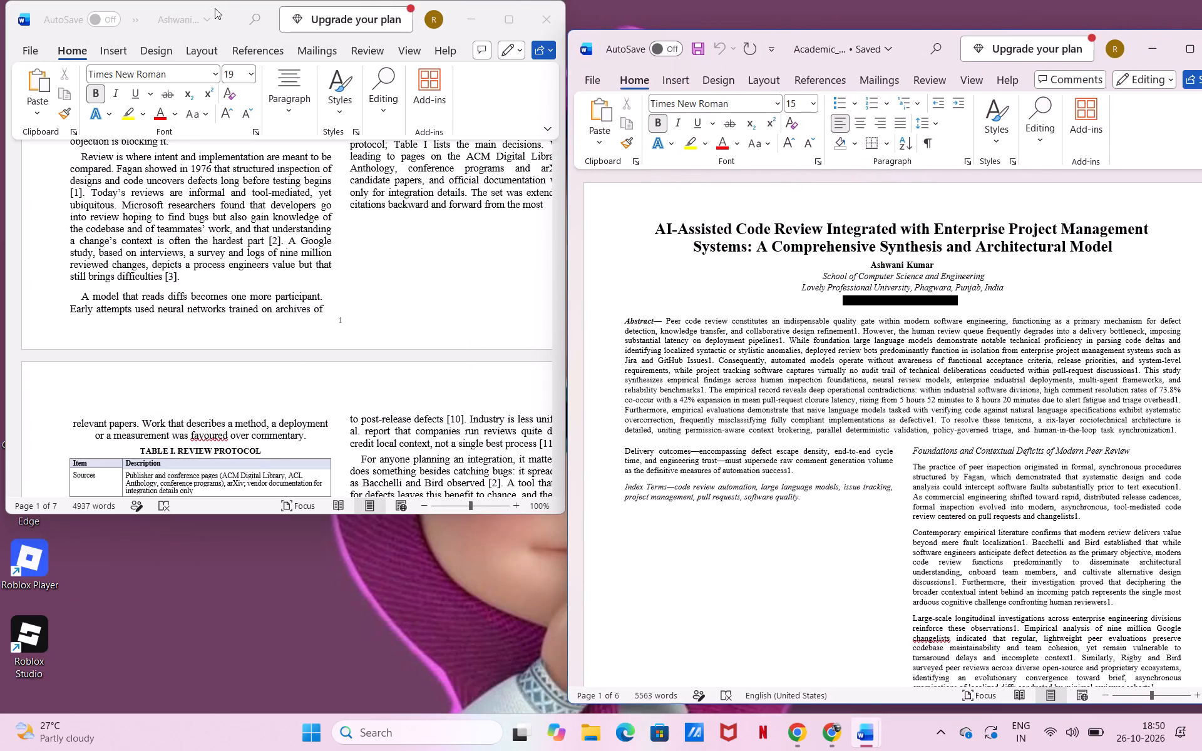
Stretch the reworded paper's window and the IEEE paper's window to the full height above the taskbar, keeping them side by side.
{"action": "left_click_drag", "start_coordinate": [226, 9], "coordinate": [220, 26]}
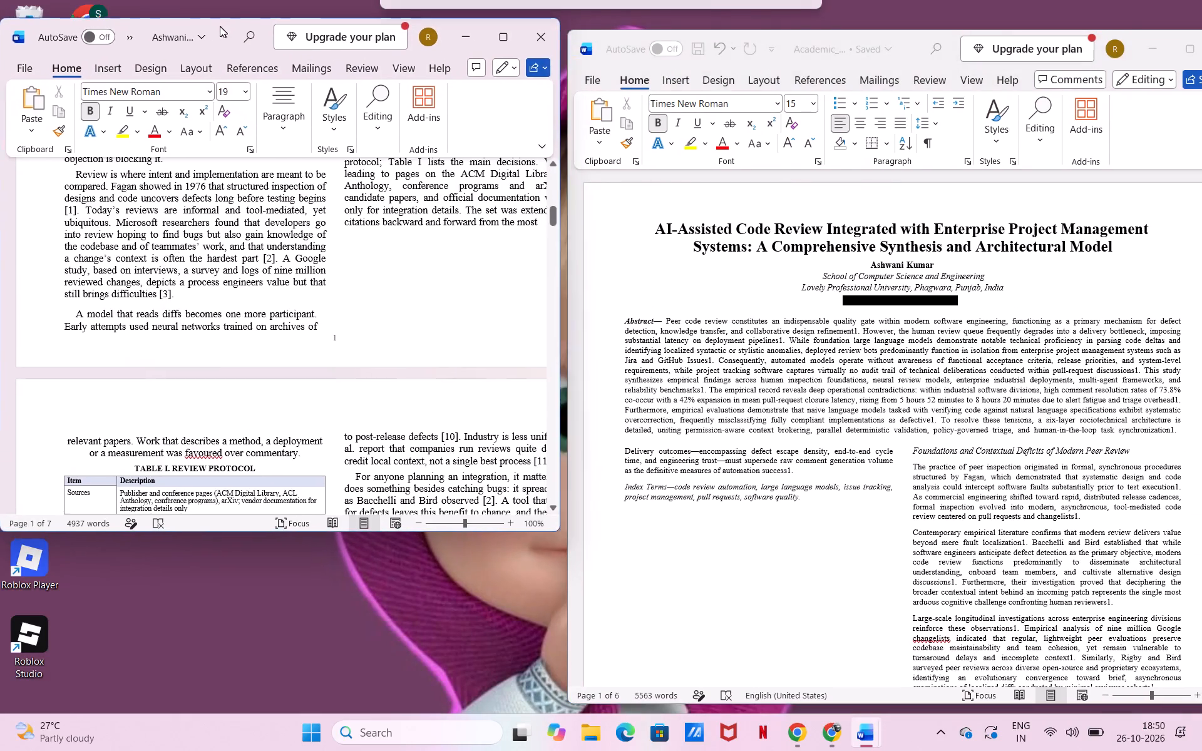
{"action": "left_click_drag", "start_coordinate": [220, 26], "coordinate": [224, 37]}
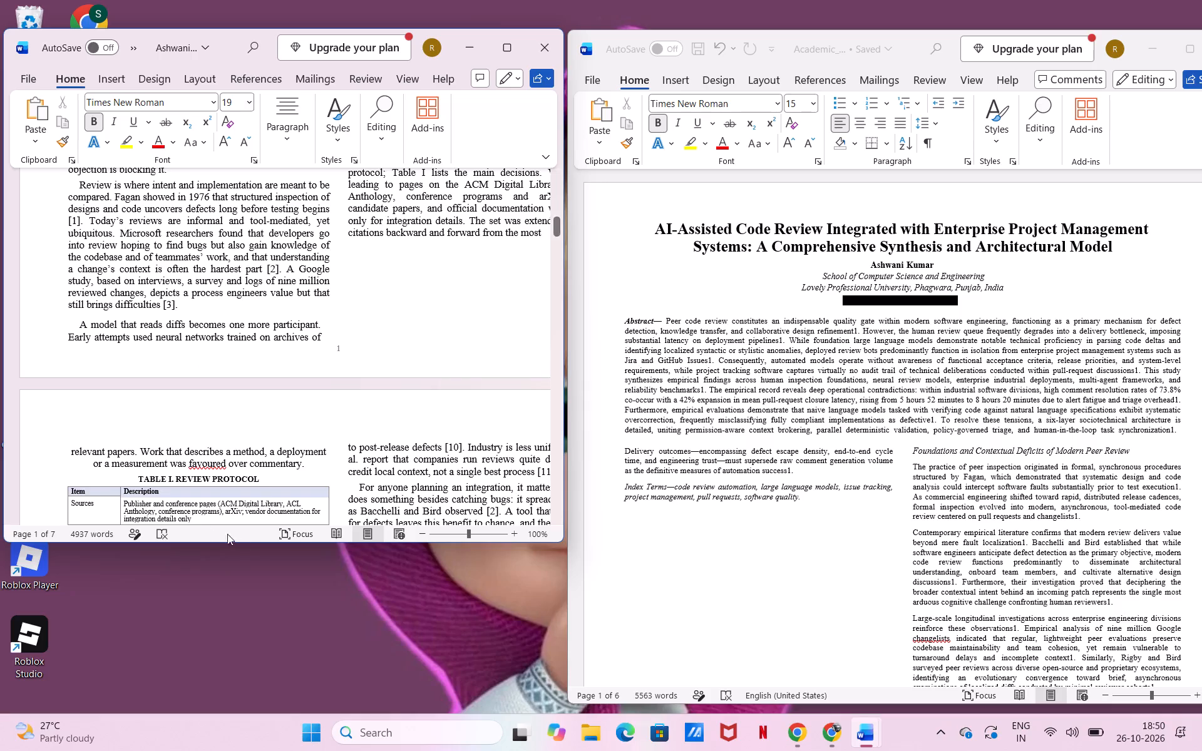
{"action": "left_click_drag", "start_coordinate": [279, 544], "coordinate": [279, 705]}
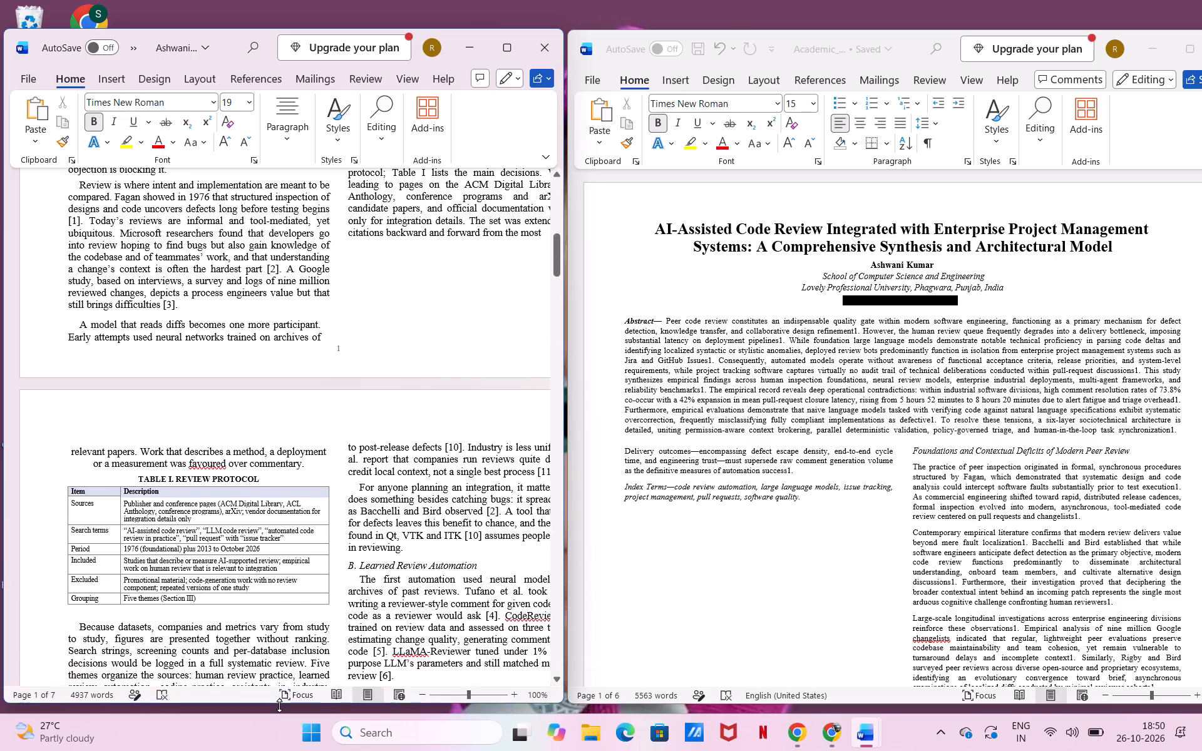
{"action": "left_click_drag", "start_coordinate": [279, 705], "coordinate": [279, 713]}
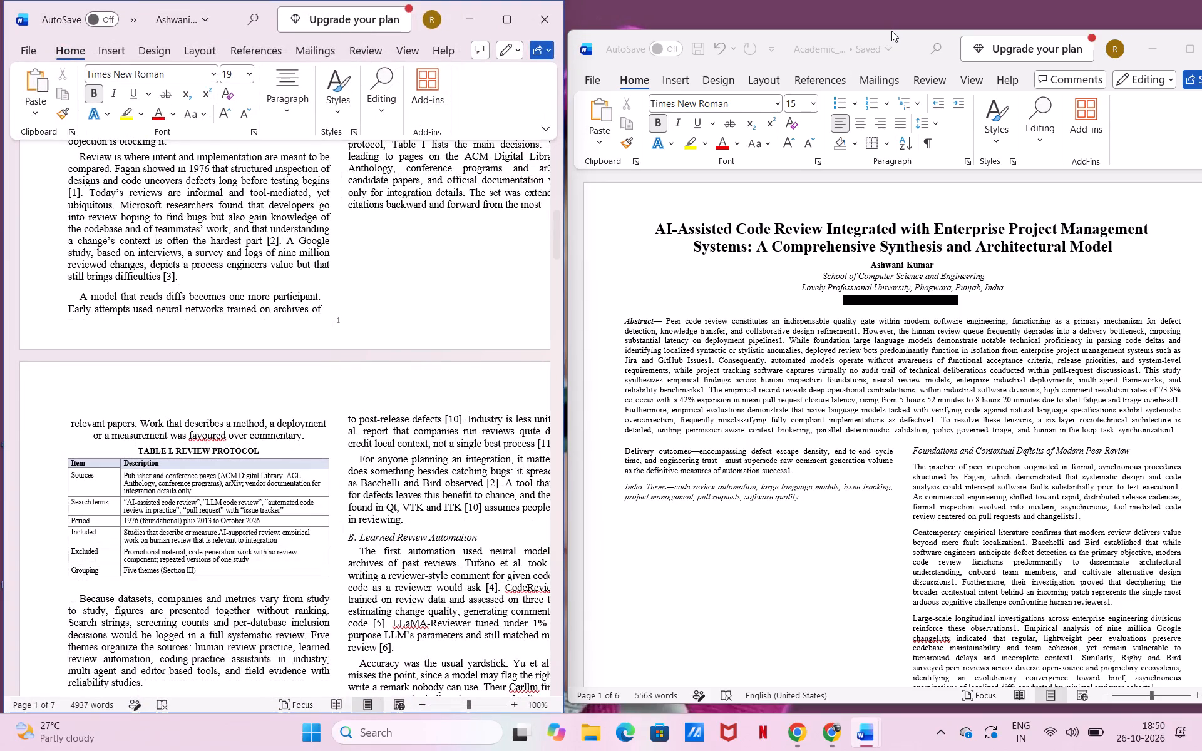
{"action": "left_click_drag", "start_coordinate": [907, 46], "coordinate": [913, 18]}
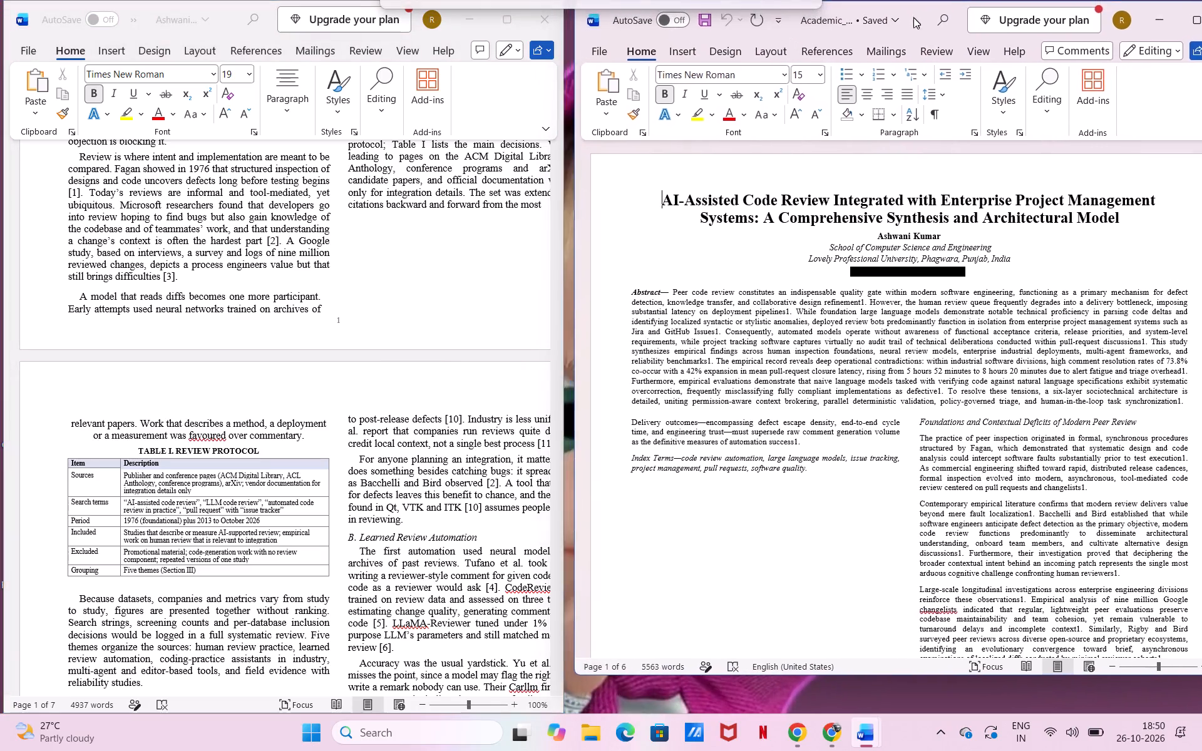
{"action": "left_click_drag", "start_coordinate": [913, 18], "coordinate": [907, 19]}
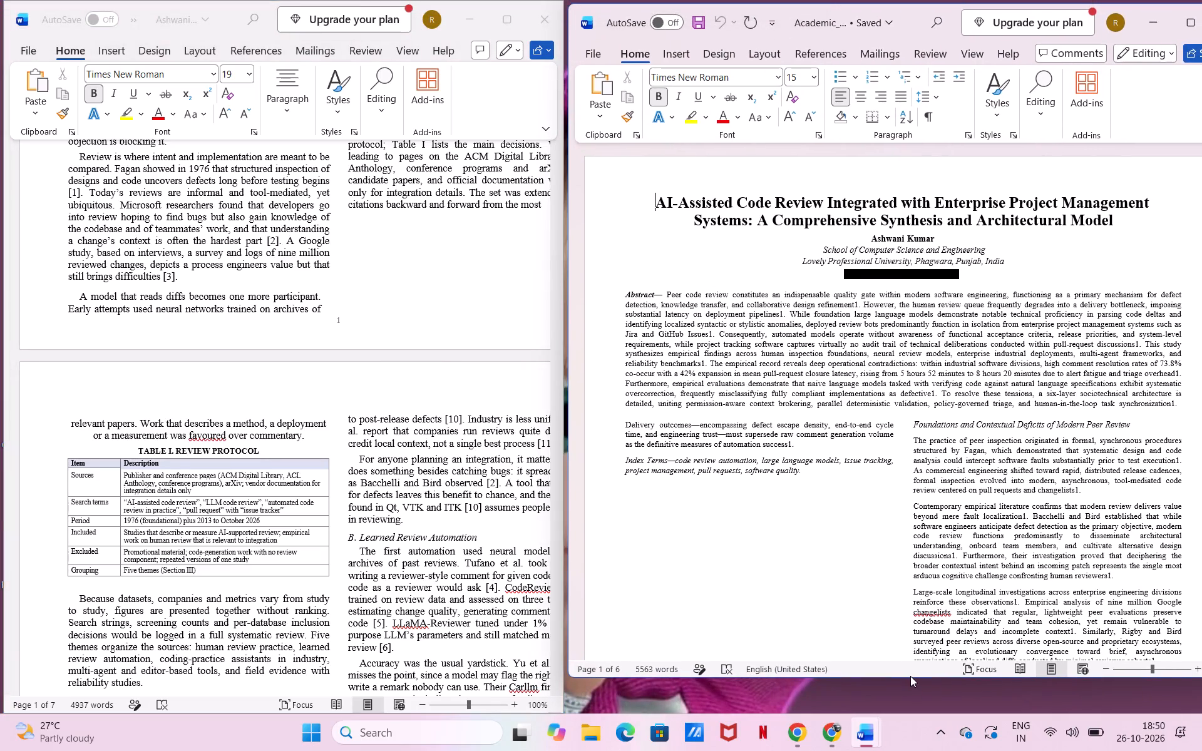
{"action": "left_click_drag", "start_coordinate": [911, 678], "coordinate": [912, 713]}
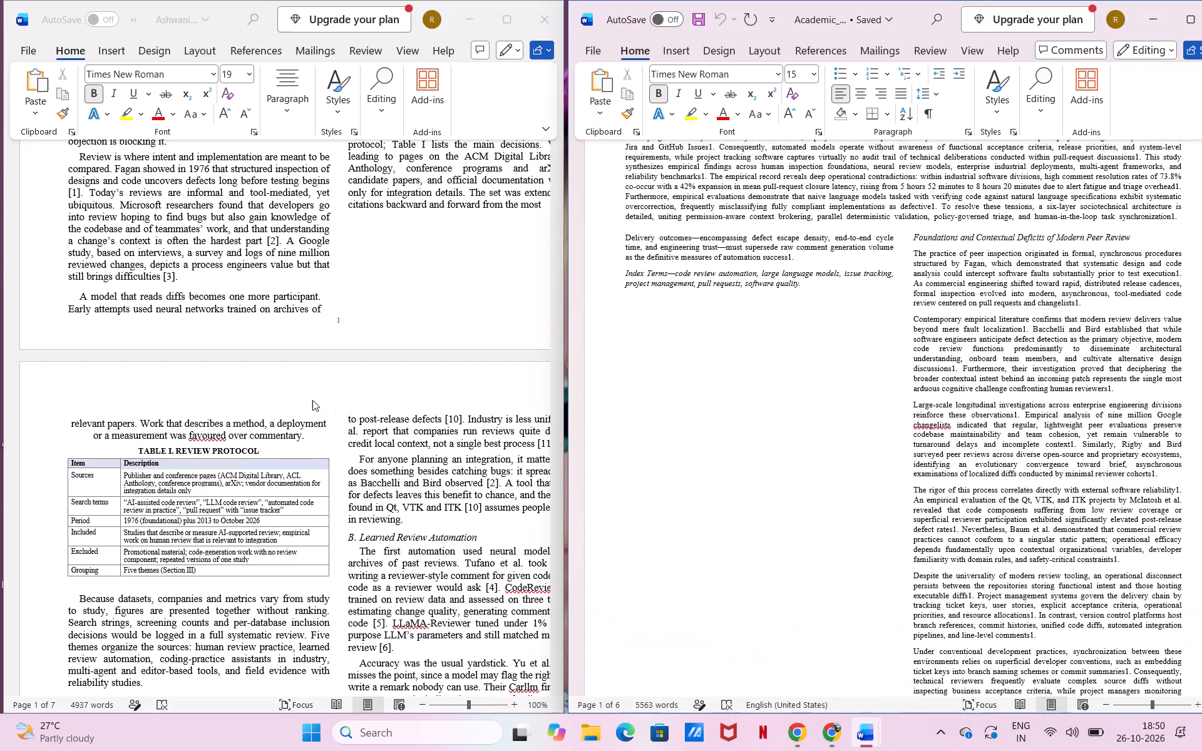
Look through the opening pages of both papers side by side, comparing their abstracts, introductions and column layout.
{"action": "scroll", "coordinate": [312, 400], "scroll_direction": "up", "scroll_amount": 4}
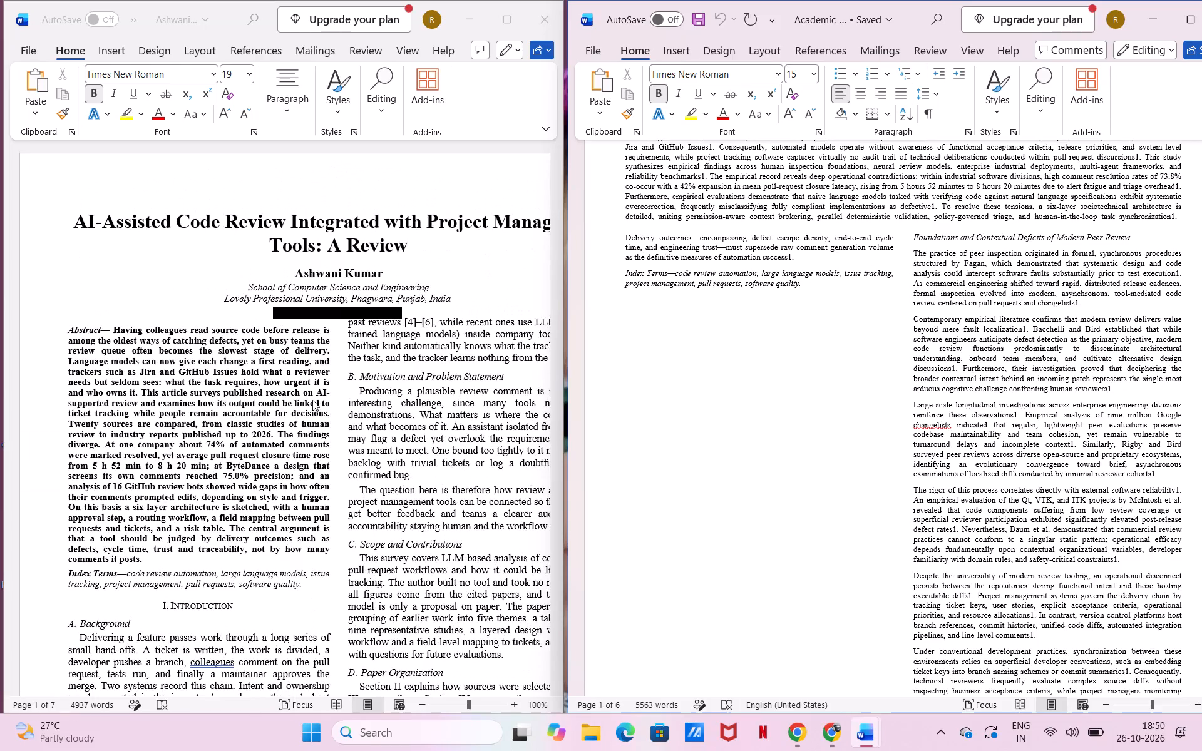
{"action": "scroll", "coordinate": [784, 333], "scroll_direction": "right", "scroll_amount": 2}
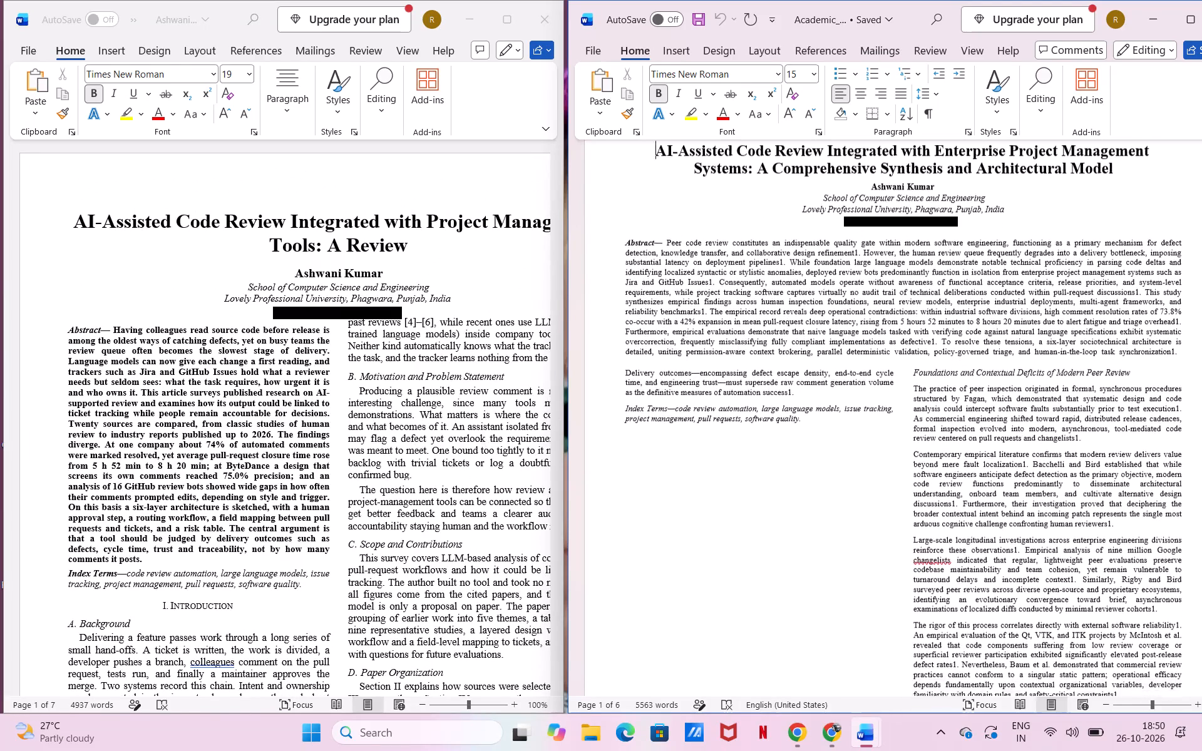
{"action": "scroll", "coordinate": [784, 333], "scroll_direction": "right", "scroll_amount": 1}
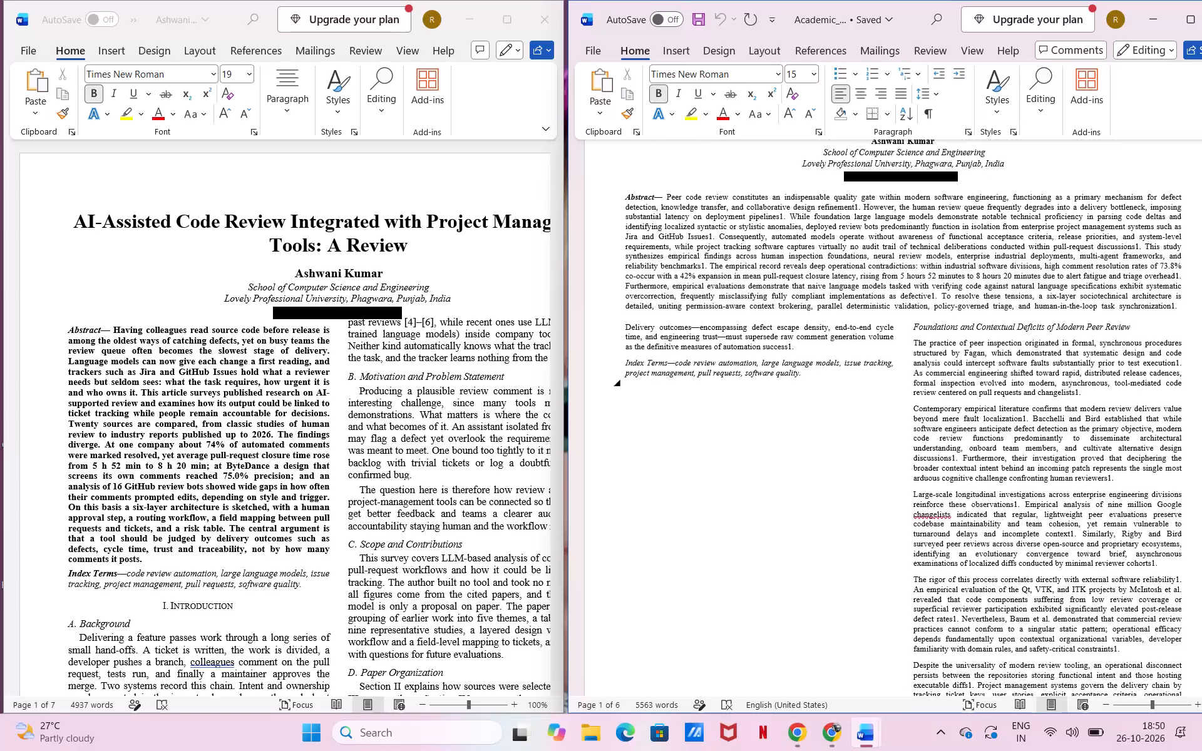
{"action": "scroll", "coordinate": [411, 500], "scroll_direction": "down", "scroll_amount": 1}
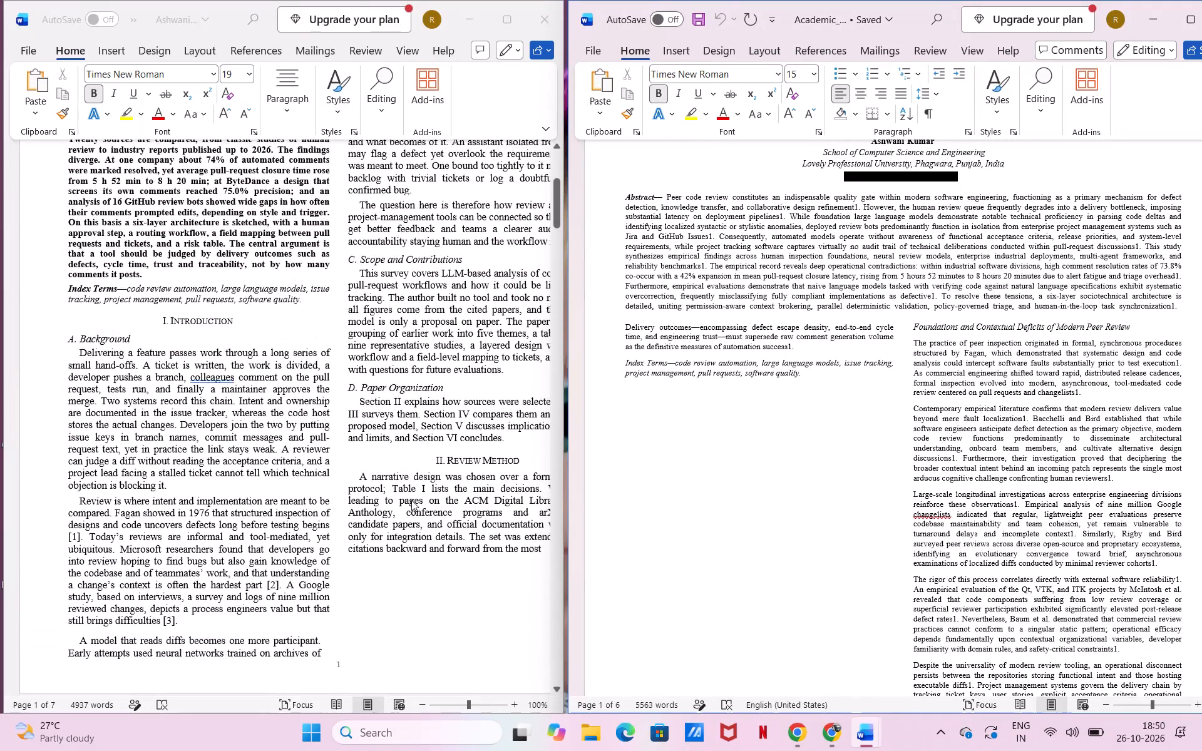
{"action": "scroll", "coordinate": [411, 500], "scroll_direction": "down", "scroll_amount": 1}
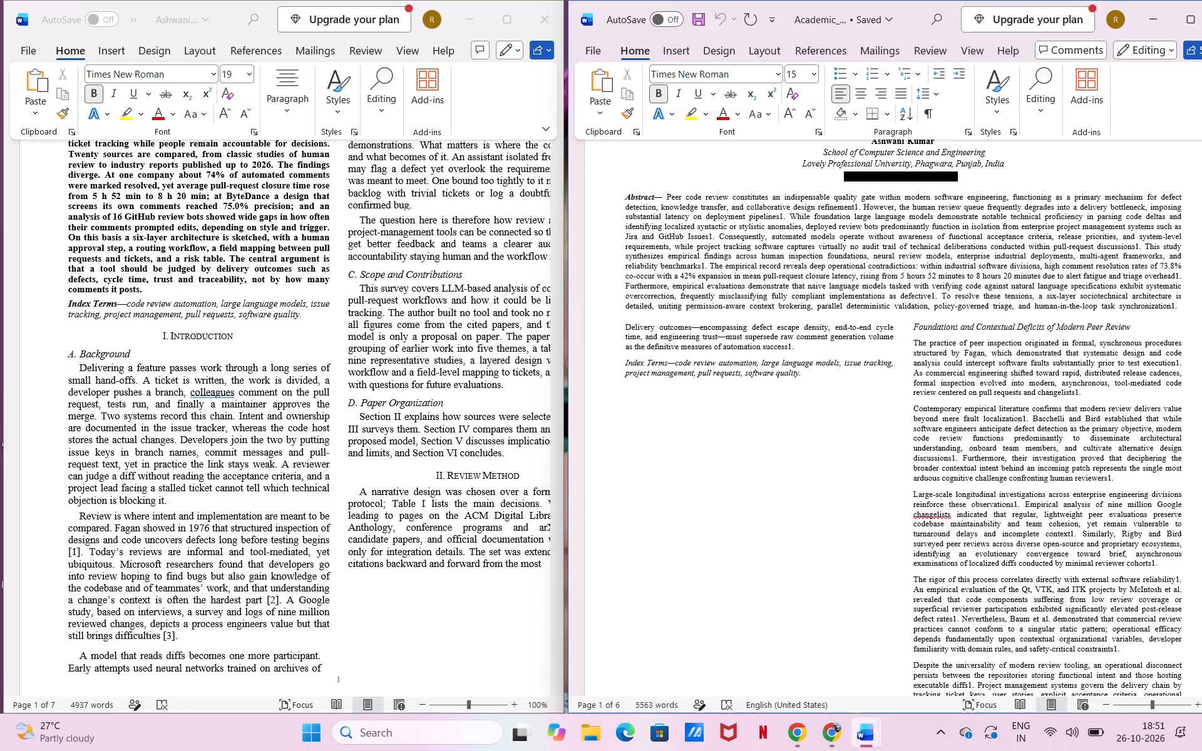
{"action": "scroll", "coordinate": [796, 540], "scroll_direction": "down", "scroll_amount": 2}
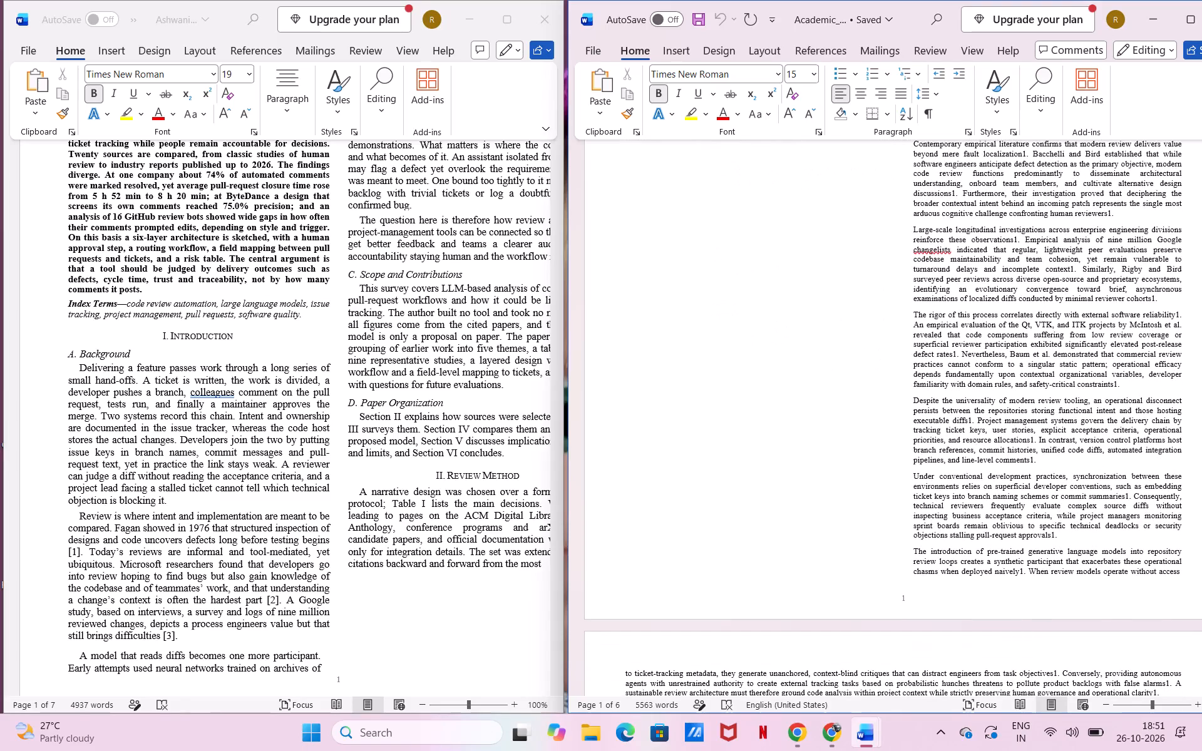
{"action": "scroll", "coordinate": [404, 593], "scroll_direction": "down", "scroll_amount": 1}
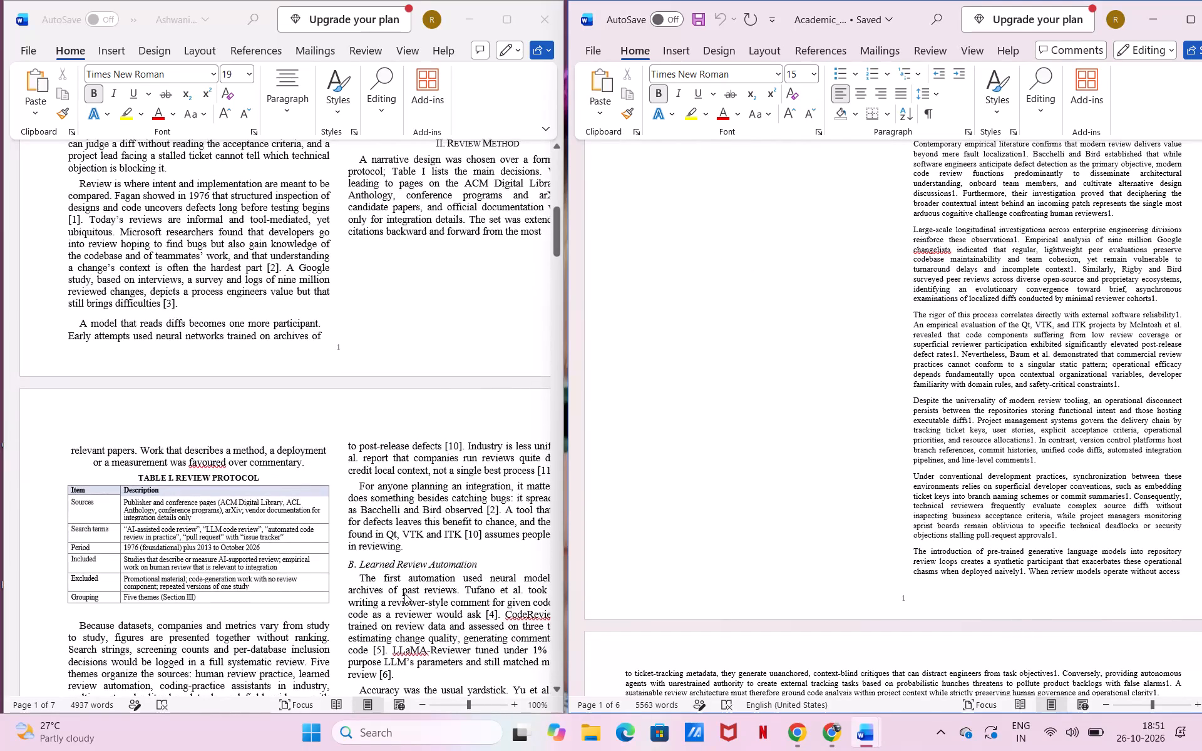
{"action": "scroll", "coordinate": [404, 593], "scroll_direction": "down", "scroll_amount": 1}
{"action": "scroll", "coordinate": [779, 510], "scroll_direction": "up", "scroll_amount": 3}
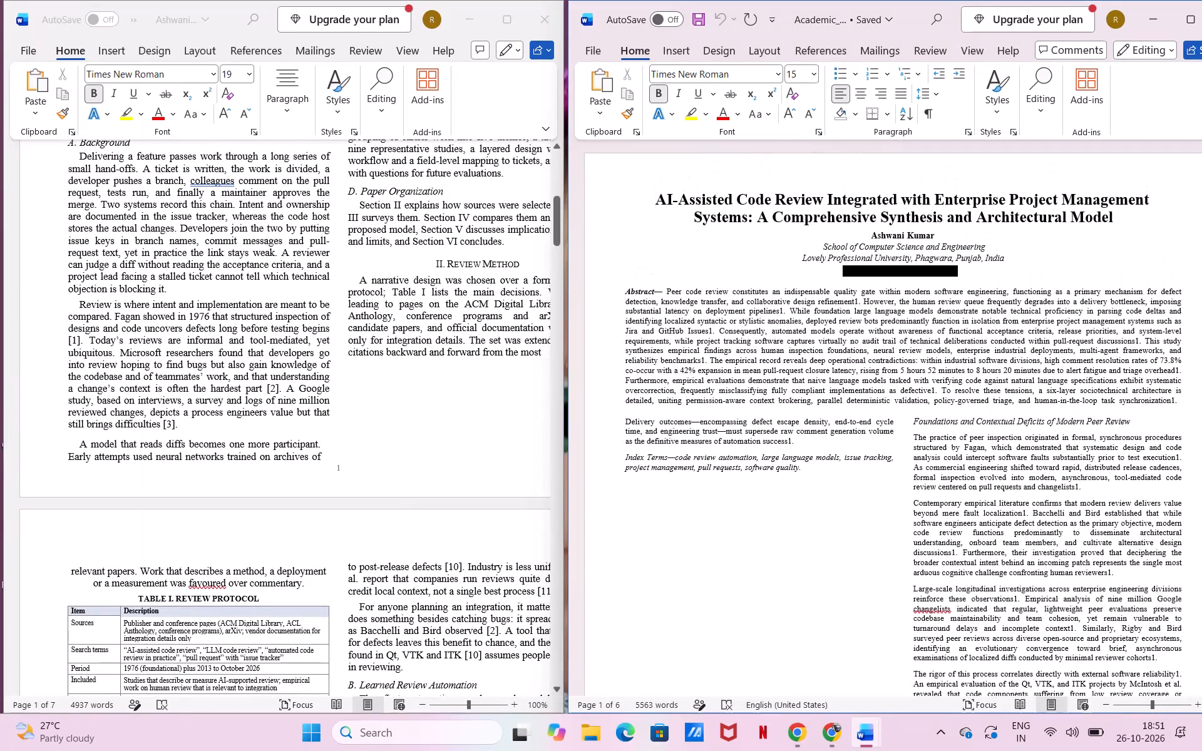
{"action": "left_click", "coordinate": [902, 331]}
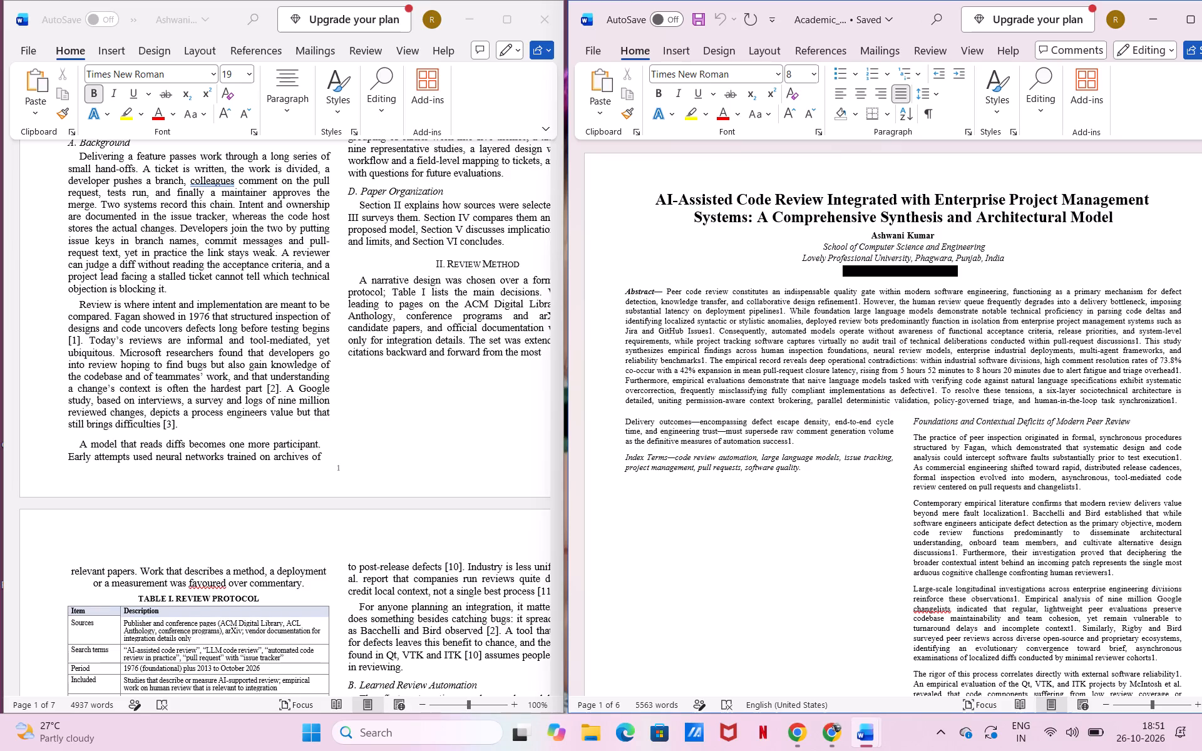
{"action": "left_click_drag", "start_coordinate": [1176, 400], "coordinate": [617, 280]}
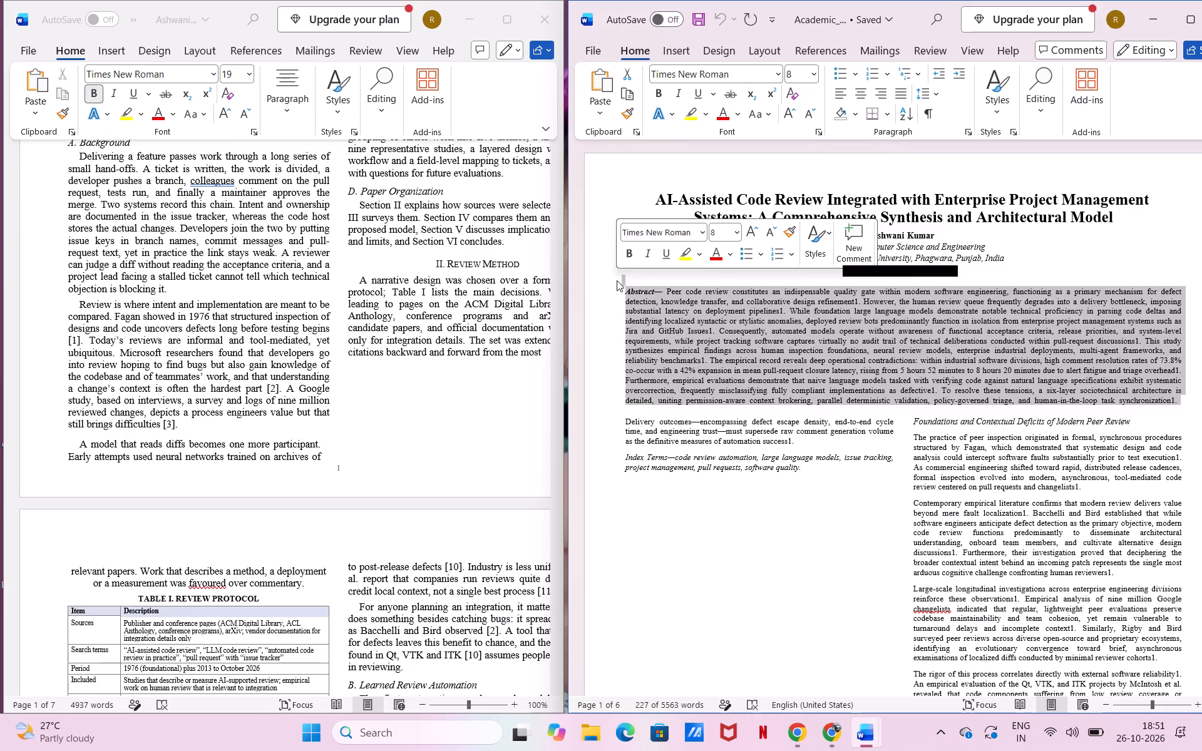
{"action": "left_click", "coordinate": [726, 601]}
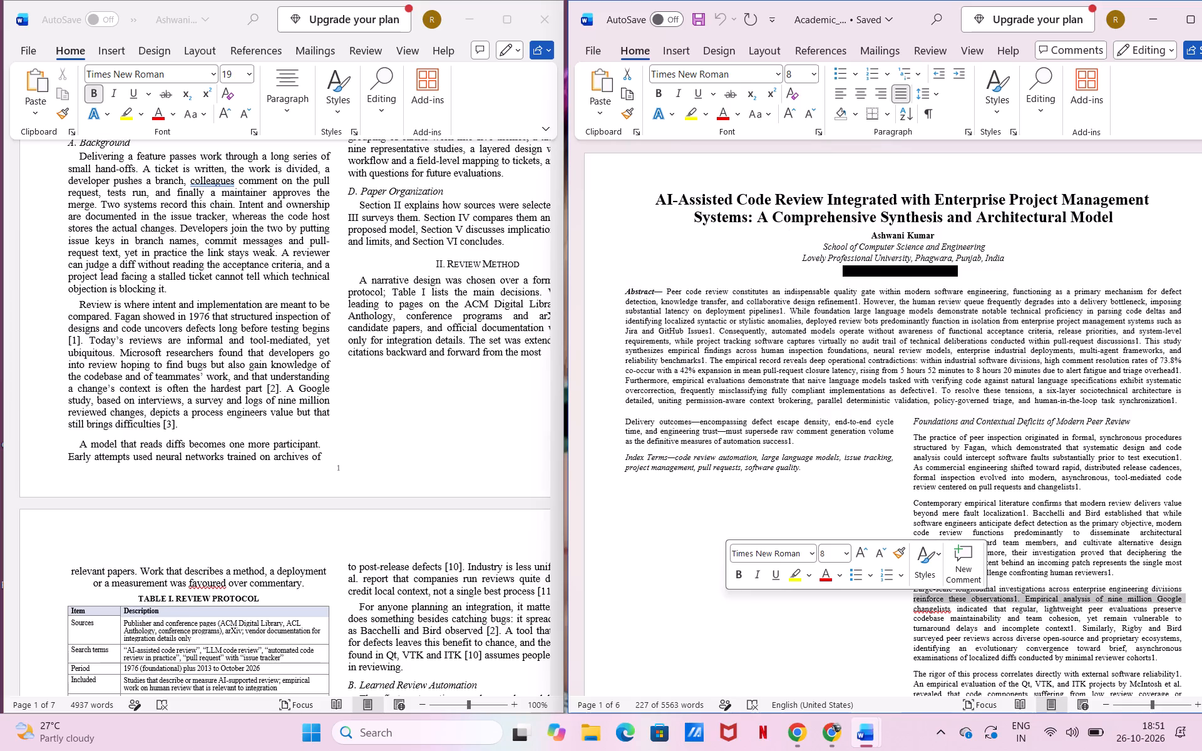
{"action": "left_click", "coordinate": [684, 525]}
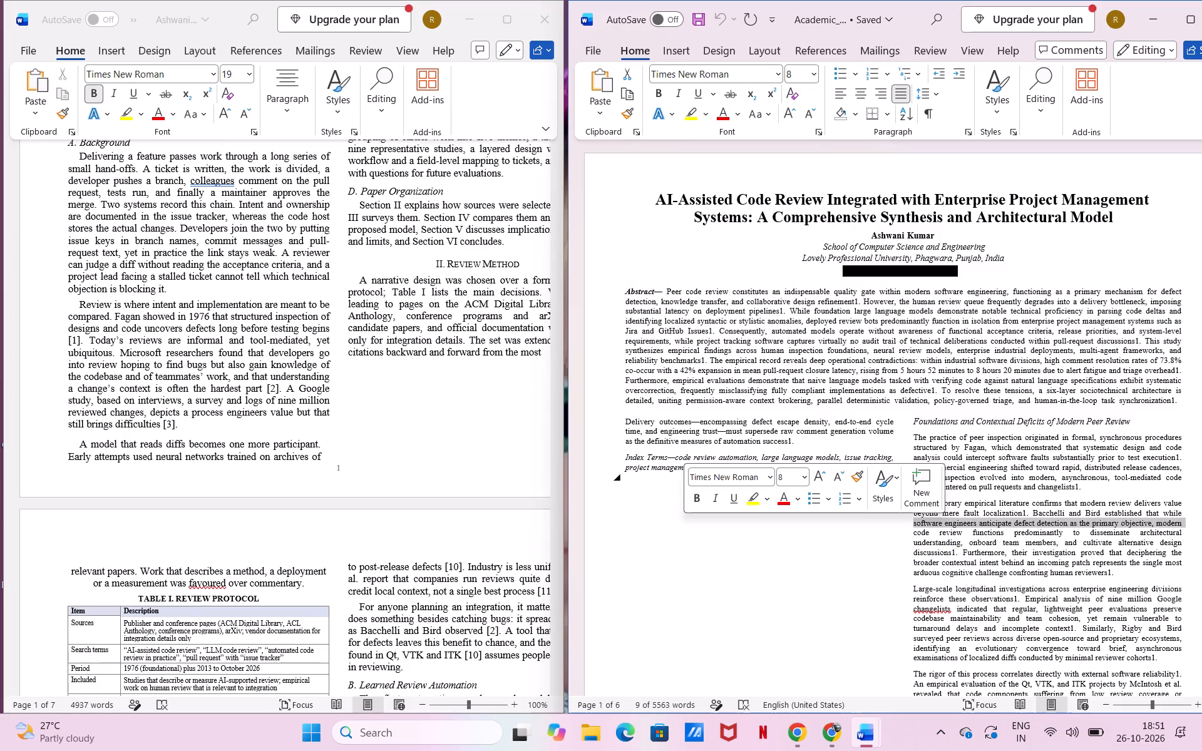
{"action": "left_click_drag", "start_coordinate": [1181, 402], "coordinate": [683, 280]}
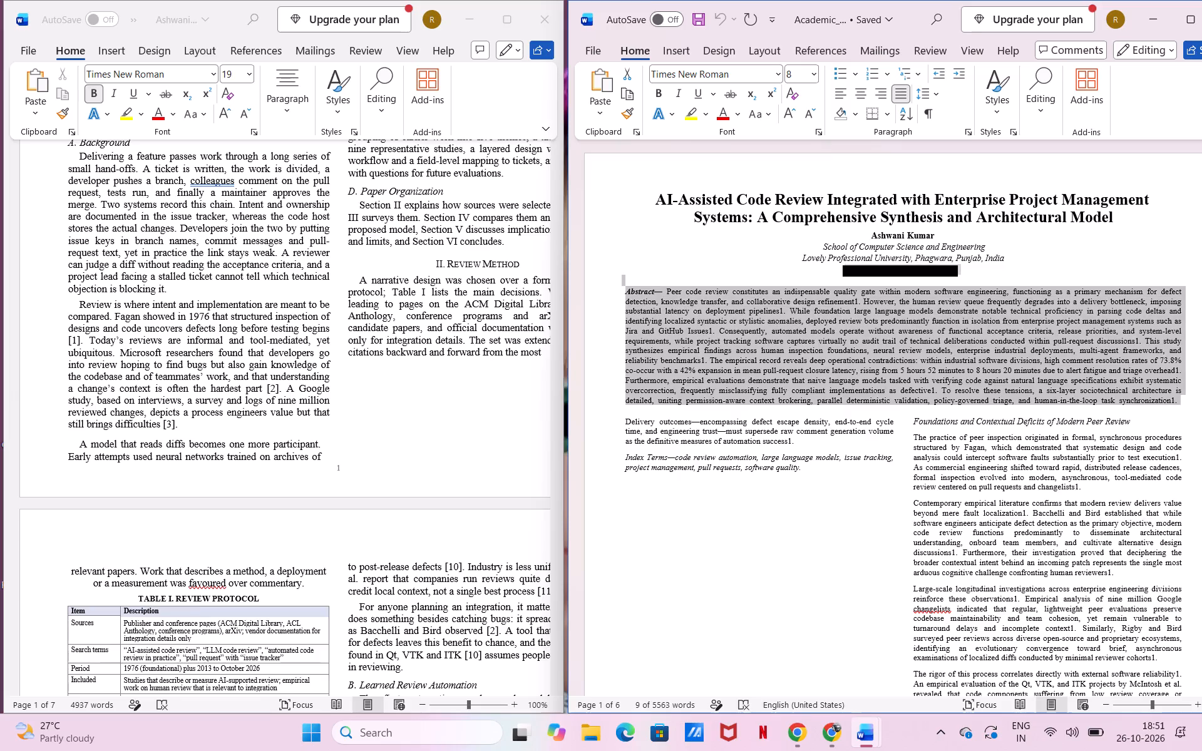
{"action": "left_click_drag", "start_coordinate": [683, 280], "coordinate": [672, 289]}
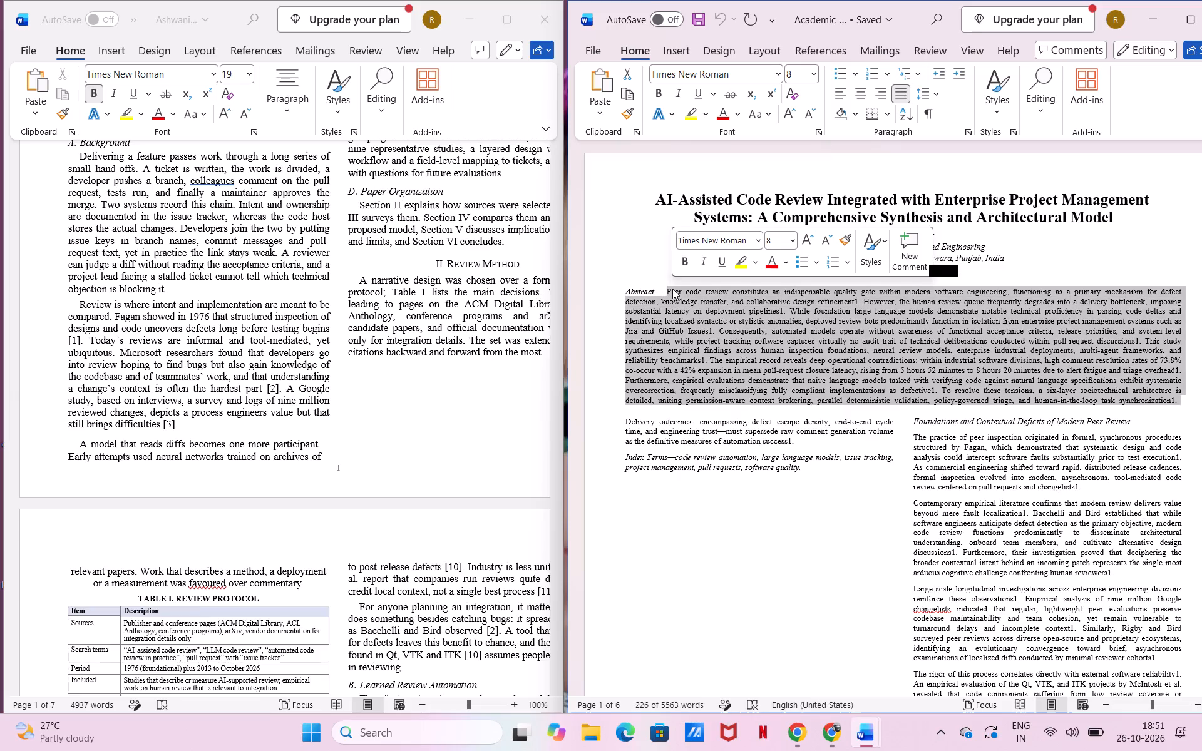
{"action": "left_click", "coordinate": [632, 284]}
Copy the full abstract paragraph of the IEEE paper, with the reworded paper's abstract in view beside it.
{"action": "scroll", "coordinate": [419, 335], "scroll_direction": "up", "scroll_amount": 2}
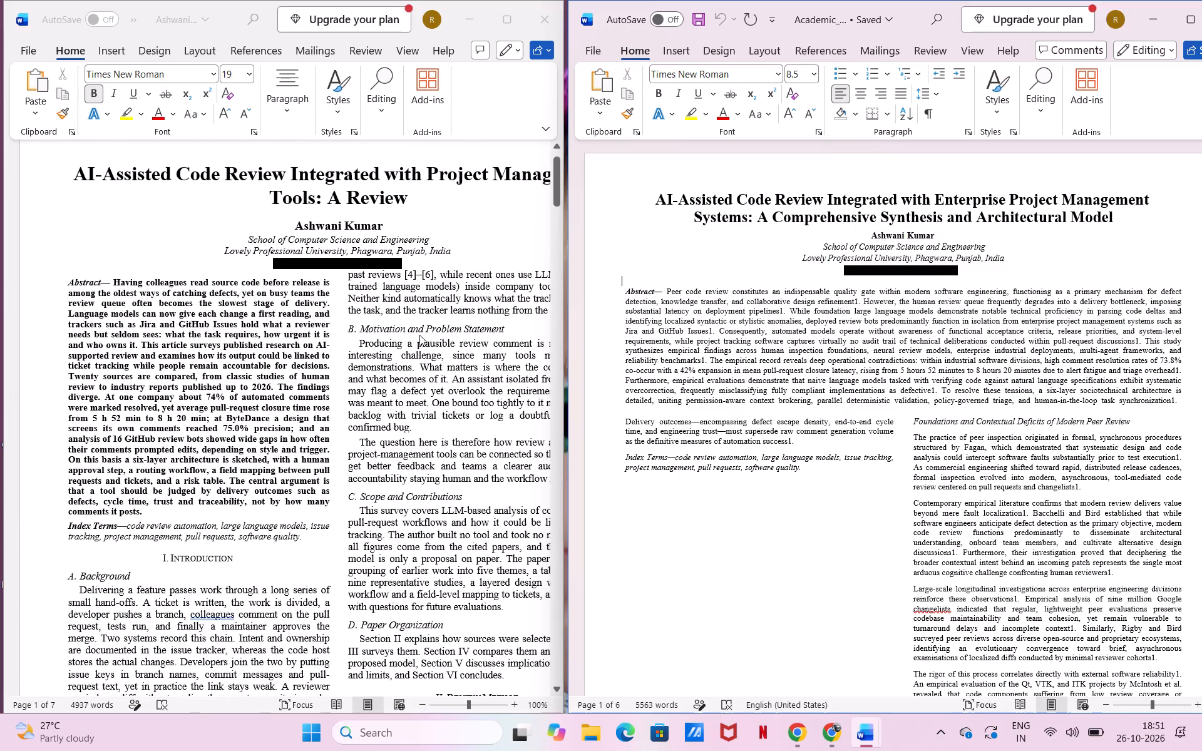
{"action": "scroll", "coordinate": [419, 335], "scroll_direction": "up", "scroll_amount": 1}
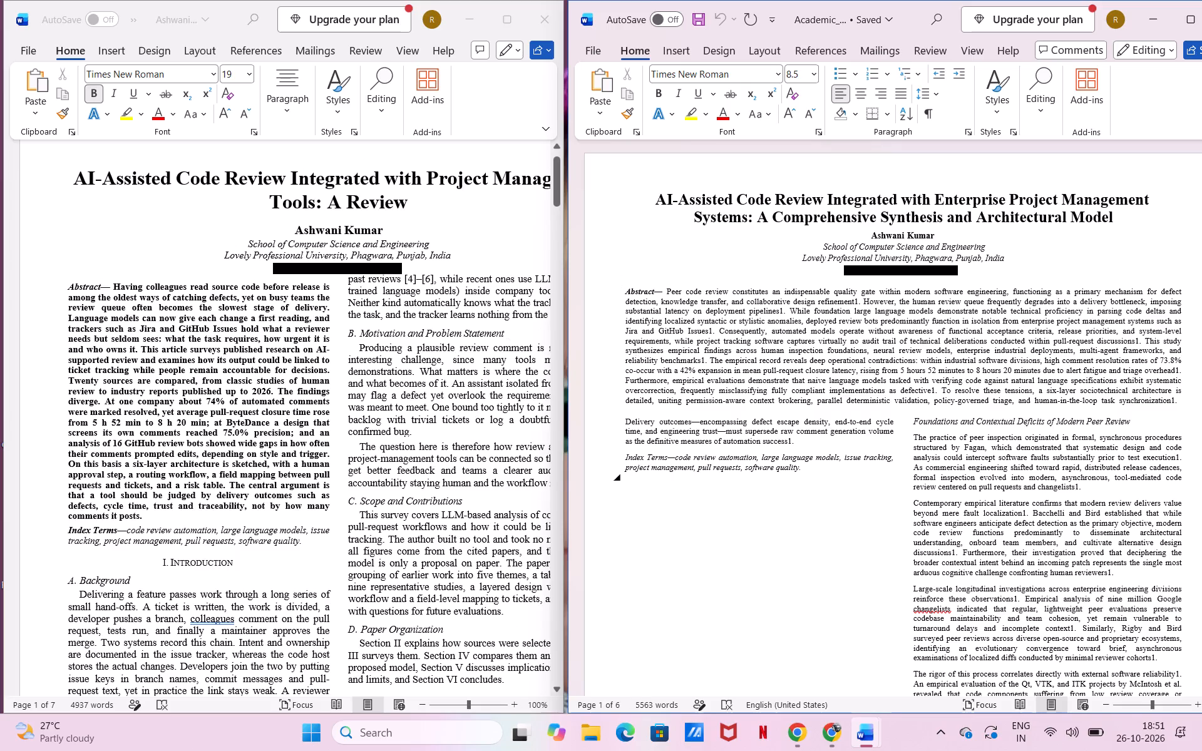
{"action": "left_click_drag", "start_coordinate": [1178, 406], "coordinate": [776, 366]}
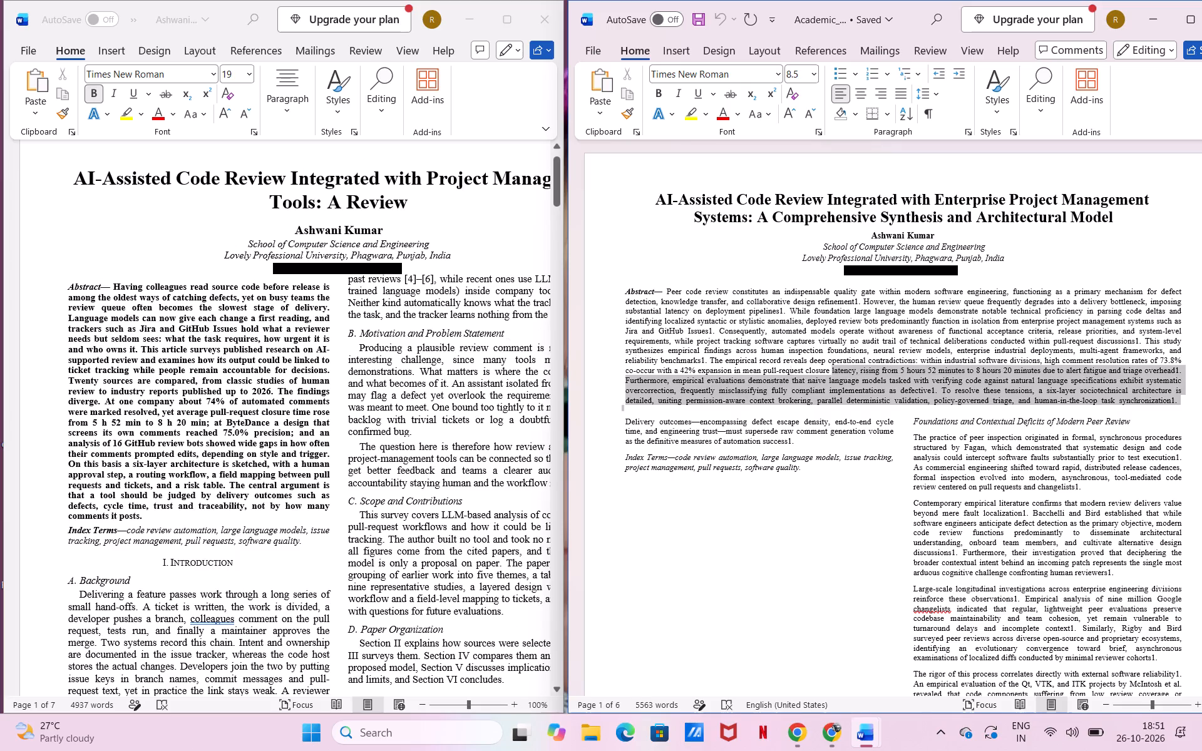
{"action": "left_click_drag", "start_coordinate": [776, 366], "coordinate": [583, 292]}
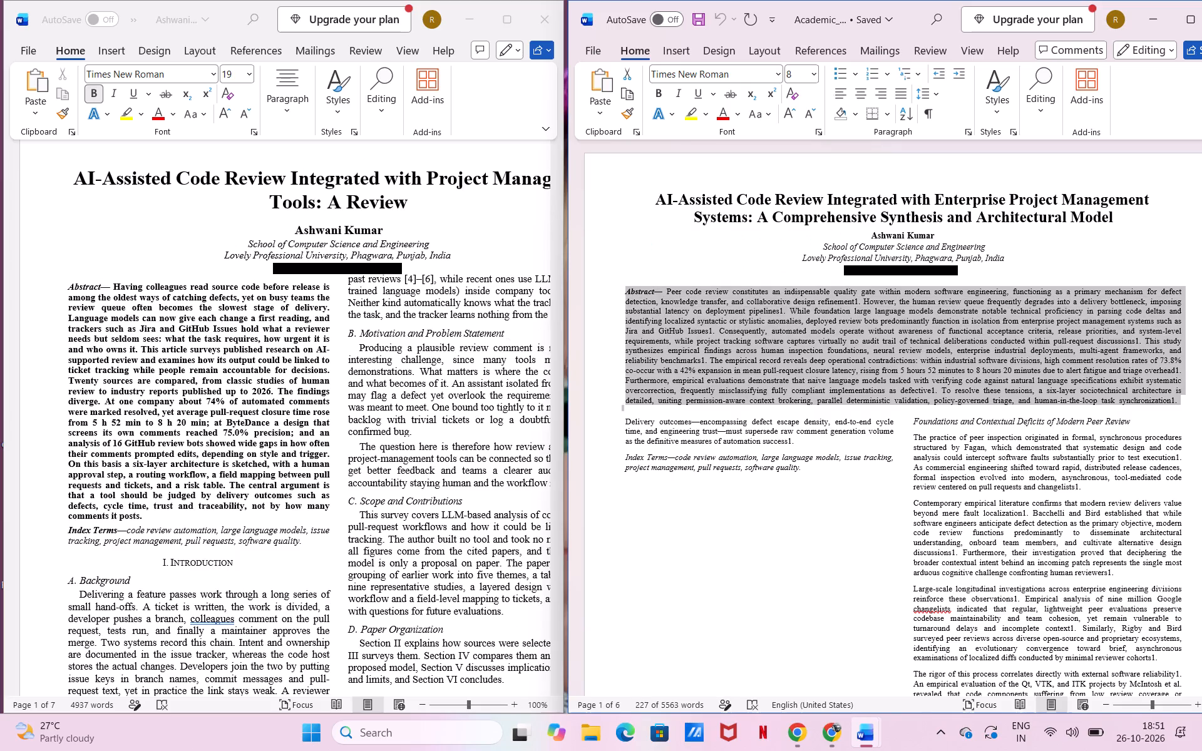
{"action": "key", "text": "ctrl+c"}
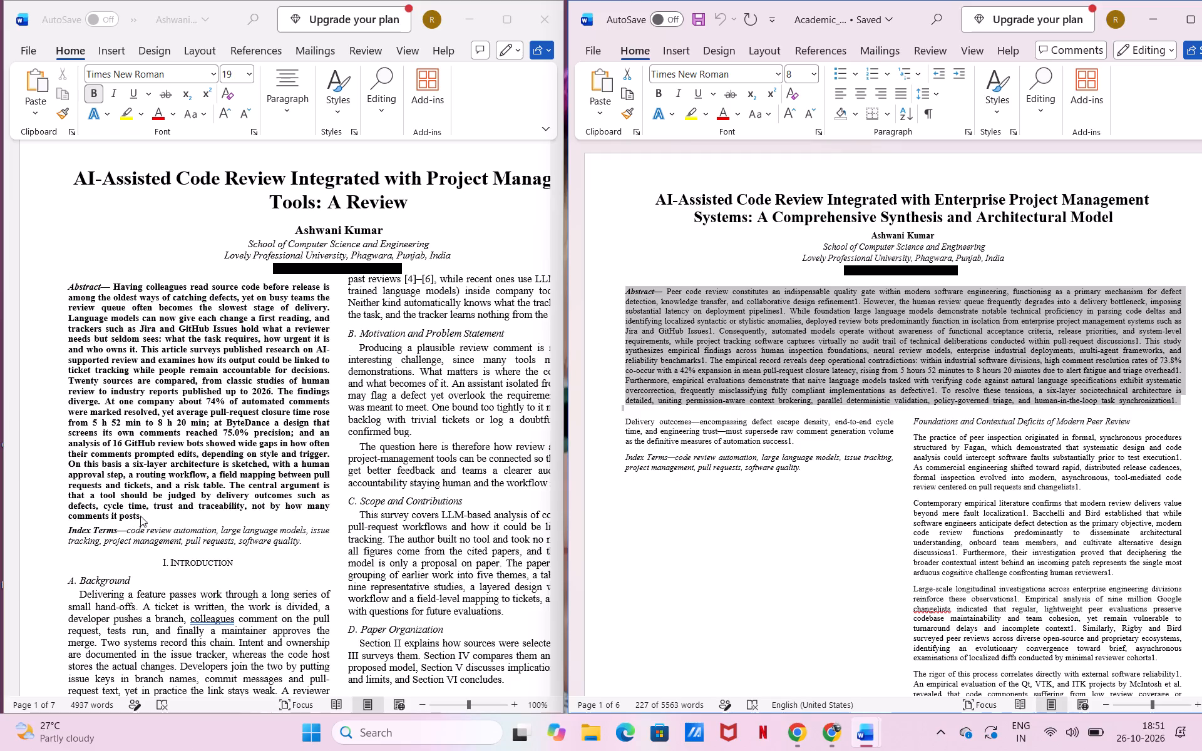
Replace the reworded paper's entire abstract paragraph with the copied IEEE paper abstract.
{"action": "left_click_drag", "start_coordinate": [150, 514], "coordinate": [145, 520]}
{"action": "left_click_drag", "start_coordinate": [145, 520], "coordinate": [48, 284]}
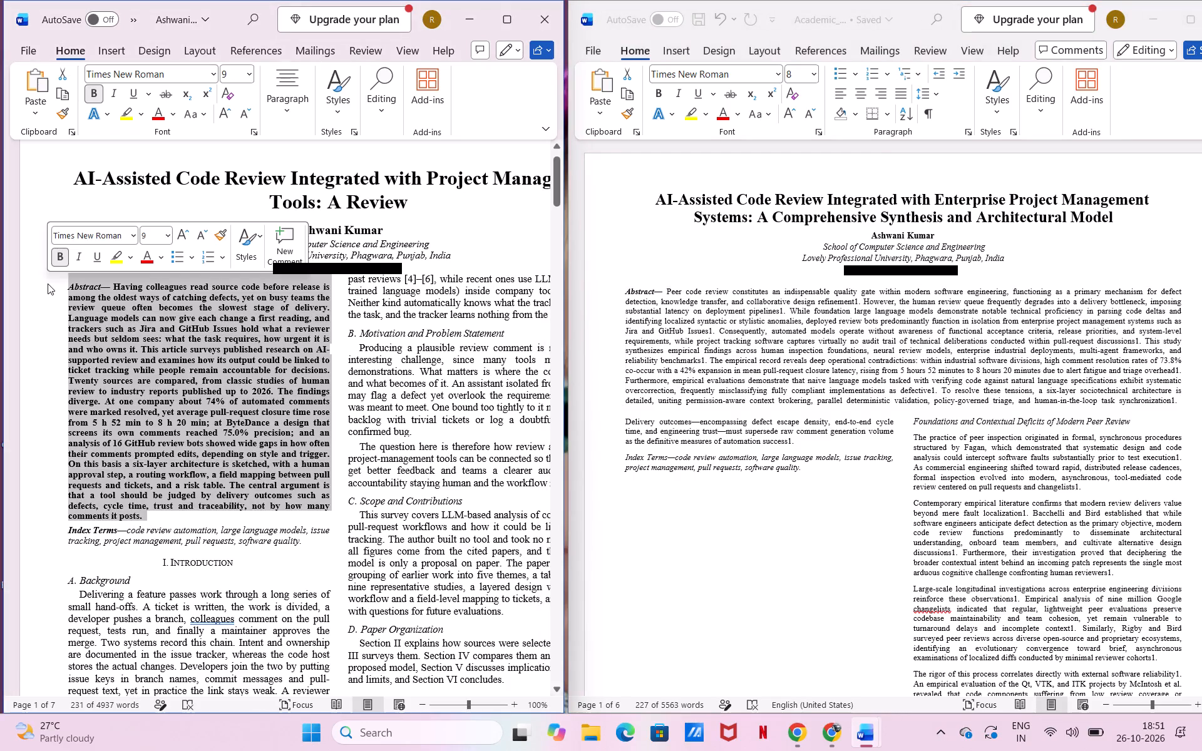
{"action": "key", "text": "ctrl+v"}
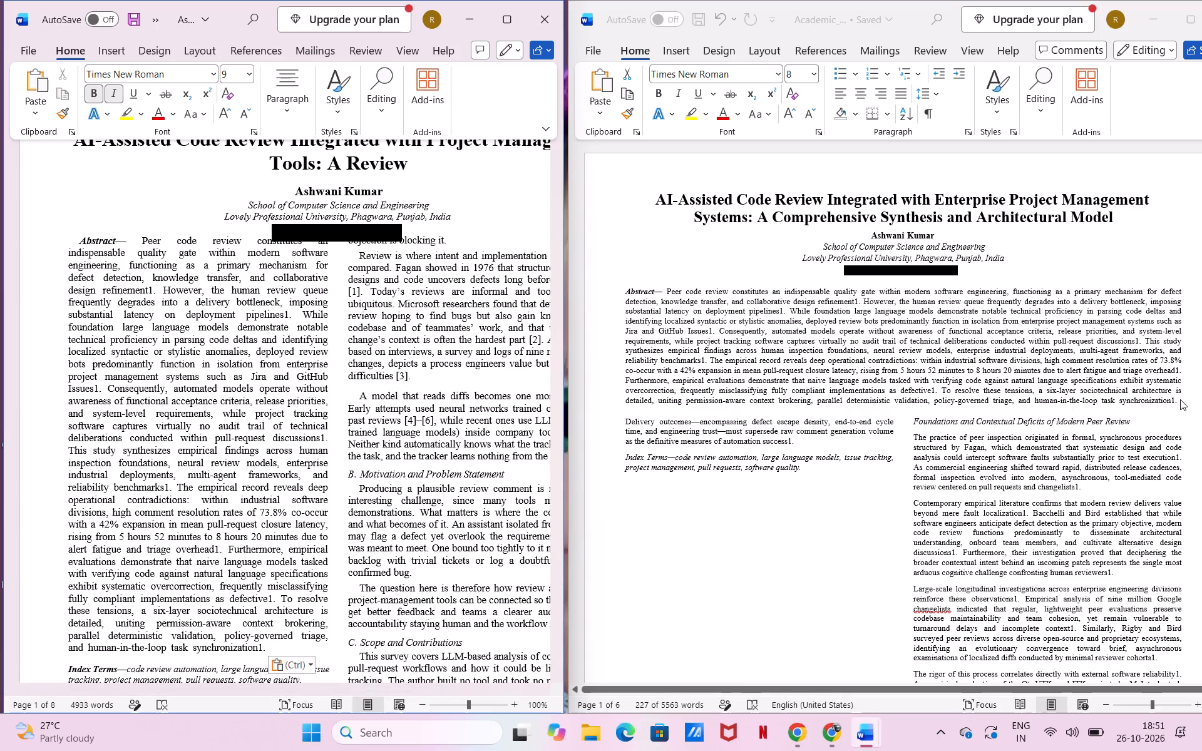
Delete the full-width abstract from the IEEE paper and open an empty line above the "Delivery outcomes" paragraph in the first column.
{"action": "left_click_drag", "start_coordinate": [1180, 399], "coordinate": [763, 358]}
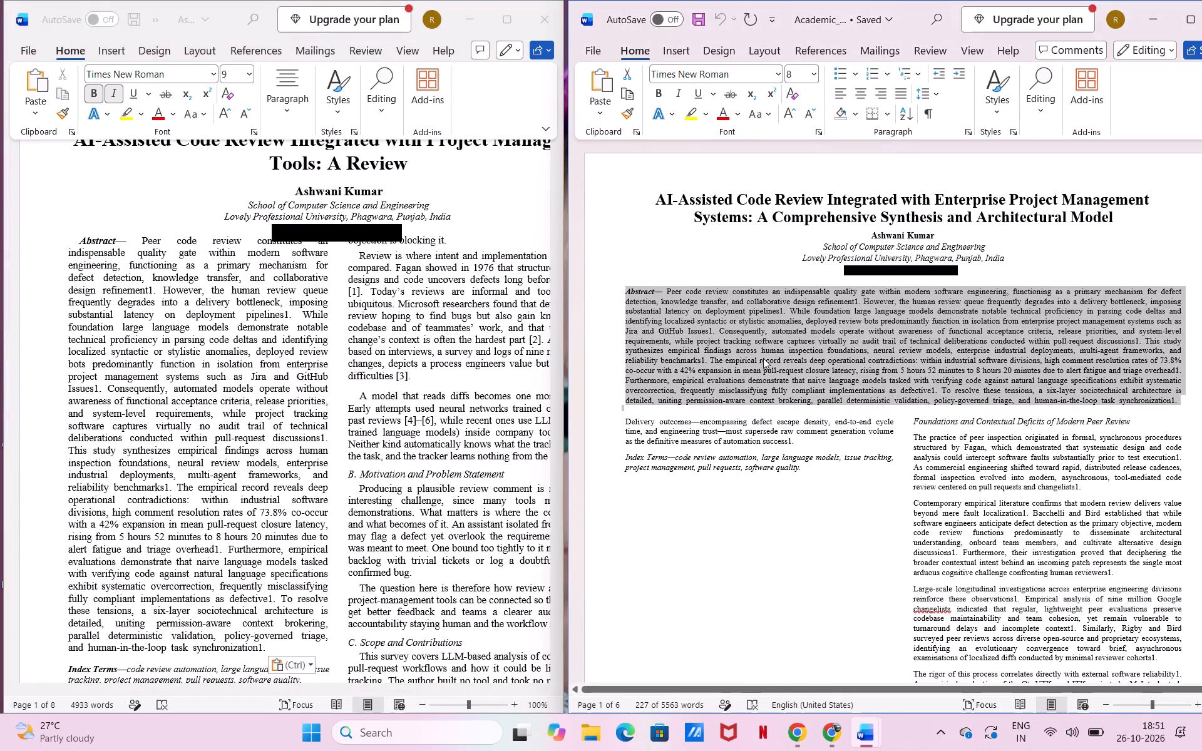
{"action": "key", "text": "BackSpace"}
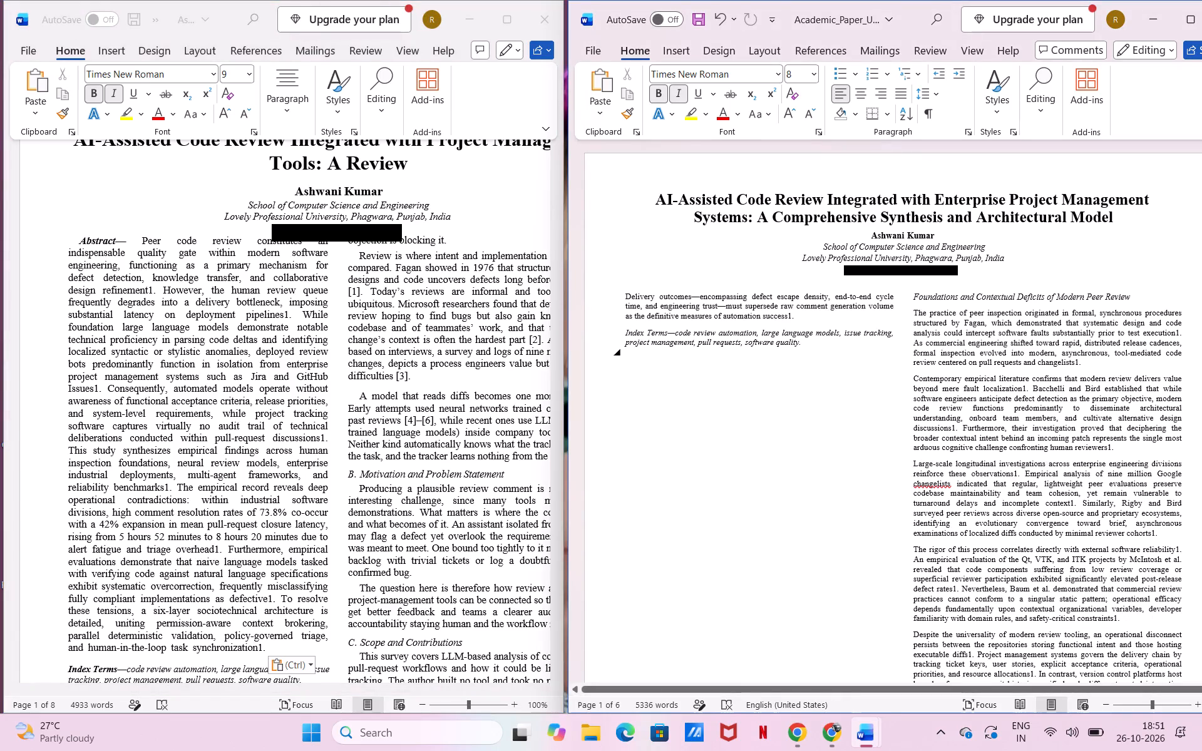
{"action": "key", "text": "BackSpace"}
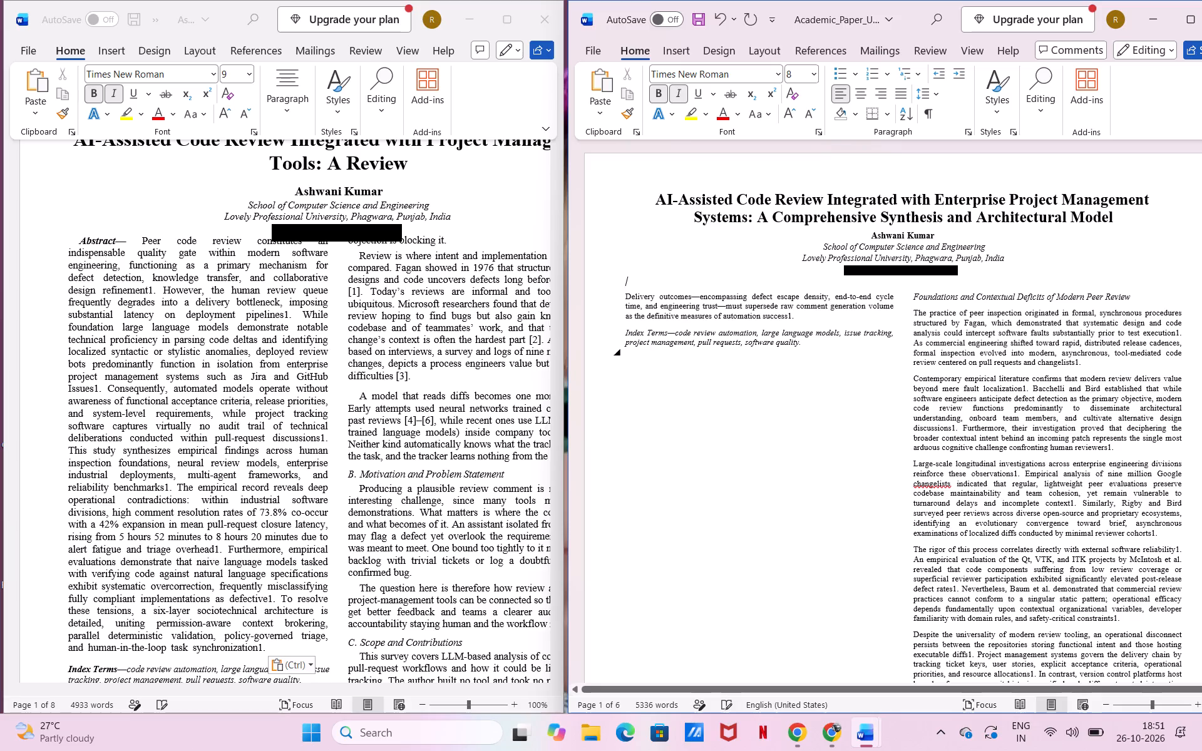
{"action": "left_click", "coordinate": [622, 295]}
{"action": "key", "text": "BackSpace"}
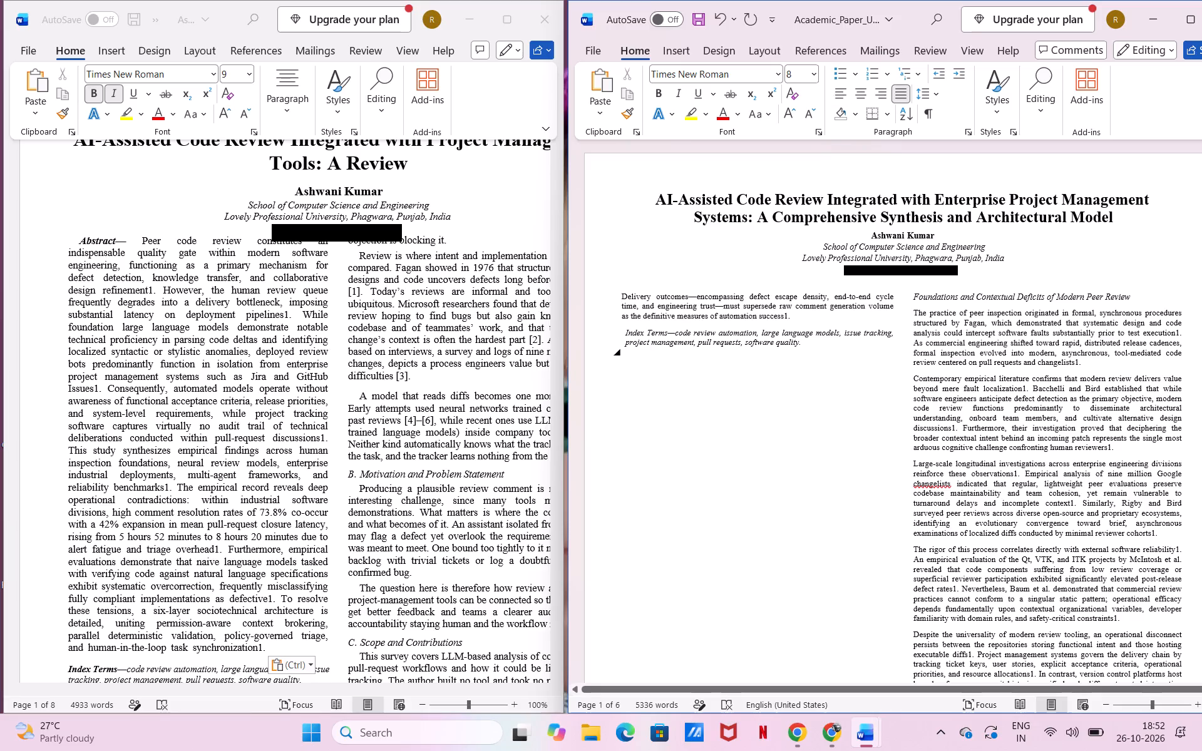
{"action": "key", "text": "ctrl+z"}
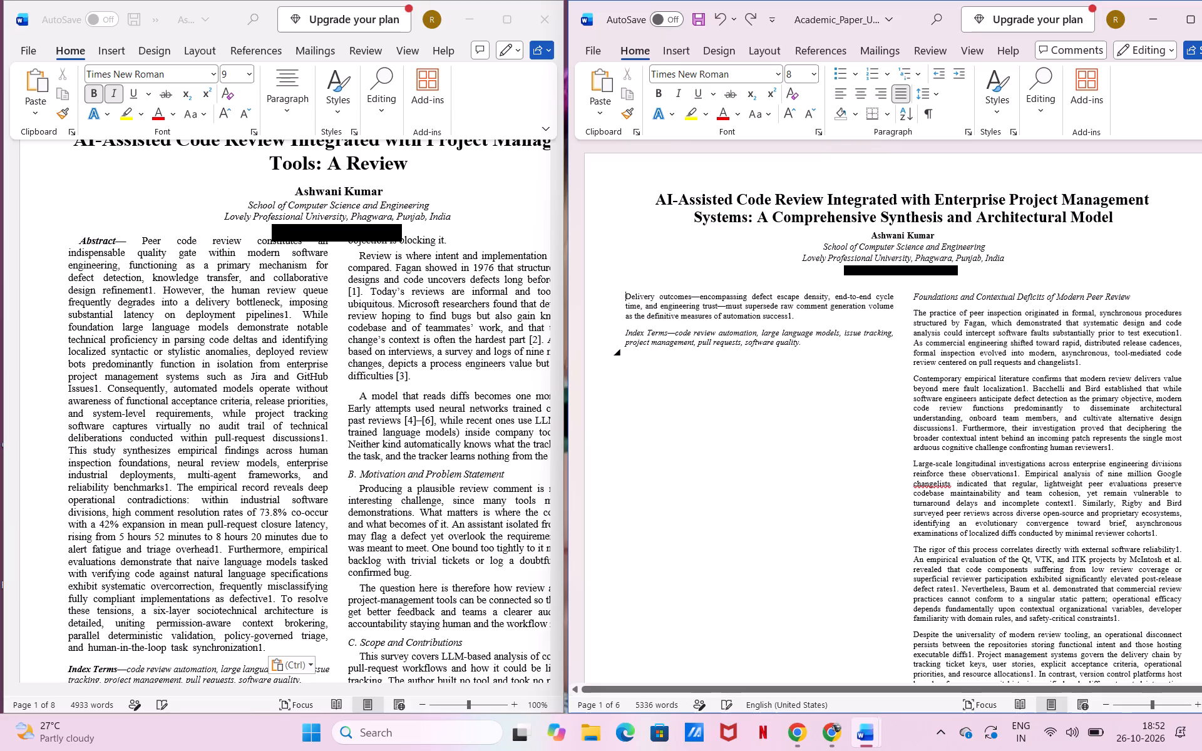
{"action": "key", "text": "Return"}
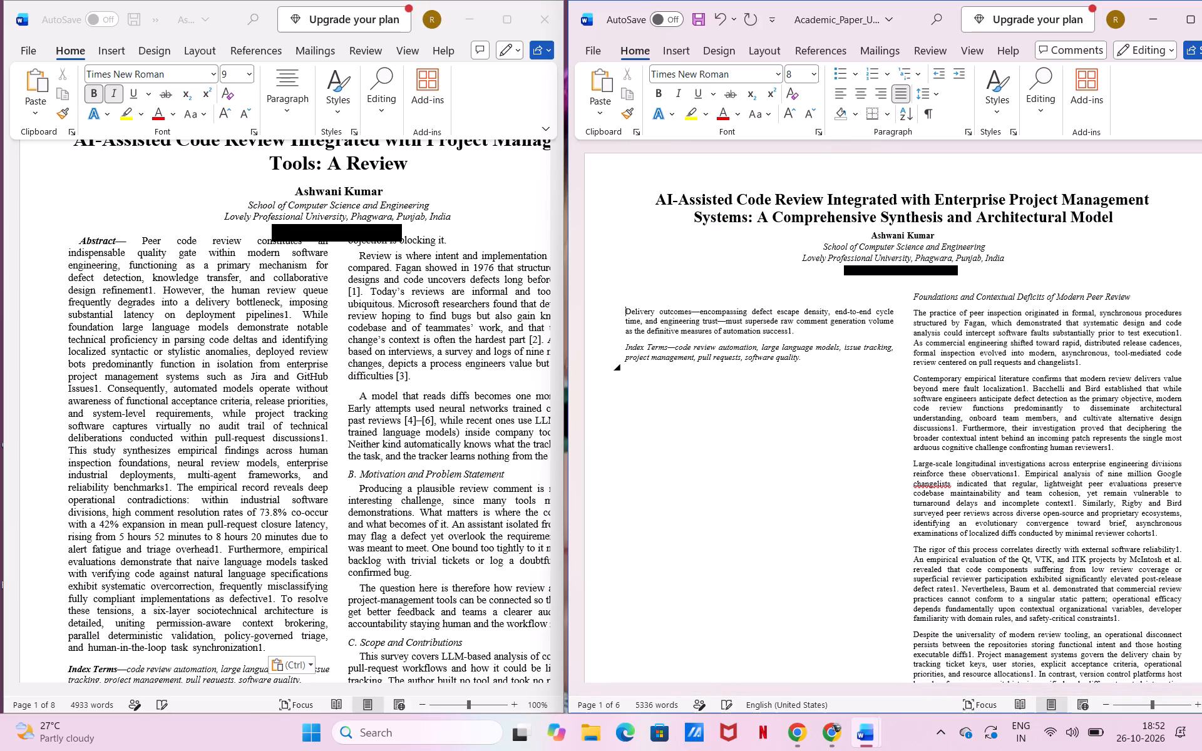
{"action": "key", "text": "Up"}
Copy the abstract from the reworded paper into the IEEE paper's first column above "Delivery outcomes", and remove the surplus blank line after it.
{"action": "left_click_drag", "start_coordinate": [72, 239], "coordinate": [84, 263]}
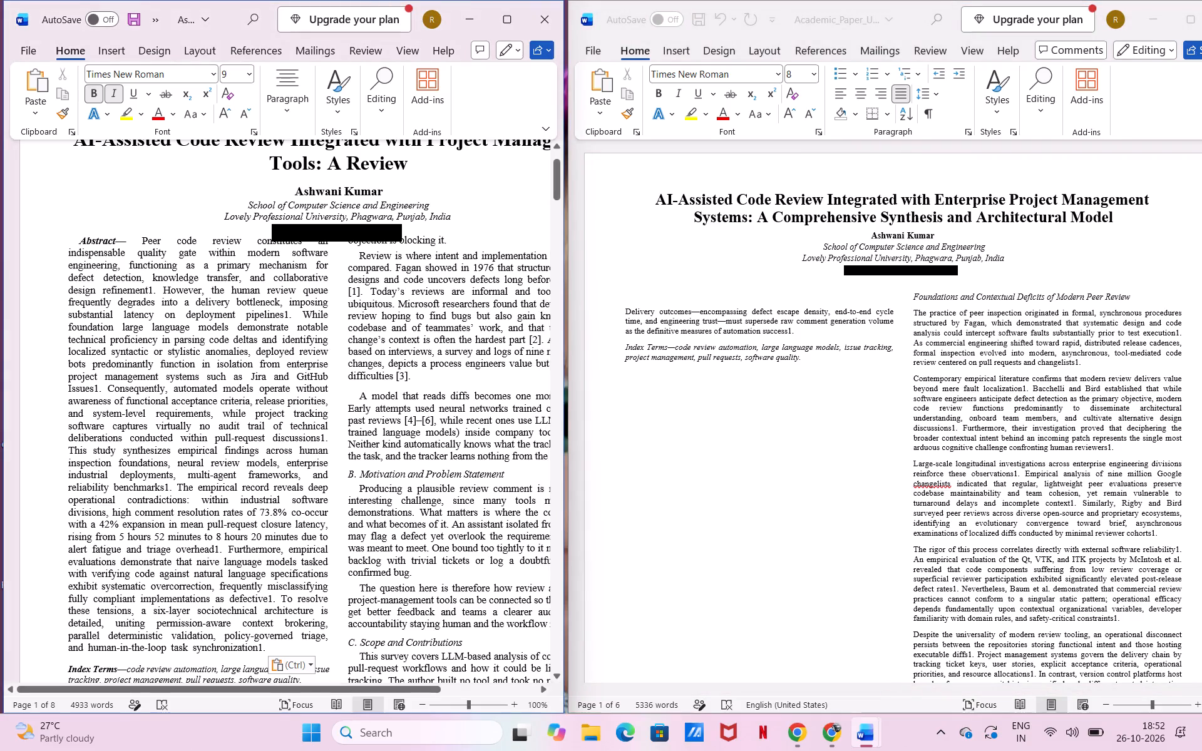
{"action": "left_click_drag", "start_coordinate": [84, 263], "coordinate": [78, 240]}
{"action": "left_click_drag", "start_coordinate": [78, 240], "coordinate": [298, 630]}
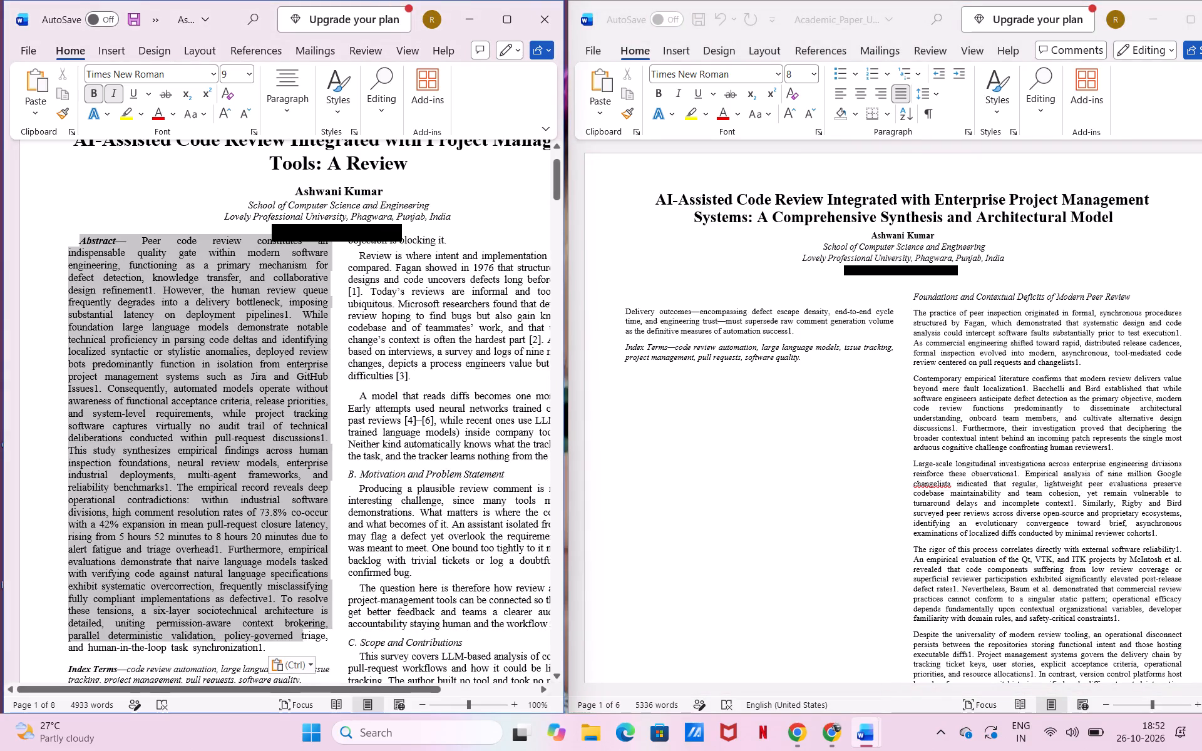
{"action": "left_click_drag", "start_coordinate": [298, 630], "coordinate": [274, 646]}
{"action": "key", "text": "ctrl+c"}
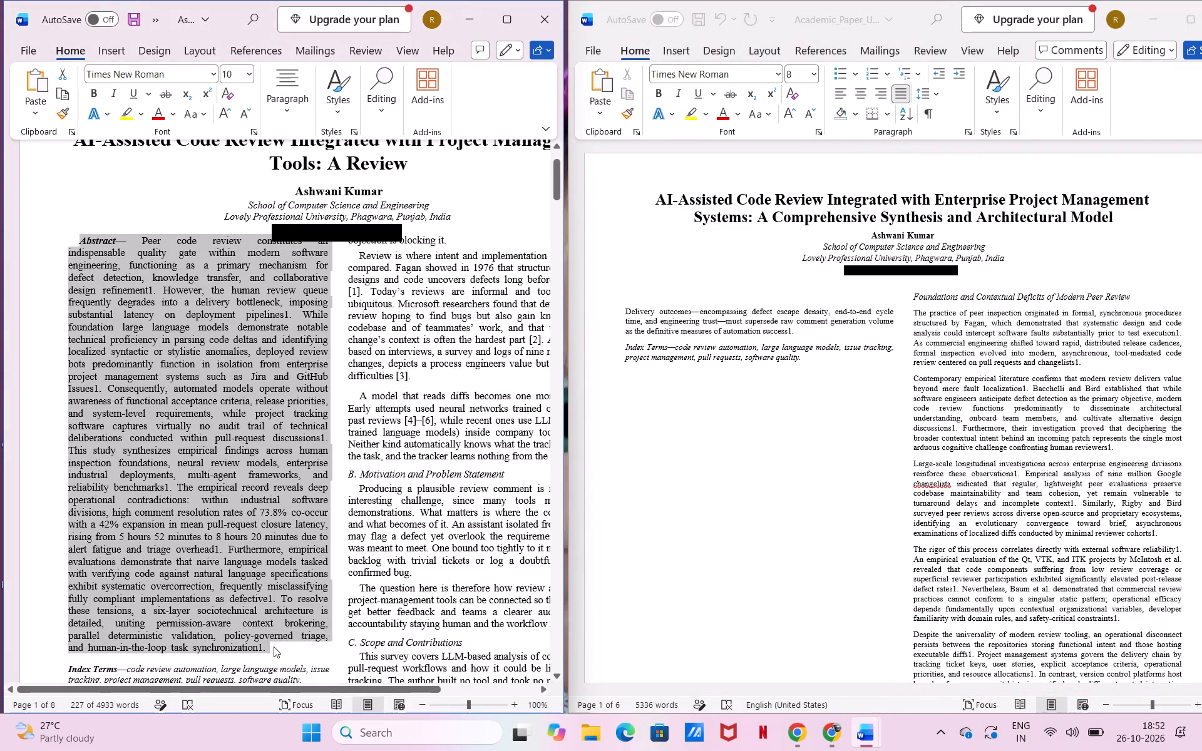
{"action": "left_click", "coordinate": [631, 304]}
{"action": "key", "text": "ctrl+v"}
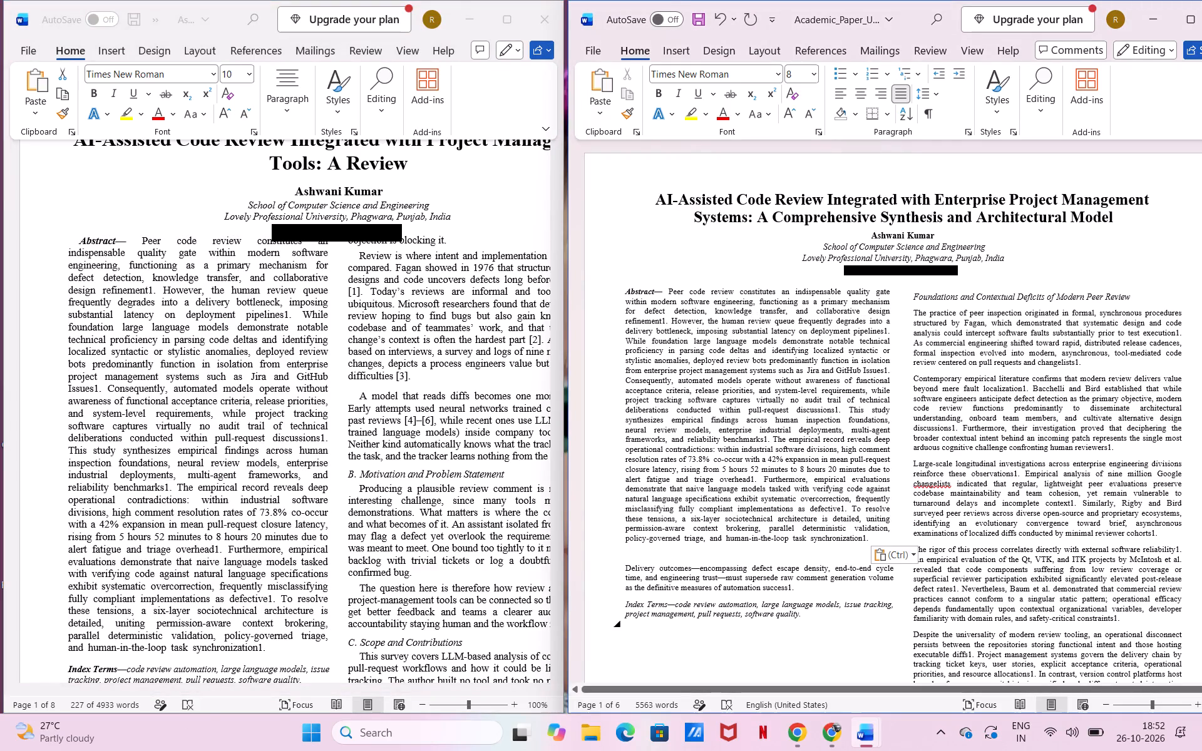
{"action": "key", "text": "BackSpace"}
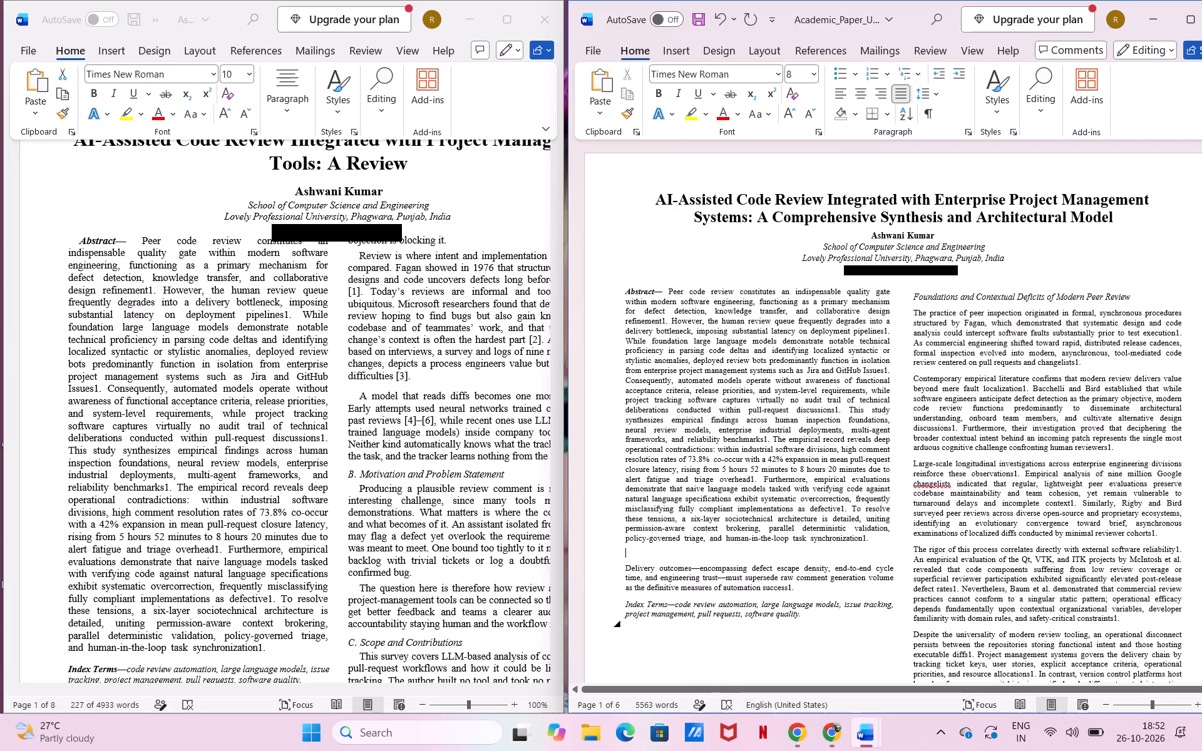
{"action": "key", "text": "BackSpace"}
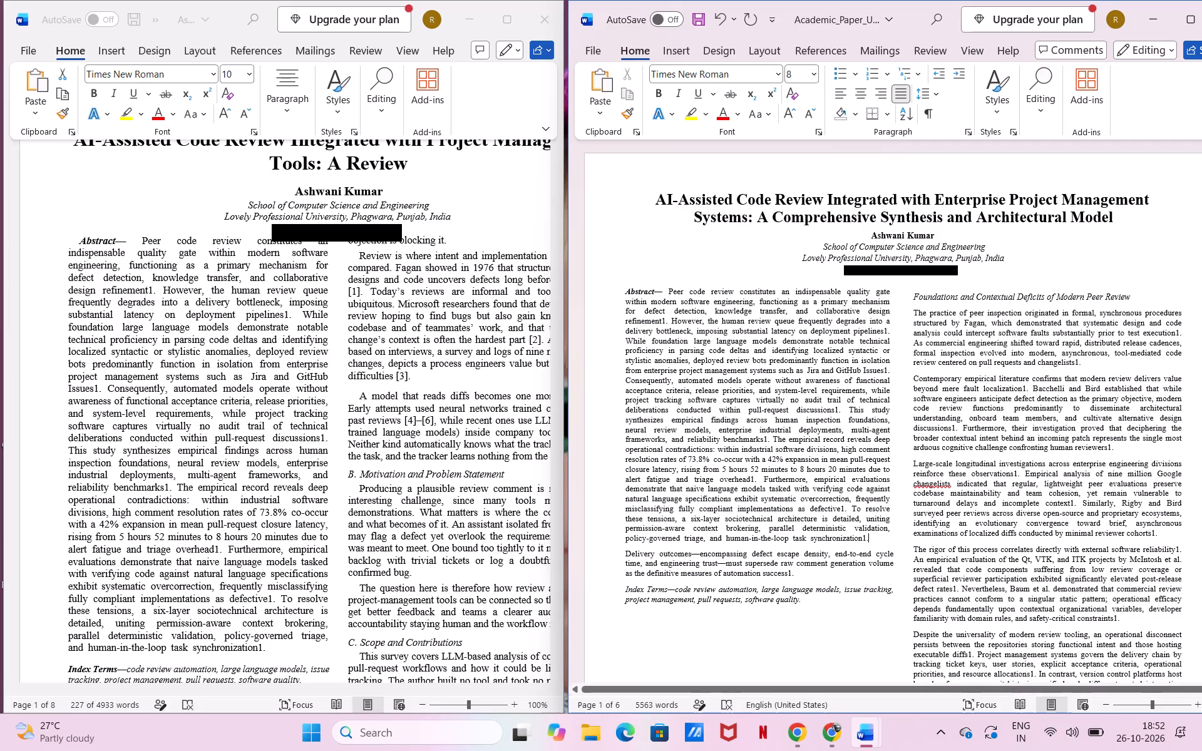
Move the full-width "to ticket-tracking metadata" text from the top of page 2 to below the last paragraph of page 1's second column.
{"action": "scroll", "coordinate": [828, 625], "scroll_direction": "down", "scroll_amount": 6}
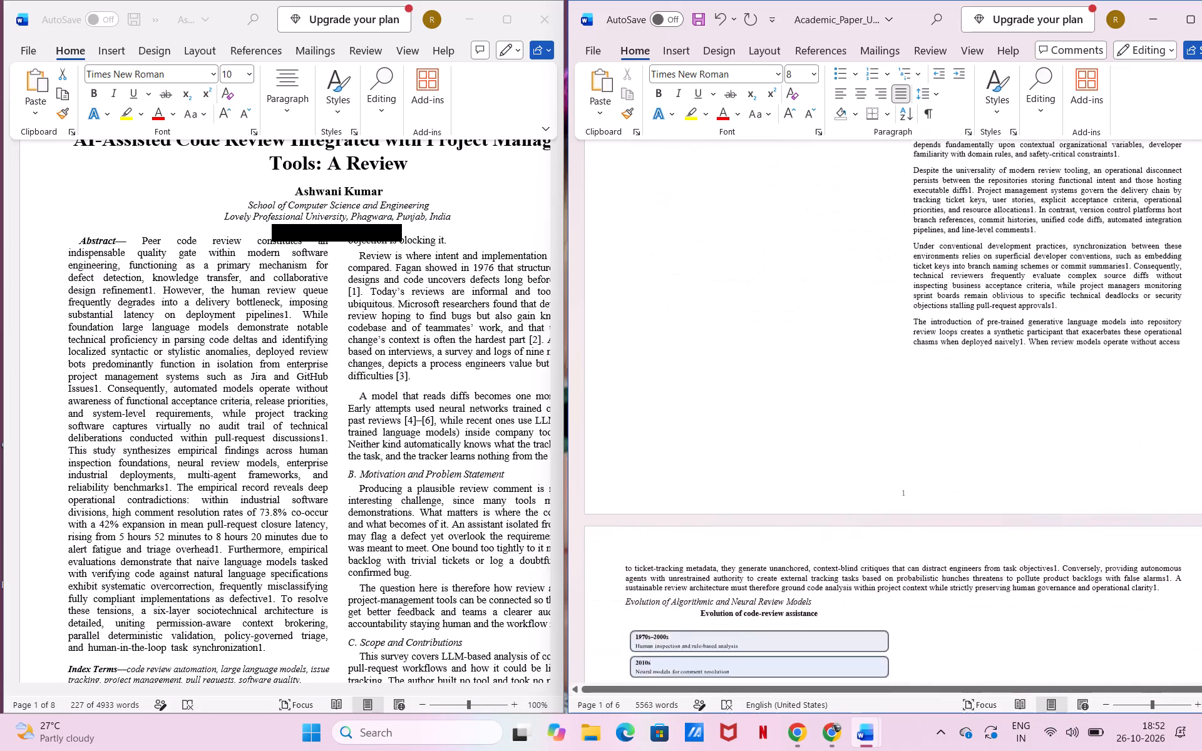
{"action": "scroll", "coordinate": [828, 625], "scroll_direction": "down", "scroll_amount": 1}
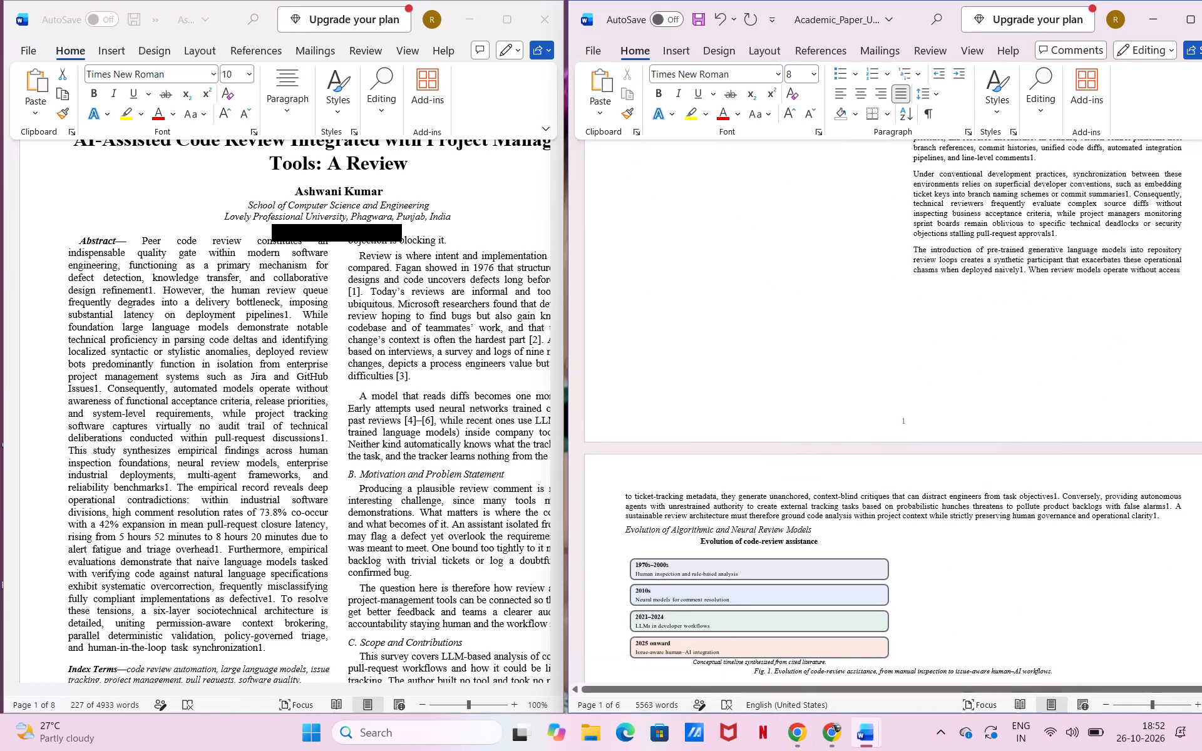
{"action": "left_click_drag", "start_coordinate": [1169, 519], "coordinate": [603, 486]}
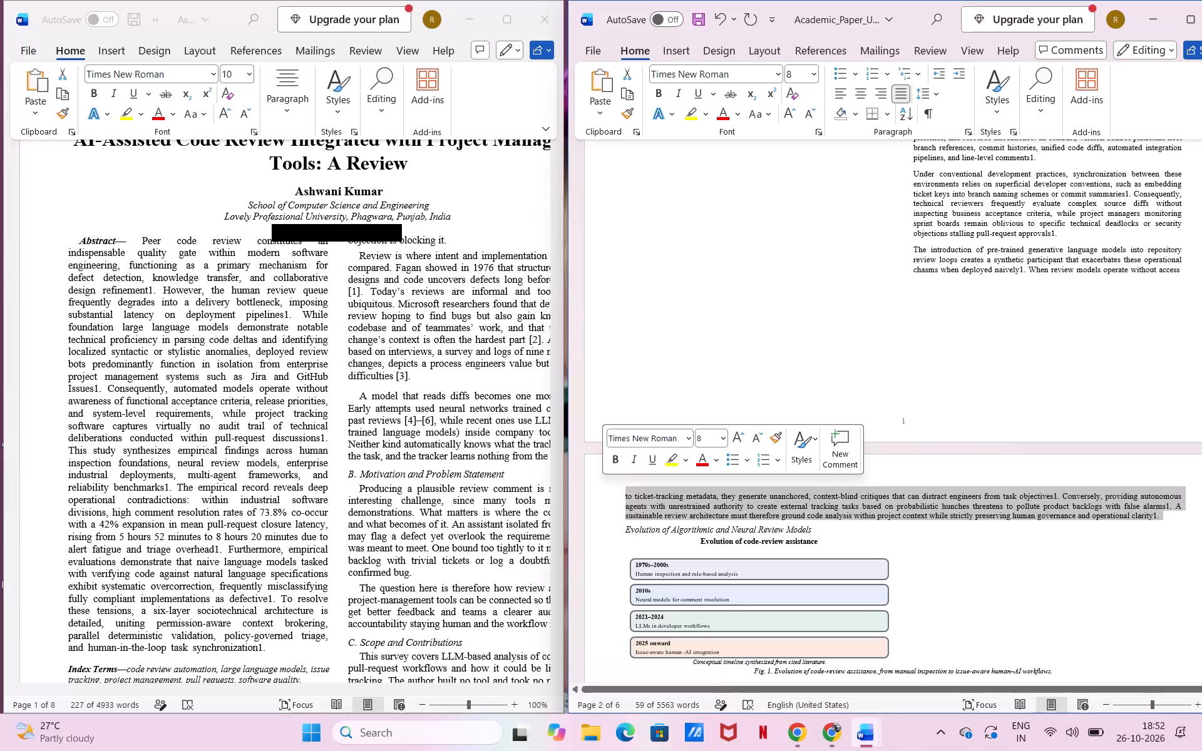
{"action": "key", "text": "ctrl+c"}
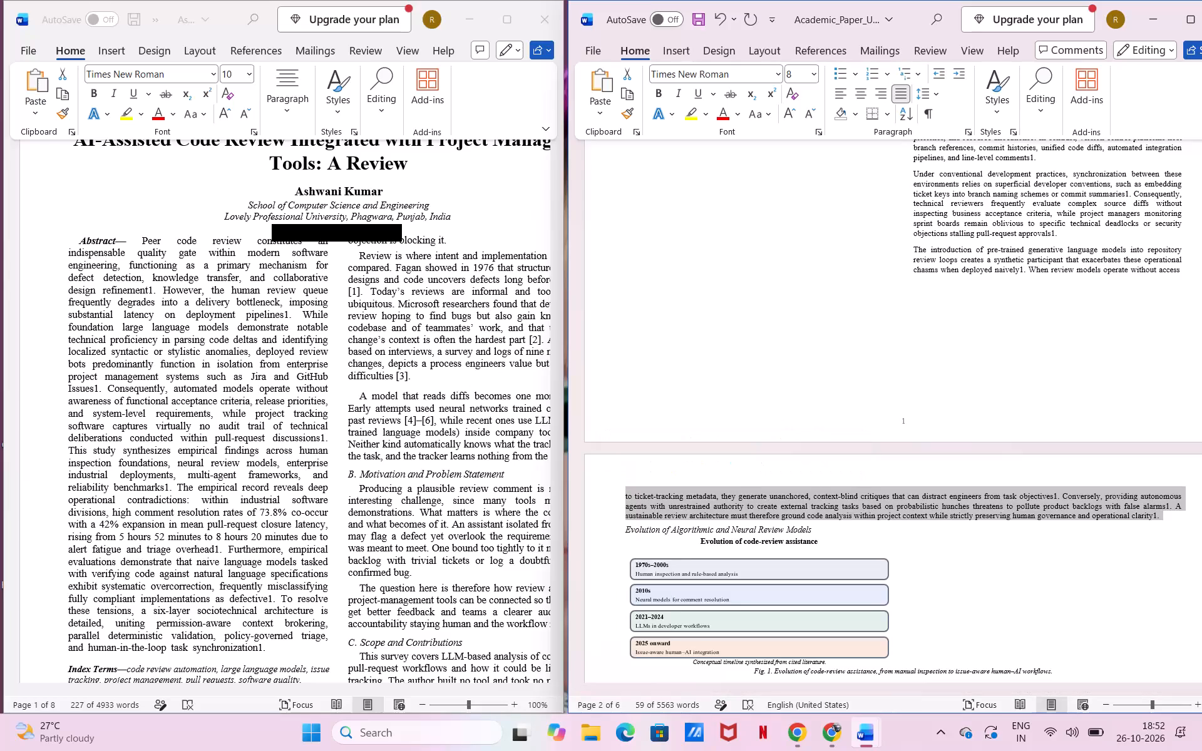
{"action": "key", "text": "BackSpace"}
{"action": "left_click", "coordinate": [918, 282]}
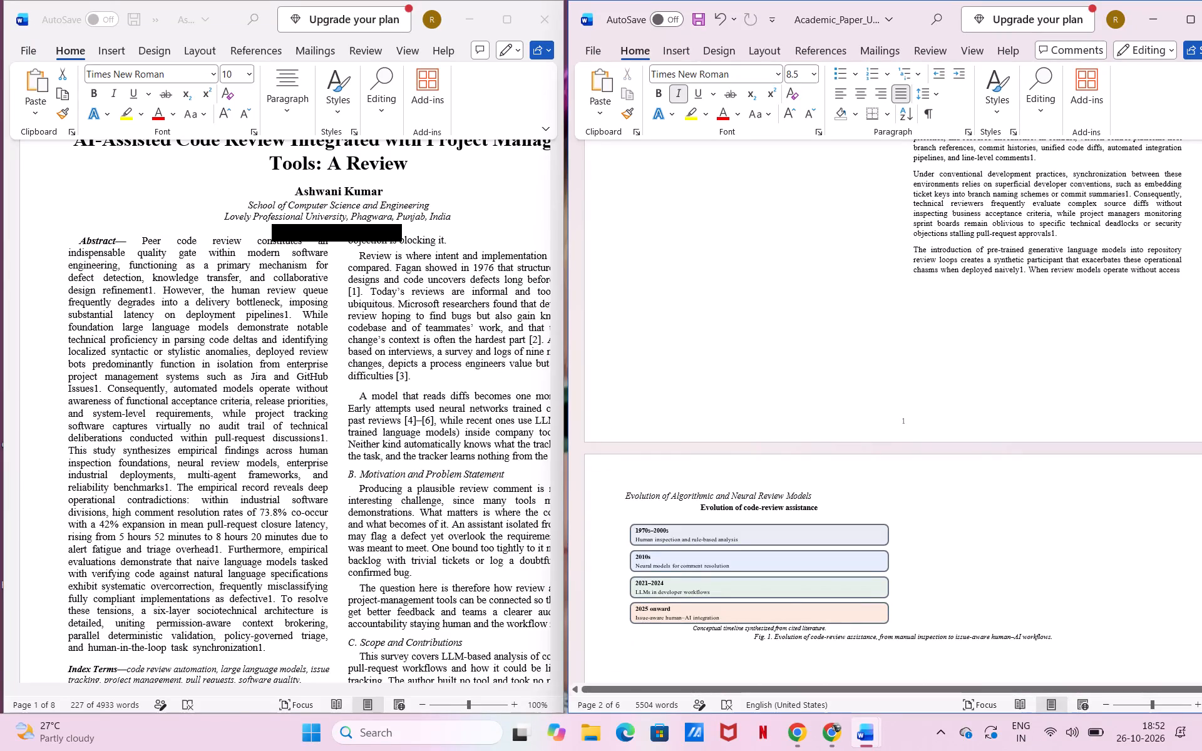
{"action": "left_click", "coordinate": [1181, 272]}
{"action": "key", "text": "Return"}
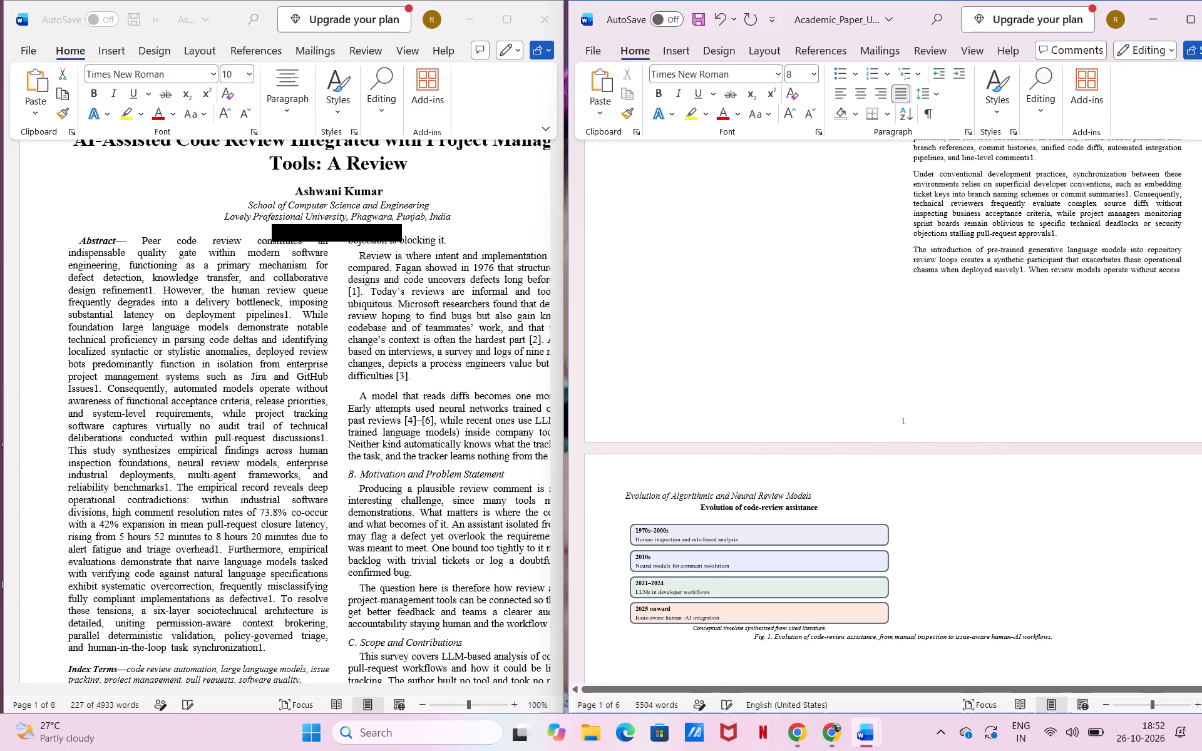
{"action": "key", "text": "ctrl+v"}
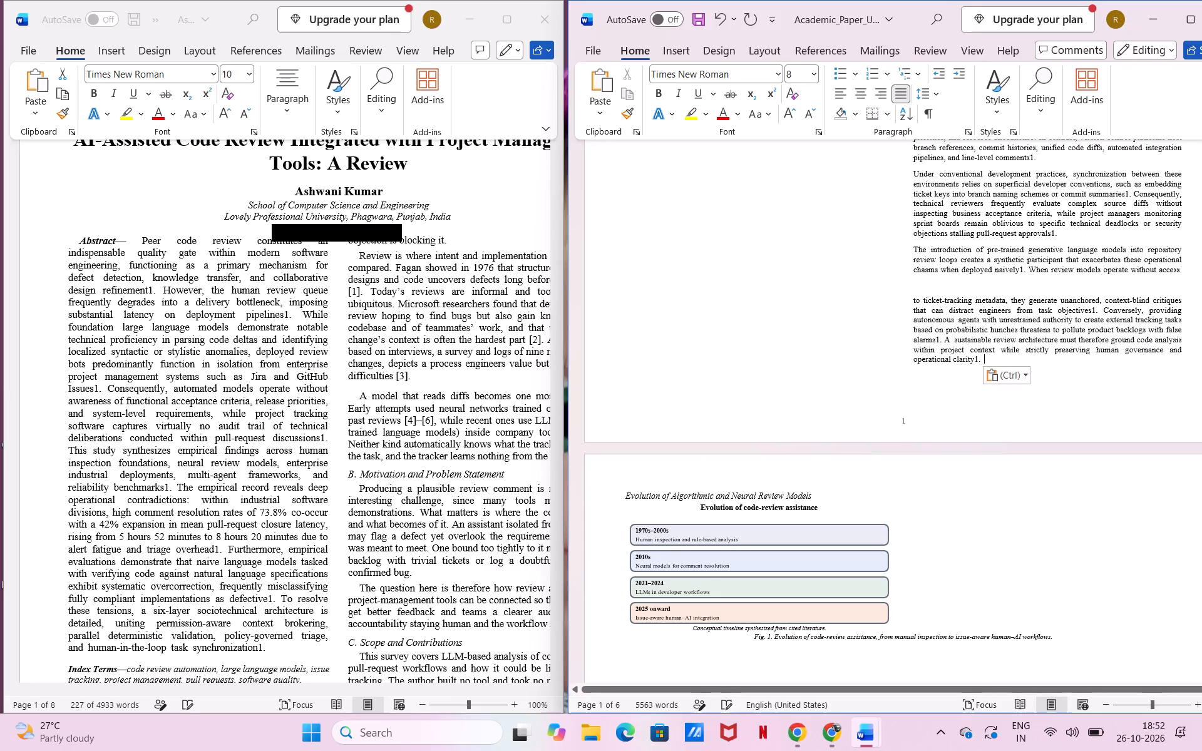
Join the moved text to the sentence ending "operate without access", removing the paragraph breaks and leaving a single space between them.
{"action": "left_click", "coordinate": [910, 298]}
{"action": "key", "text": "BackSpace"}
{"action": "key", "text": "BackSpace"}
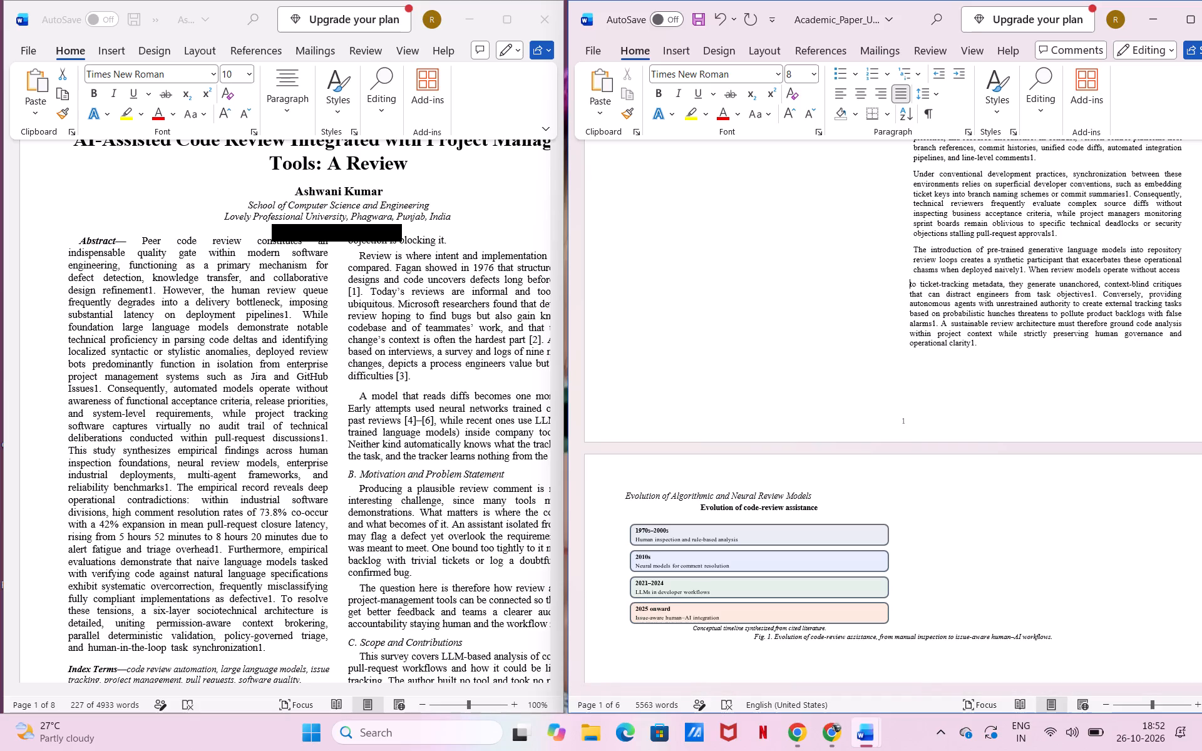
{"action": "key", "text": "space"}
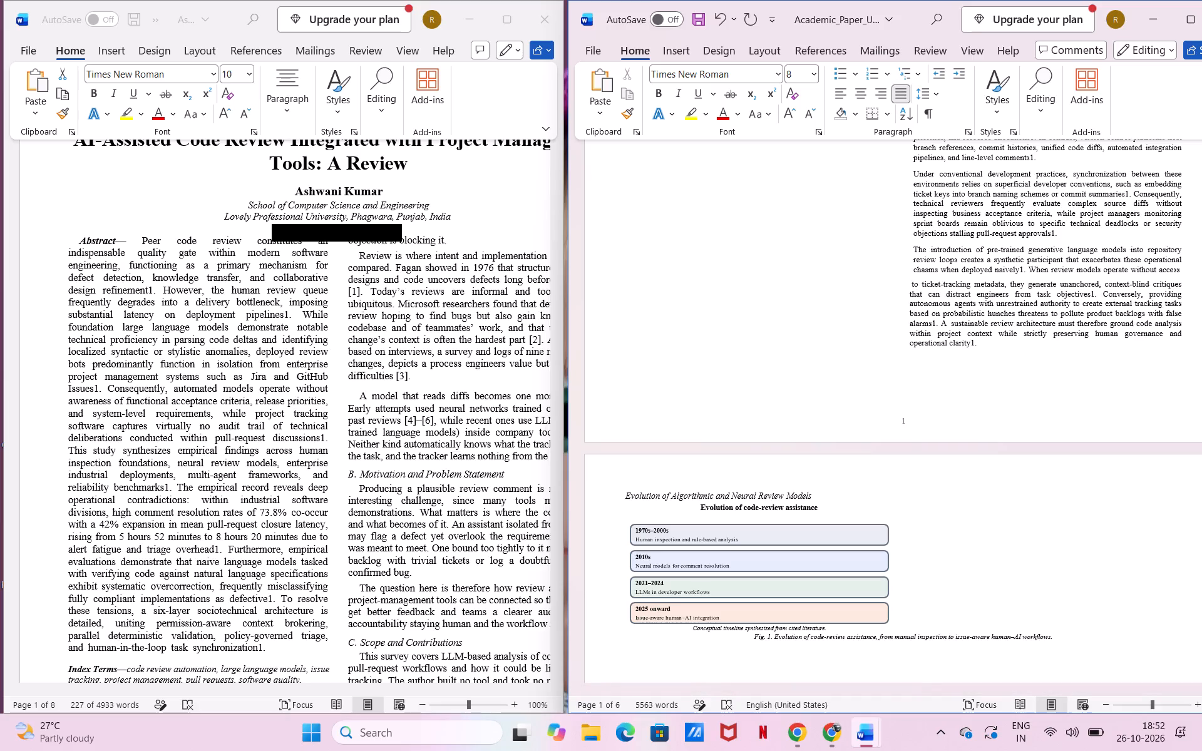
{"action": "key", "text": "BackSpace"}
{"action": "key", "text": "BackSpace"}
{"action": "key", "text": "space"}
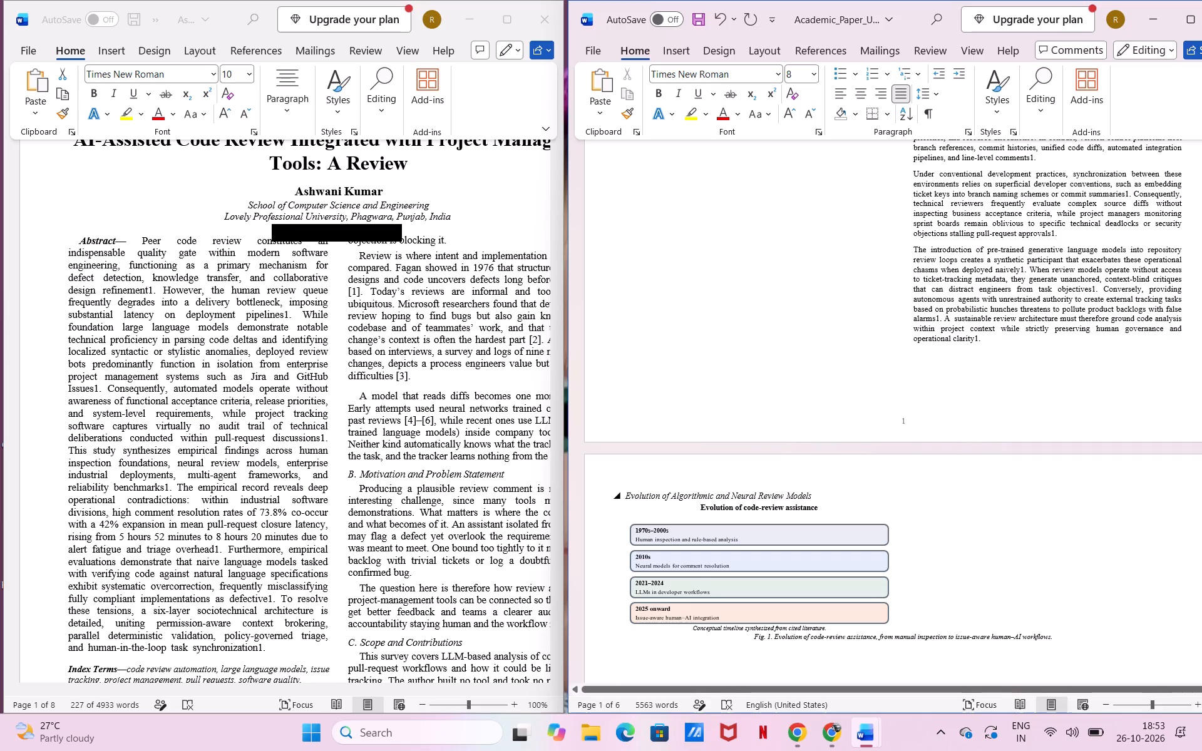
Examine the page 2 section heading, the code-review evolution timeline shapes and the Fig. 1 caption.
{"action": "scroll", "coordinate": [913, 501], "scroll_direction": "down", "scroll_amount": 3}
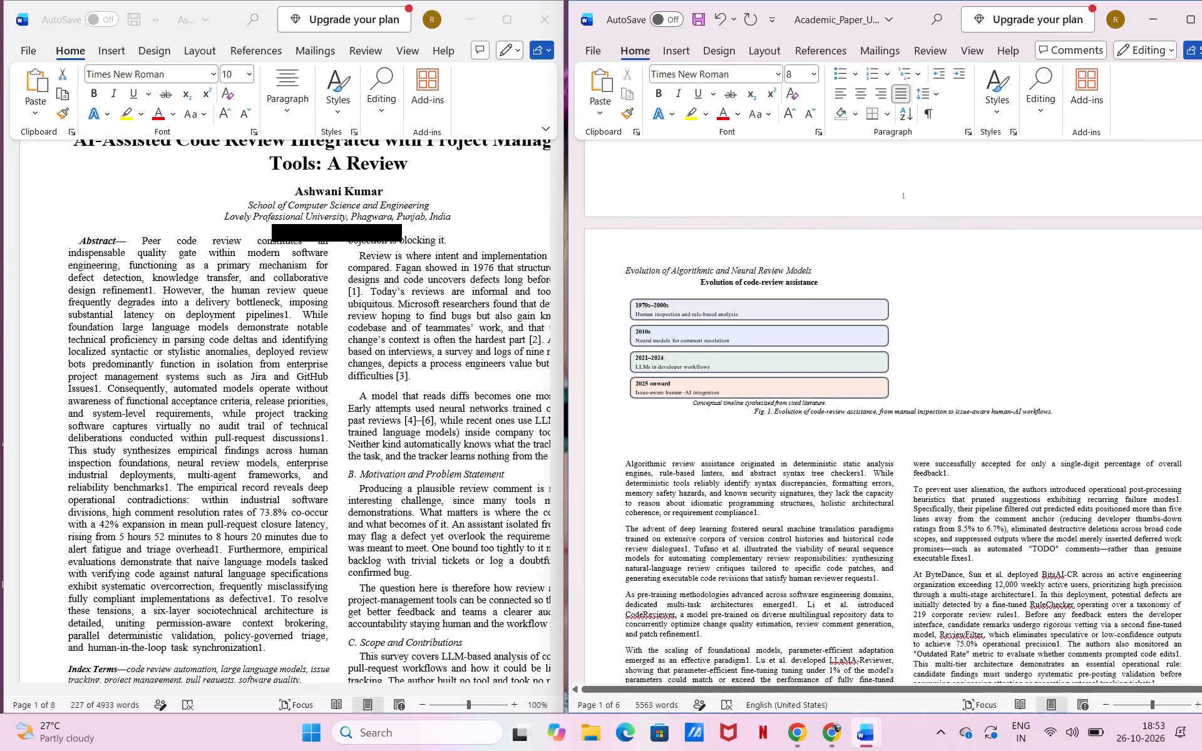
{"action": "left_click", "coordinate": [826, 410]}
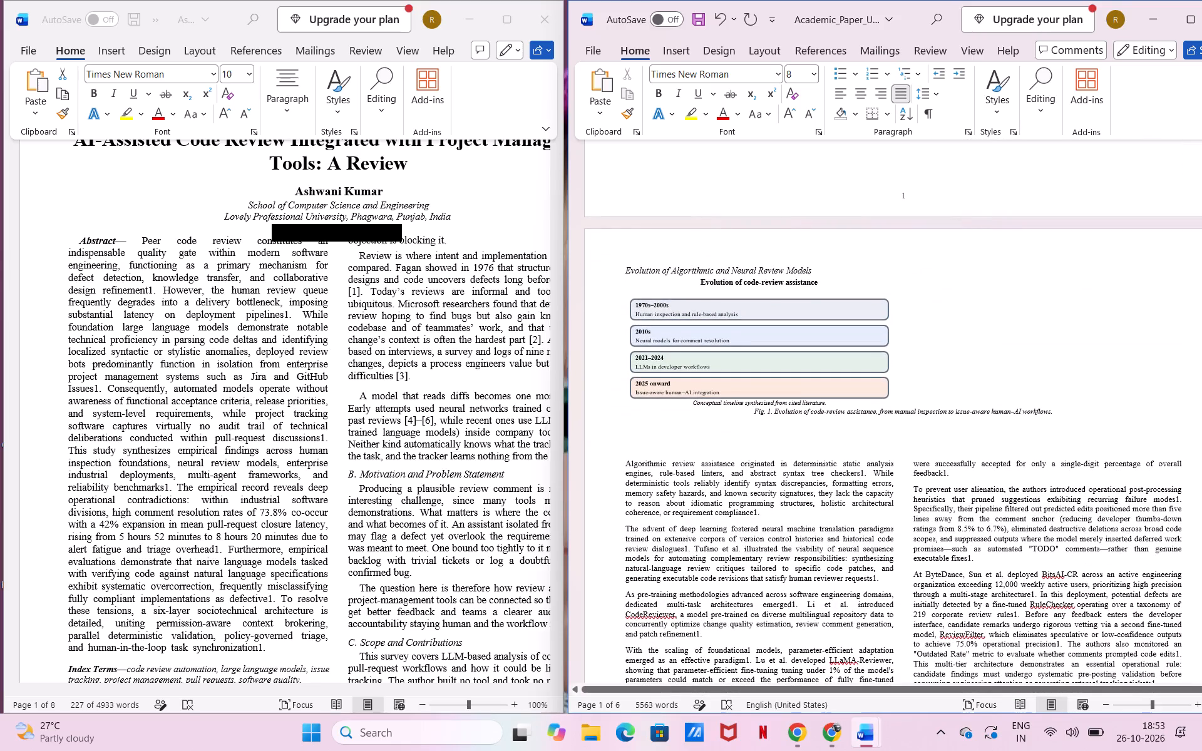
{"action": "left_click", "coordinate": [726, 398]}
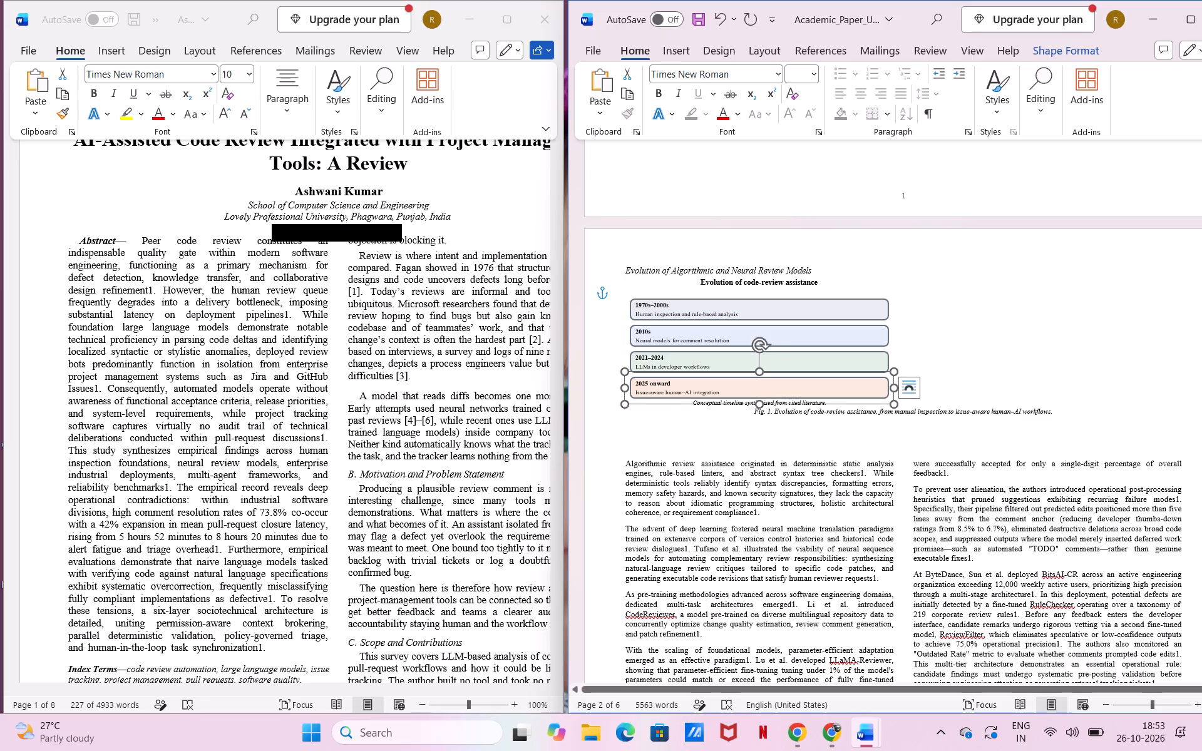
{"action": "left_click", "coordinate": [724, 407]}
{"action": "left_click", "coordinate": [721, 429]}
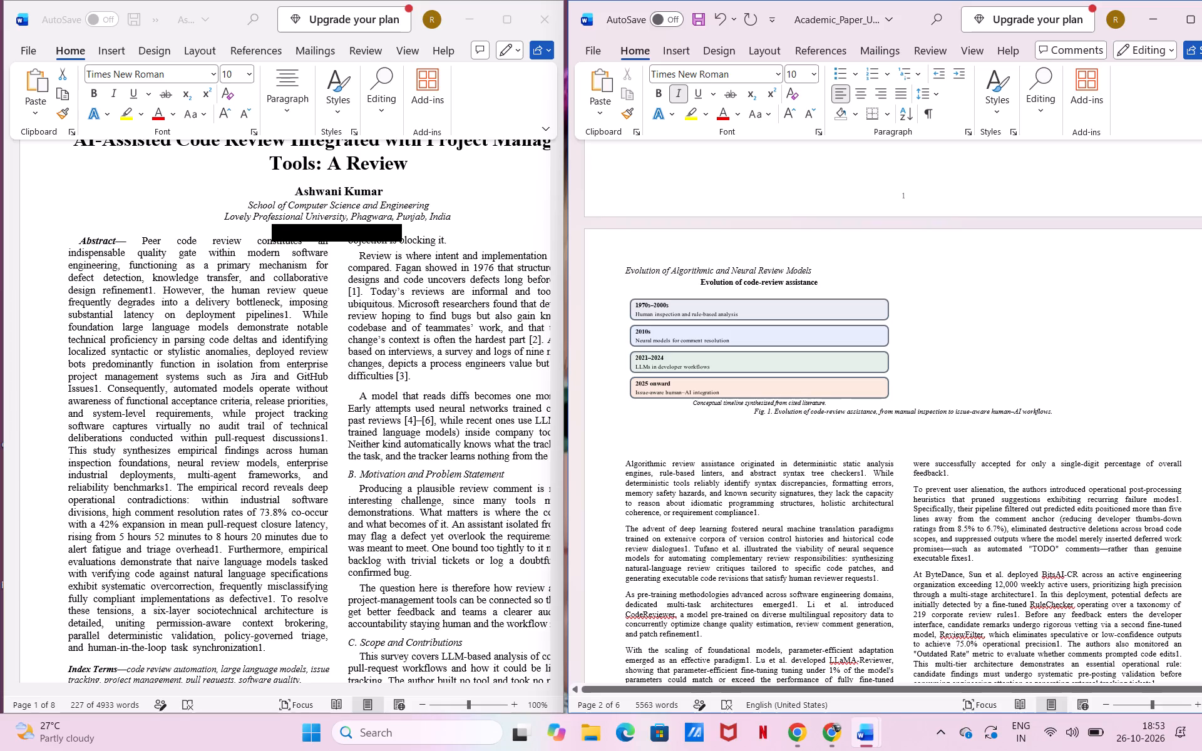
{"action": "left_click", "coordinate": [715, 265]}
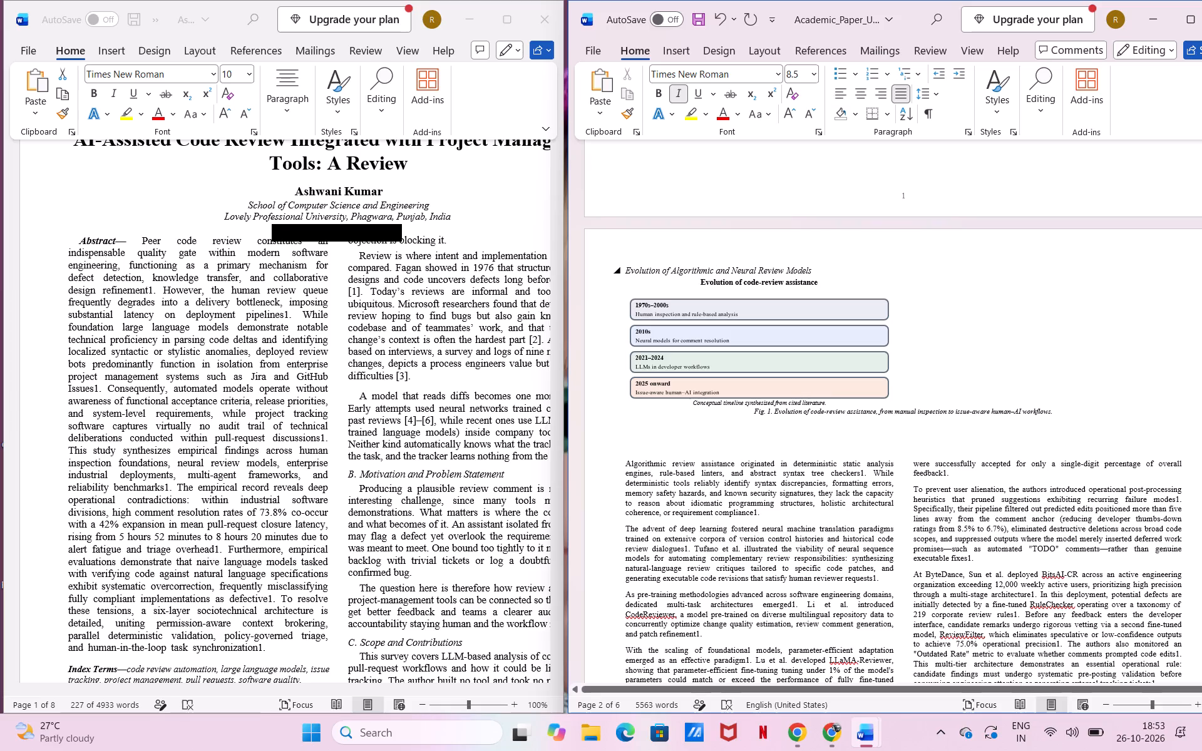
{"action": "left_click", "coordinate": [816, 282]}
Delete the "Evolution of Algorithmic and Neural Review Models" heading above the page 2 timeline.
{"action": "left_click_drag", "start_coordinate": [813, 270], "coordinate": [624, 272]}
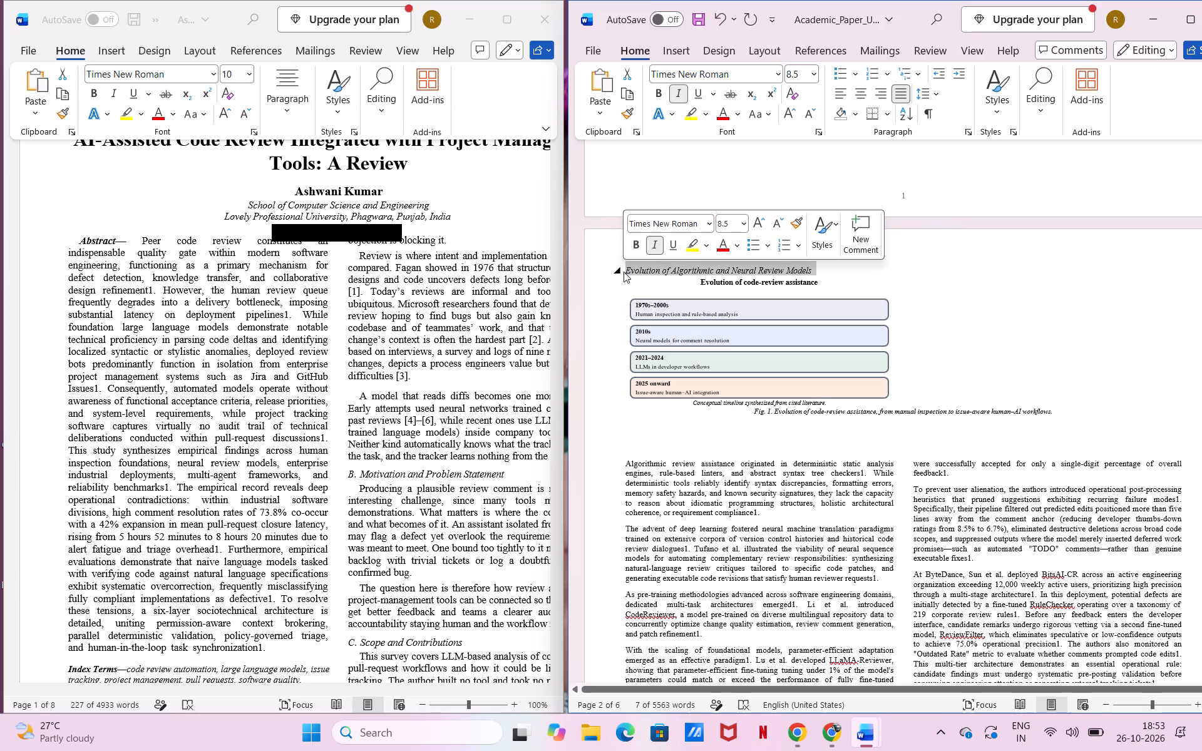
{"action": "scroll", "coordinate": [624, 272], "scroll_direction": "up", "scroll_amount": 1}
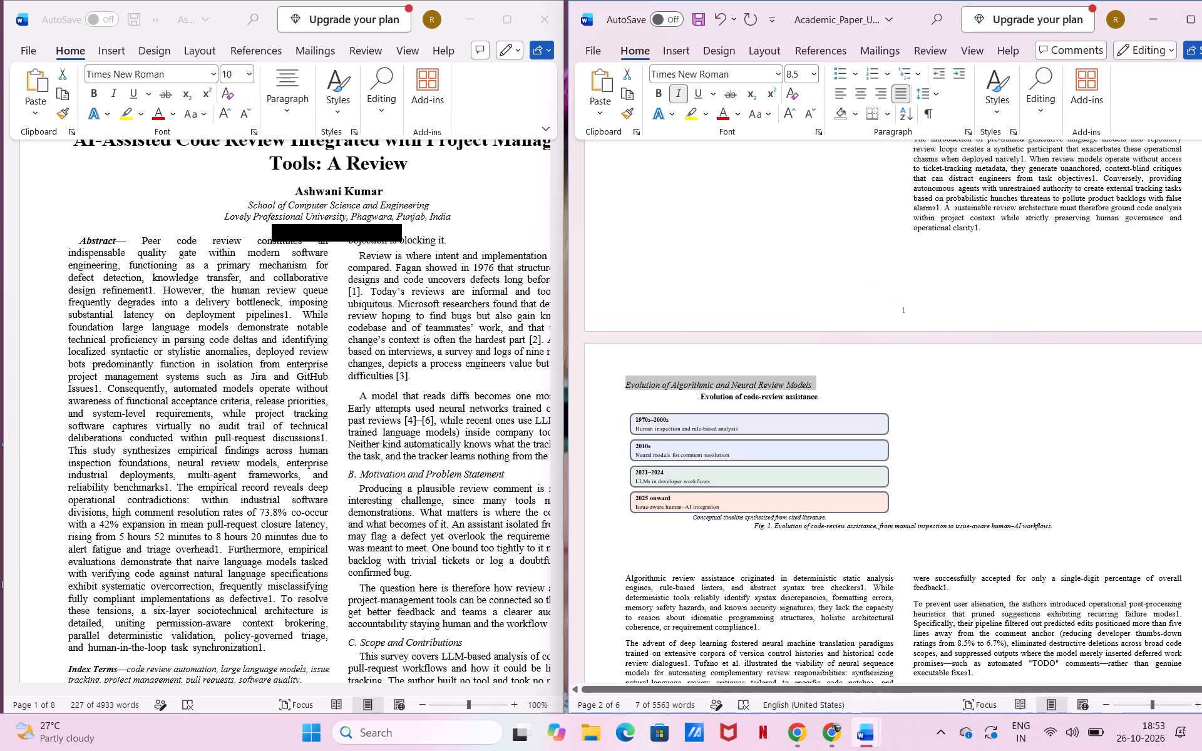
{"action": "scroll", "coordinate": [624, 272], "scroll_direction": "up", "scroll_amount": 1}
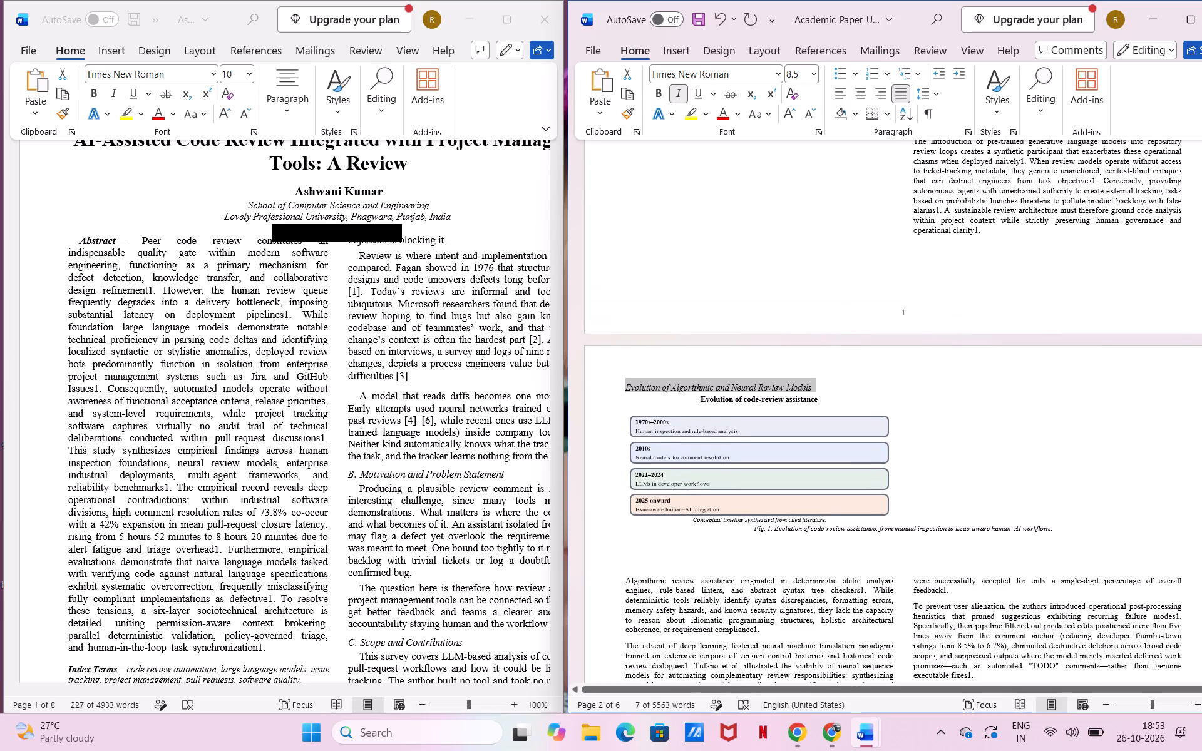
{"action": "left_click", "coordinate": [972, 232]}
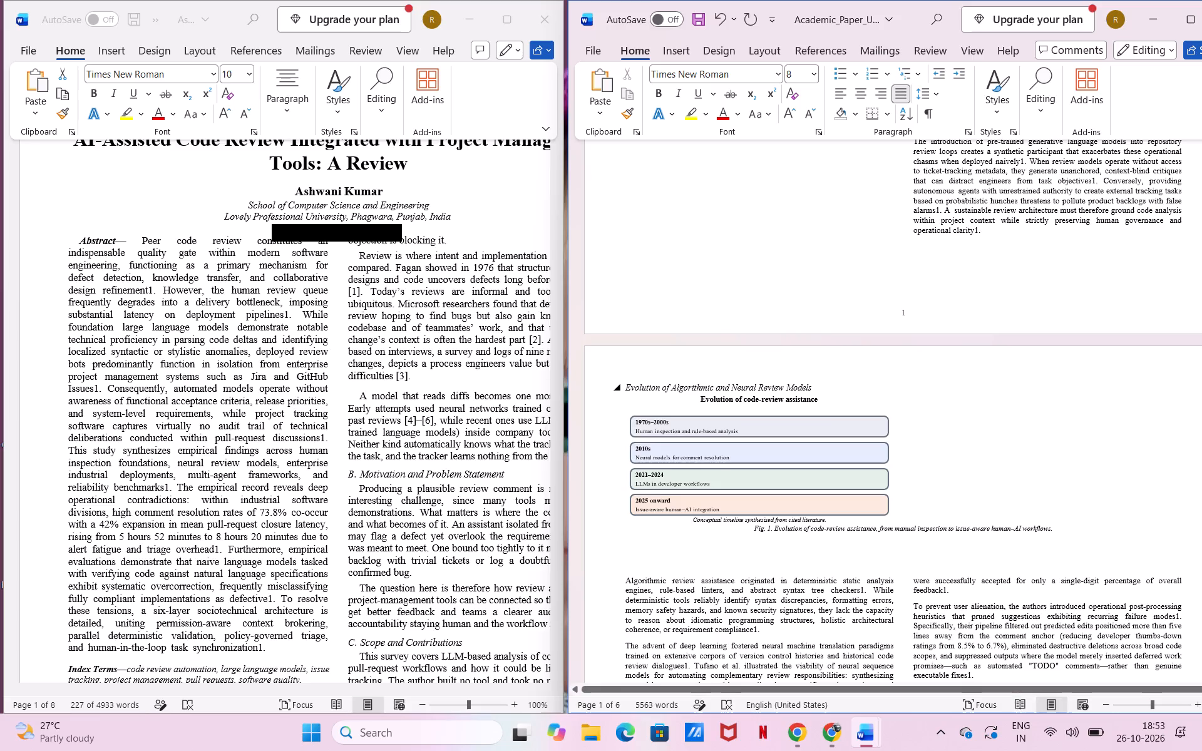
{"action": "left_click_drag", "start_coordinate": [818, 383], "coordinate": [588, 367]}
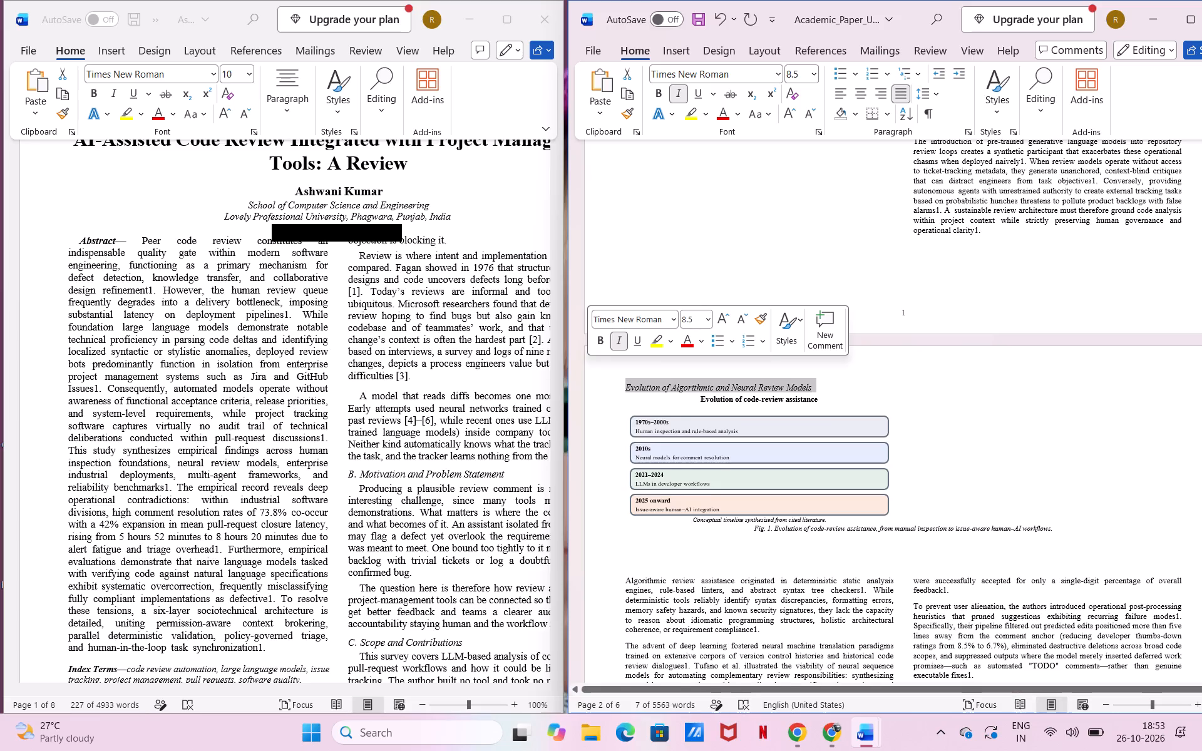
{"action": "key", "text": "BackSpace"}
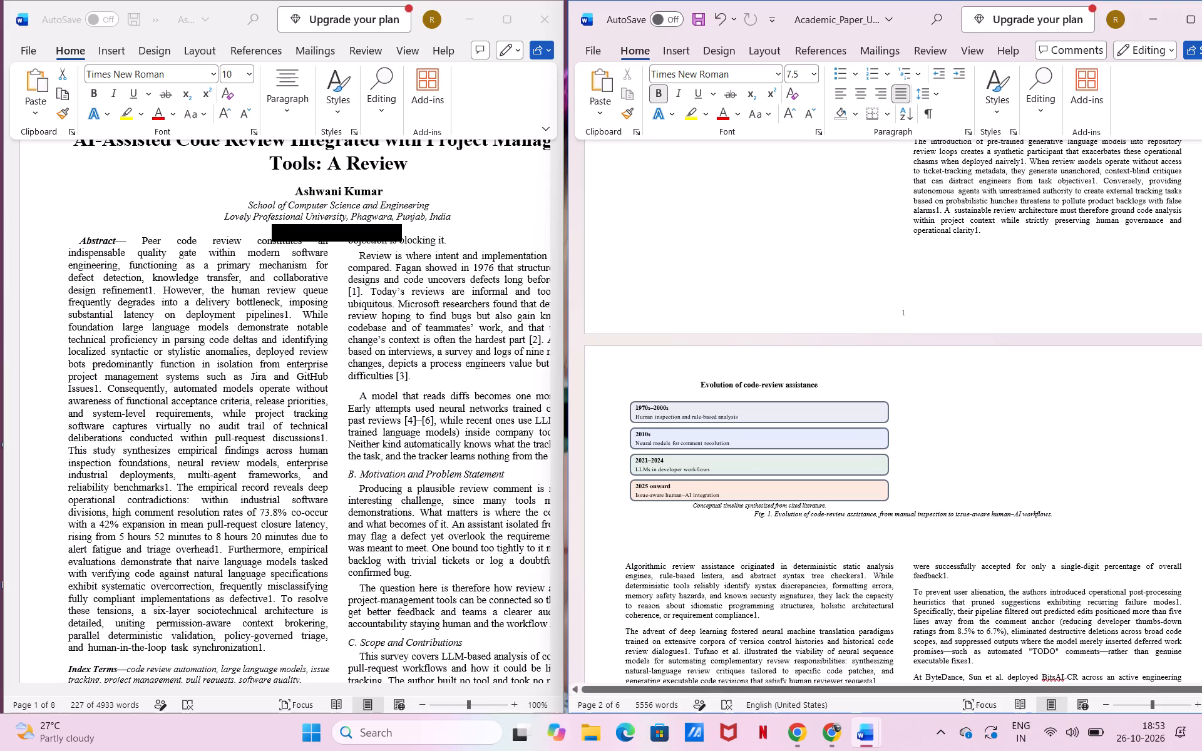
{"action": "left_click", "coordinate": [985, 232]}
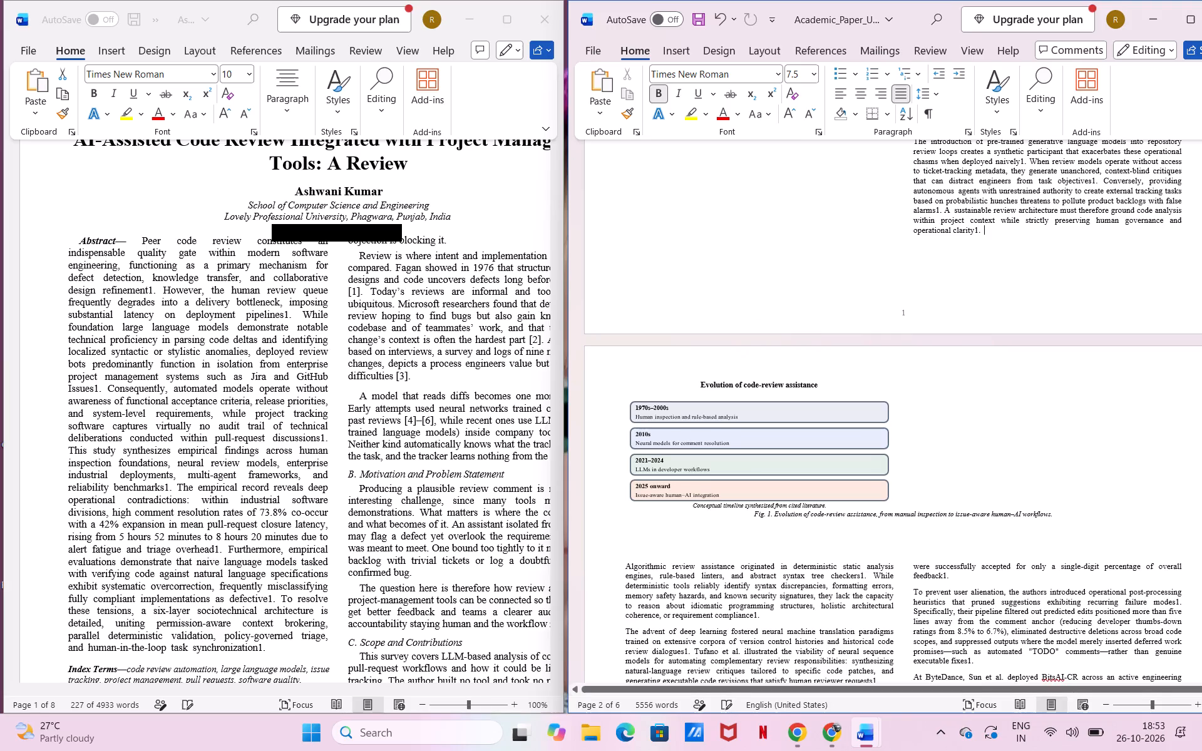
Insert a line break before the Fig. 1 caption to separate it from the timeline's source note.
{"action": "scroll", "coordinate": [972, 354], "scroll_direction": "down", "scroll_amount": 1}
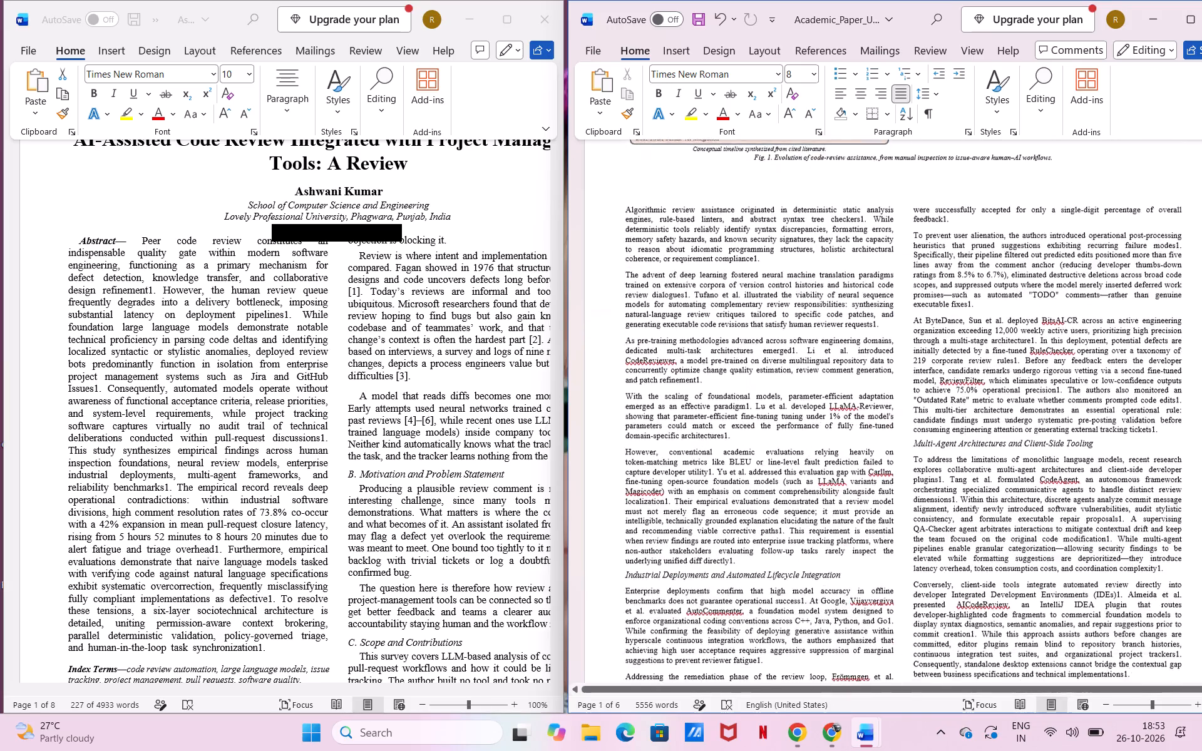
{"action": "scroll", "coordinate": [972, 354], "scroll_direction": "down", "scroll_amount": 1}
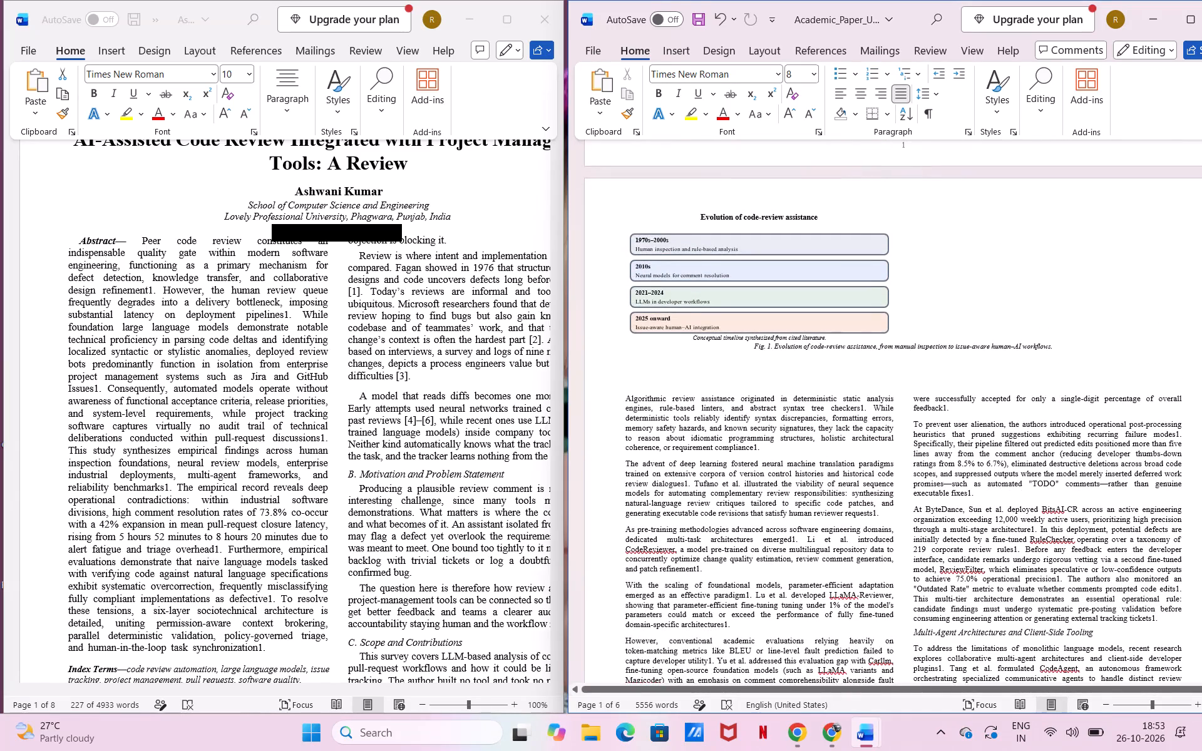
{"action": "left_click", "coordinate": [751, 349]}
{"action": "key", "text": "Return"}
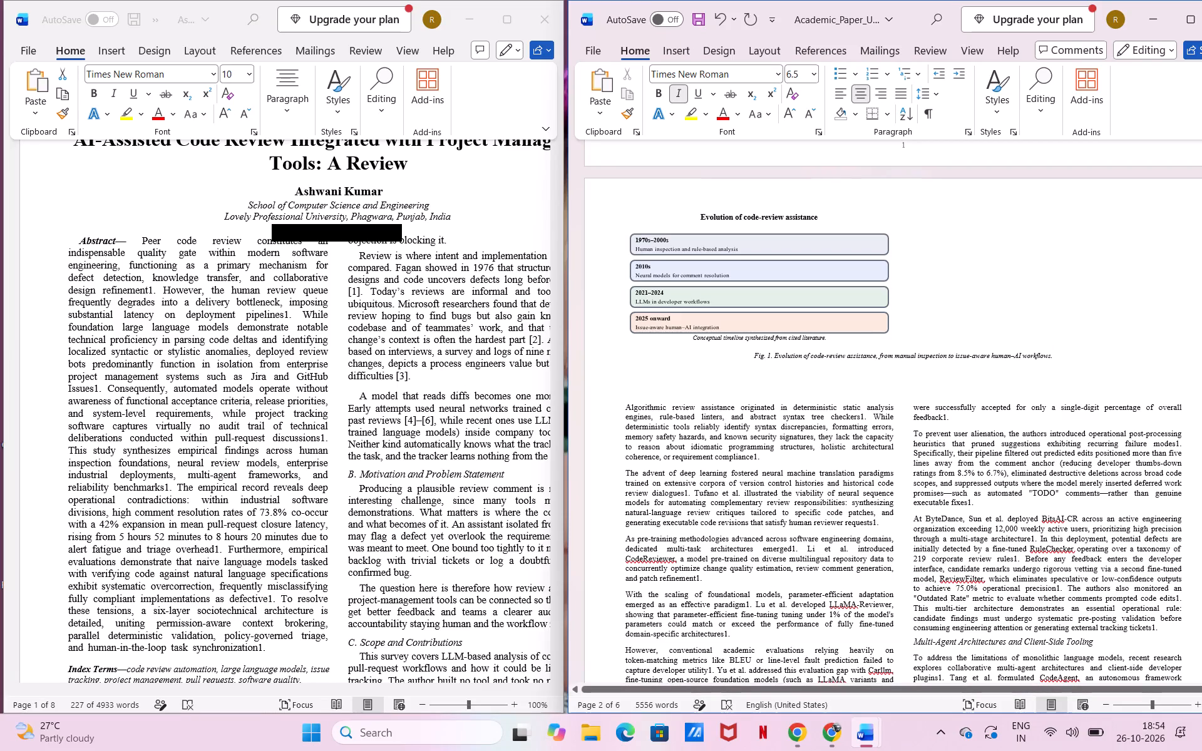
Remove the Fig. 1 caption, paste it back below the timeline, and shift it to the left margin of the first column.
{"action": "left_click_drag", "start_coordinate": [1064, 359], "coordinate": [777, 374]}
{"action": "left_click_drag", "start_coordinate": [777, 374], "coordinate": [754, 355]}
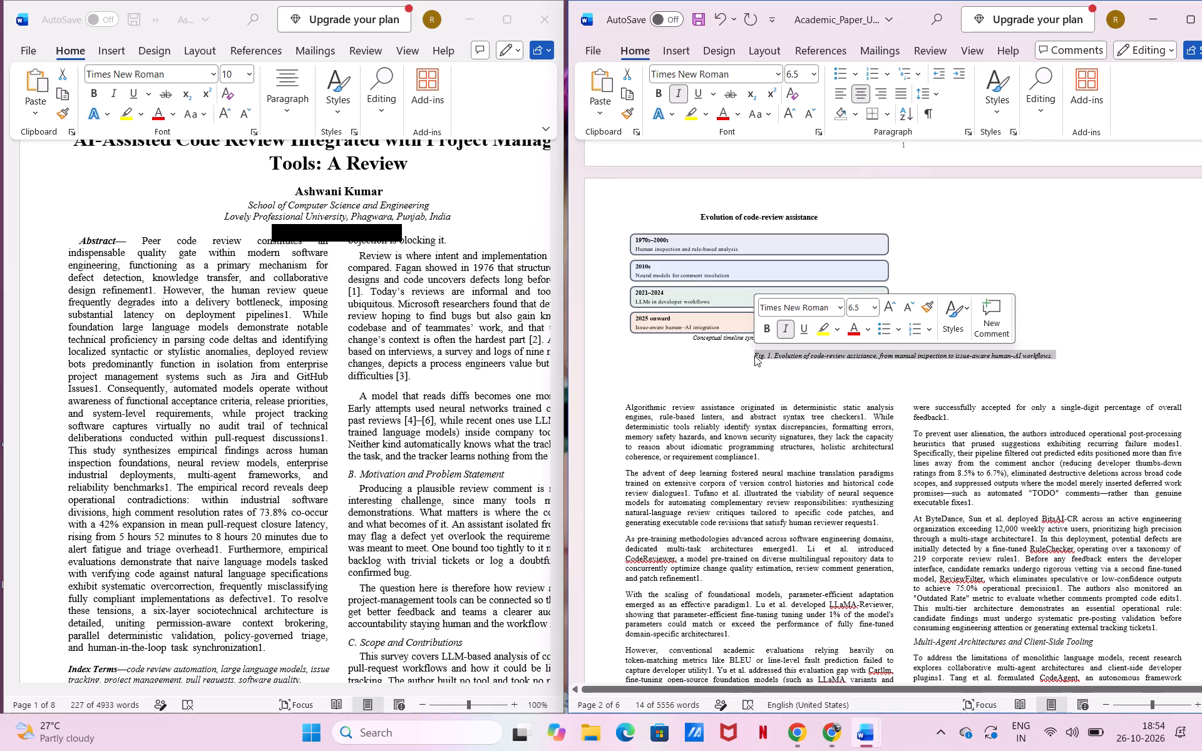
{"action": "key", "text": "BackSpace"}
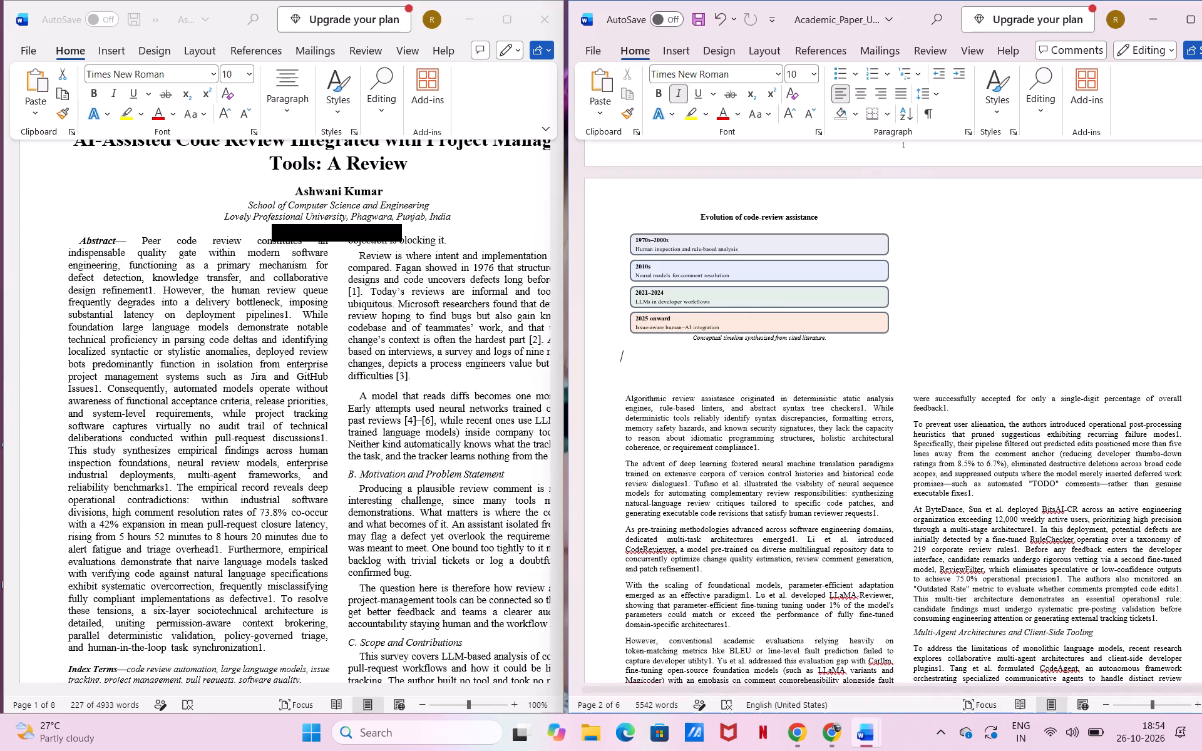
{"action": "key", "text": "ctrl+z"}
{"action": "key", "text": "ctrl+c"}
{"action": "key", "text": "BackSpace"}
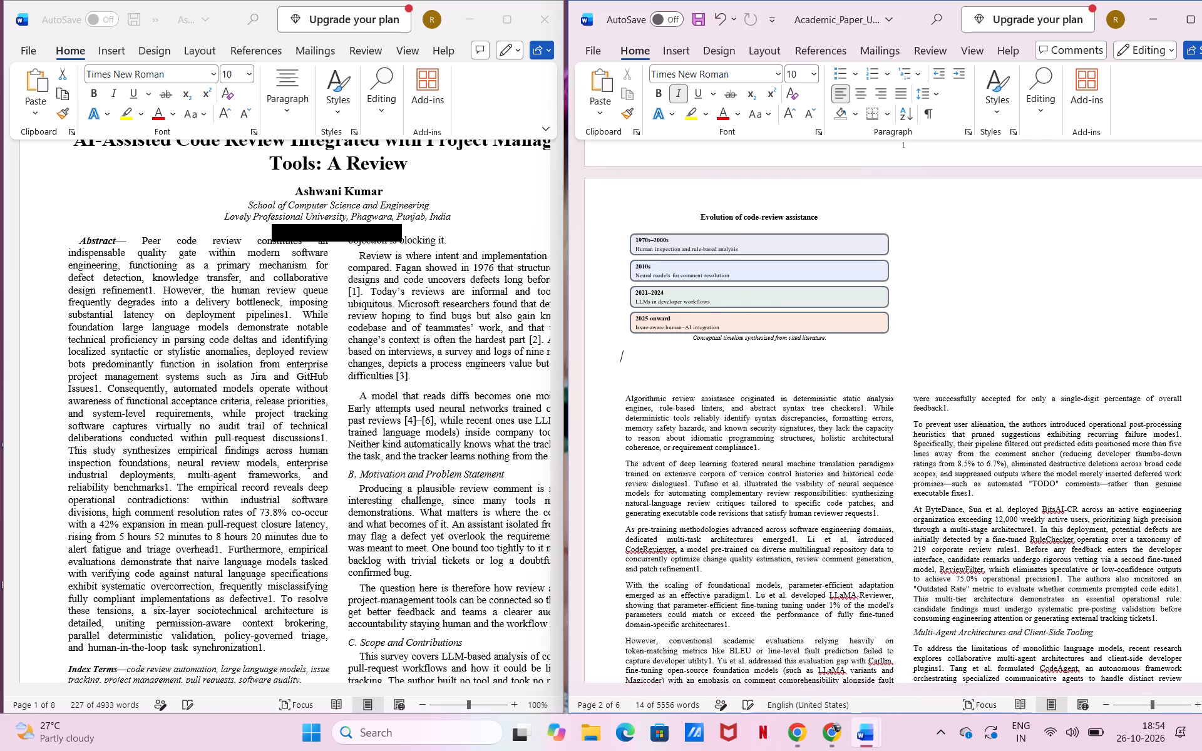
{"action": "key", "text": "ctrl+v"}
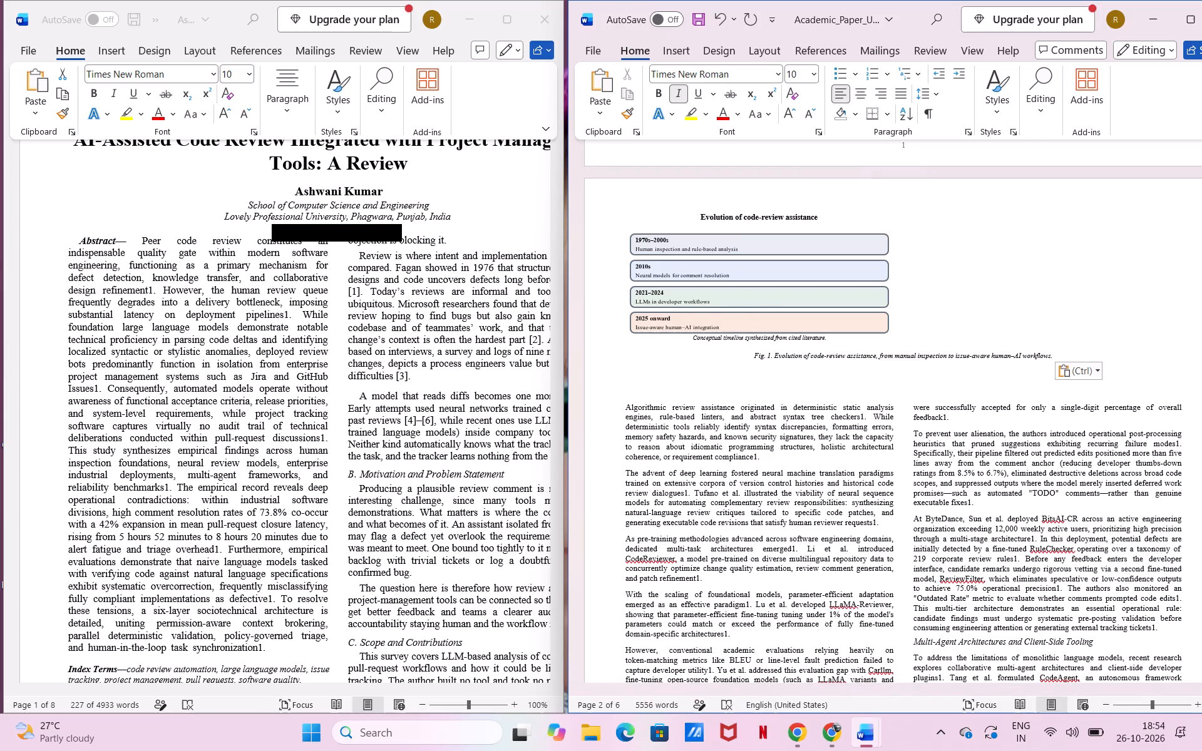
{"action": "left_click", "coordinate": [751, 357]}
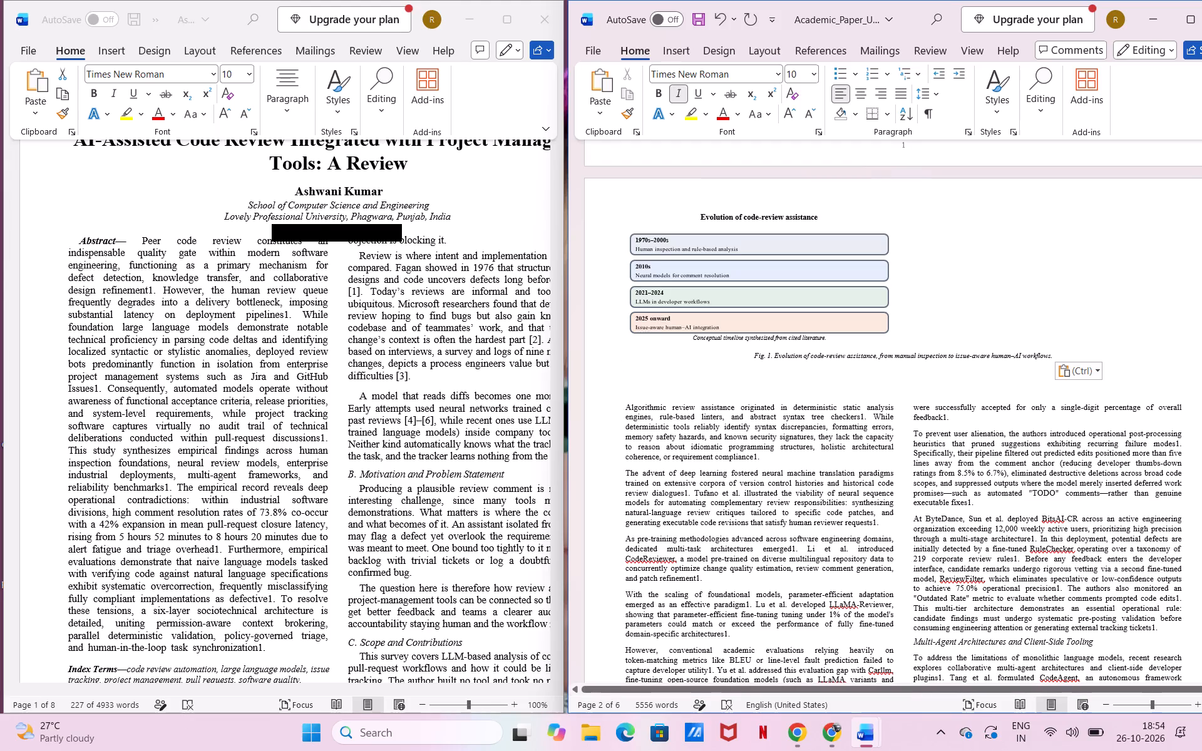
{"action": "key", "text": "BackSpace"}
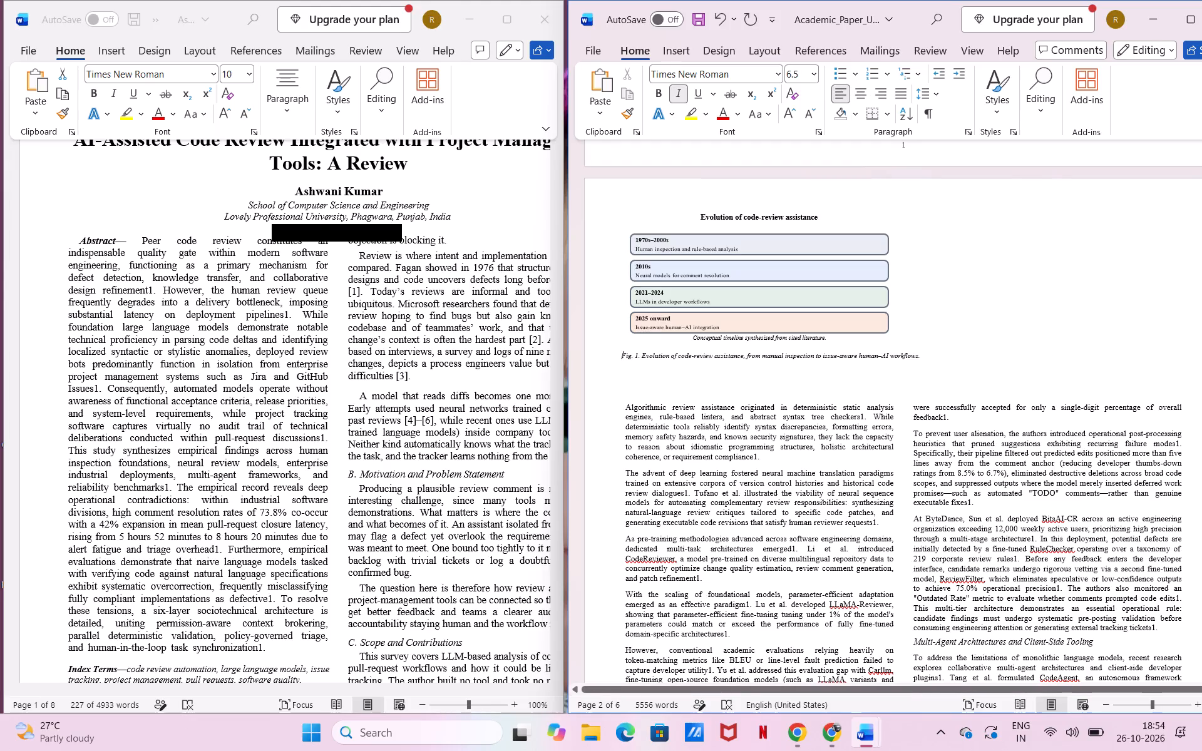
Break the Fig. 1 caption before "workflows." and indent its first line by five spaces and its second by four.
{"action": "left_click", "coordinate": [889, 358]}
{"action": "key", "text": "Return"}
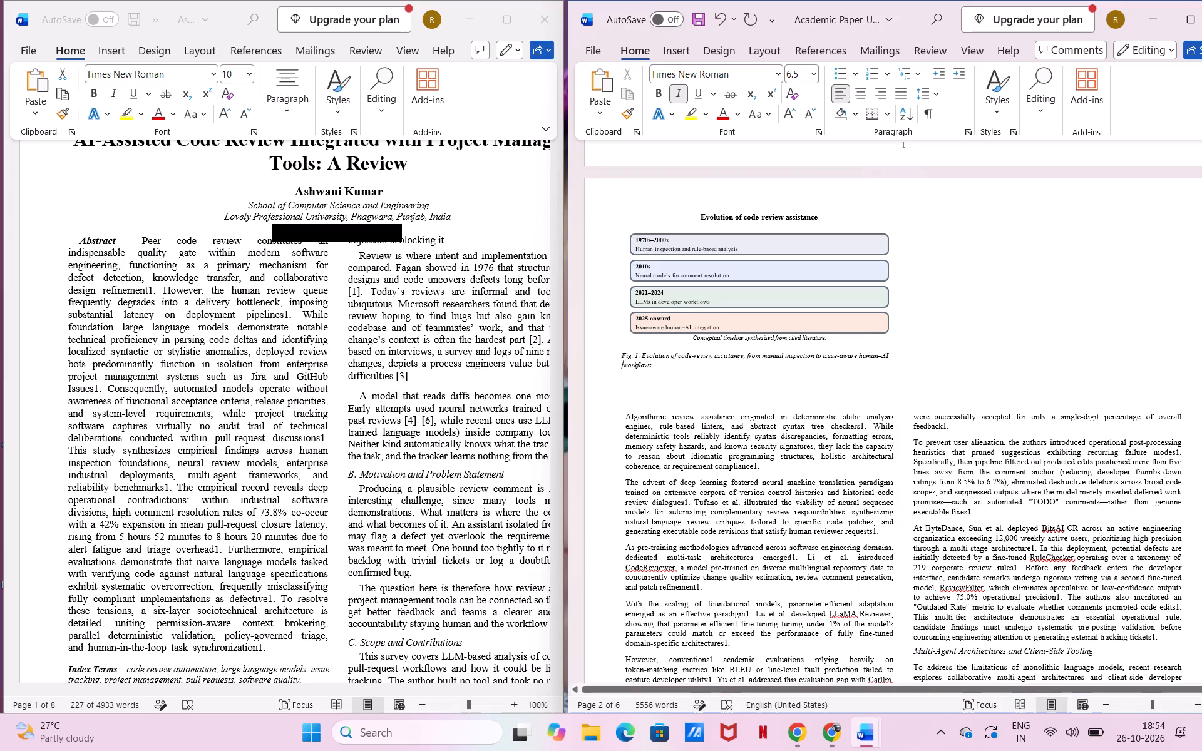
{"action": "key", "text": "Up"}
{"action": "key", "text": "space"}
{"action": "key", "text": "space"}
{"action": "key", "text": "space"}
{"action": "key", "text": "space"}
{"action": "key", "text": "space"}
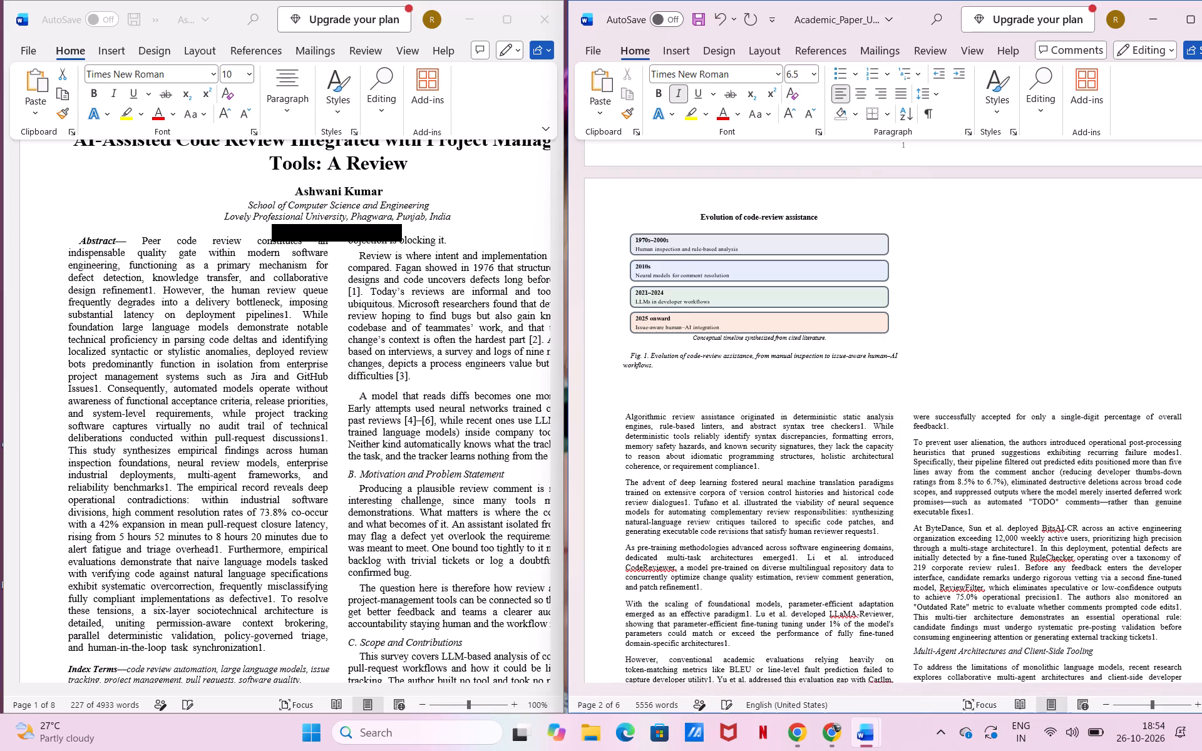
{"action": "key", "text": "Down"}
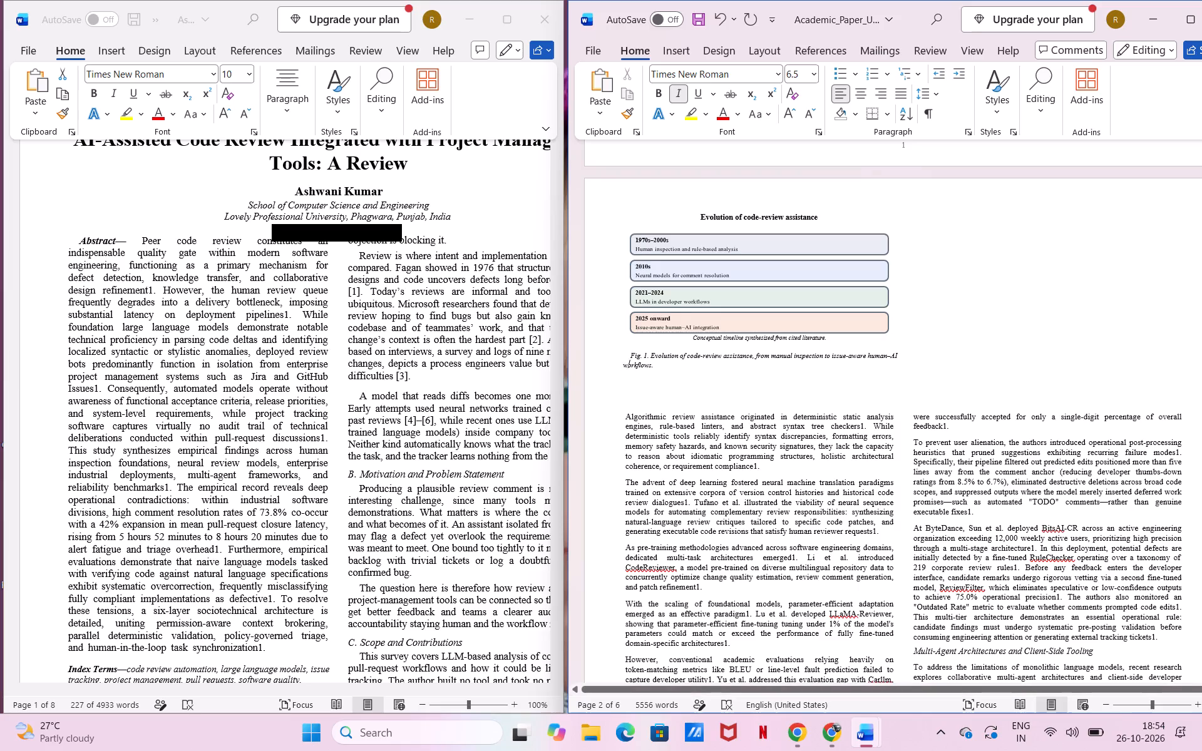
{"action": "key", "text": "Left"}
{"action": "key", "text": "space"}
{"action": "key", "text": "space"}
{"action": "key", "text": "space"}
{"action": "key", "text": "space"}
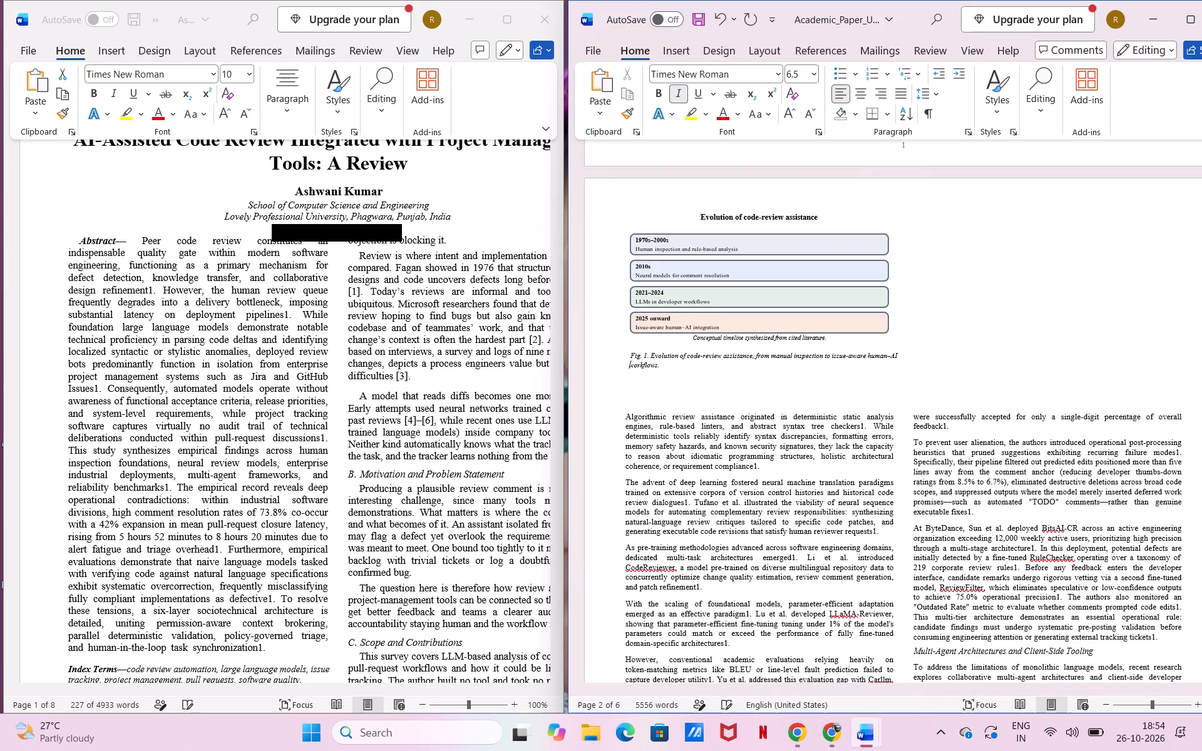
Break the Fig. 1 caption after "human" instead, rejoining "–AI workflows." as one second line indented by four spaces.
{"action": "left_click", "coordinate": [886, 354]}
{"action": "key", "text": "Right"}
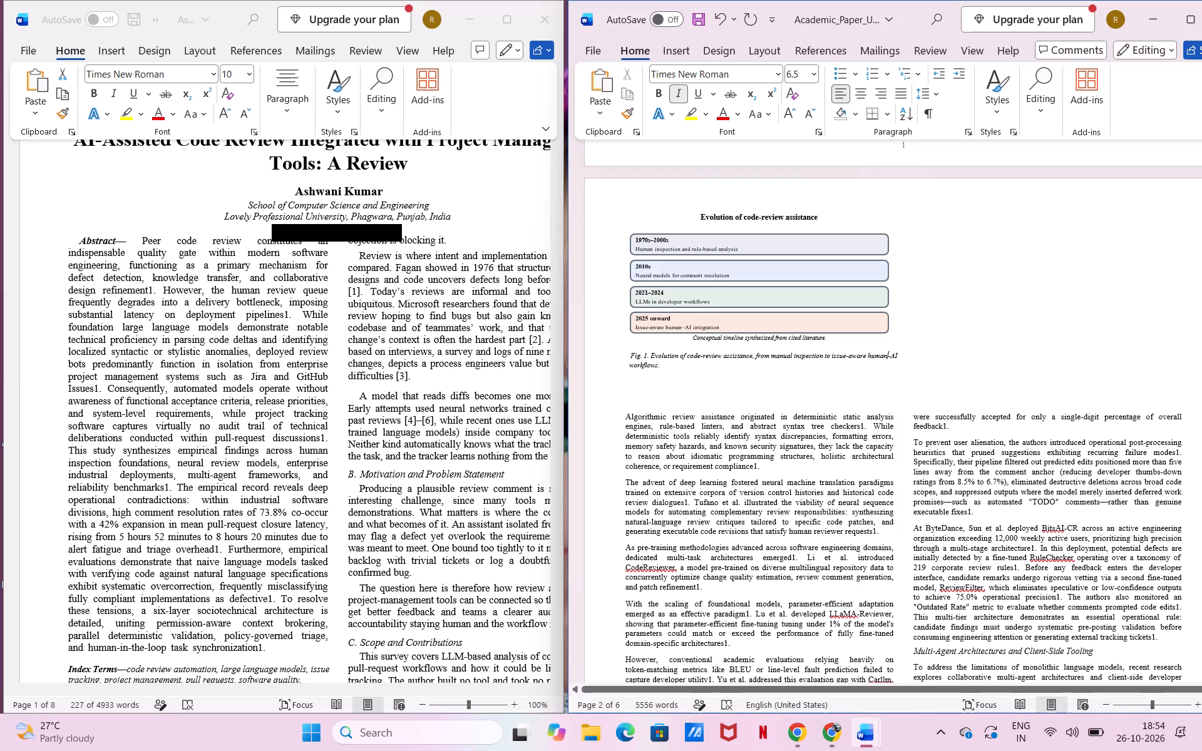
{"action": "key", "text": "Return"}
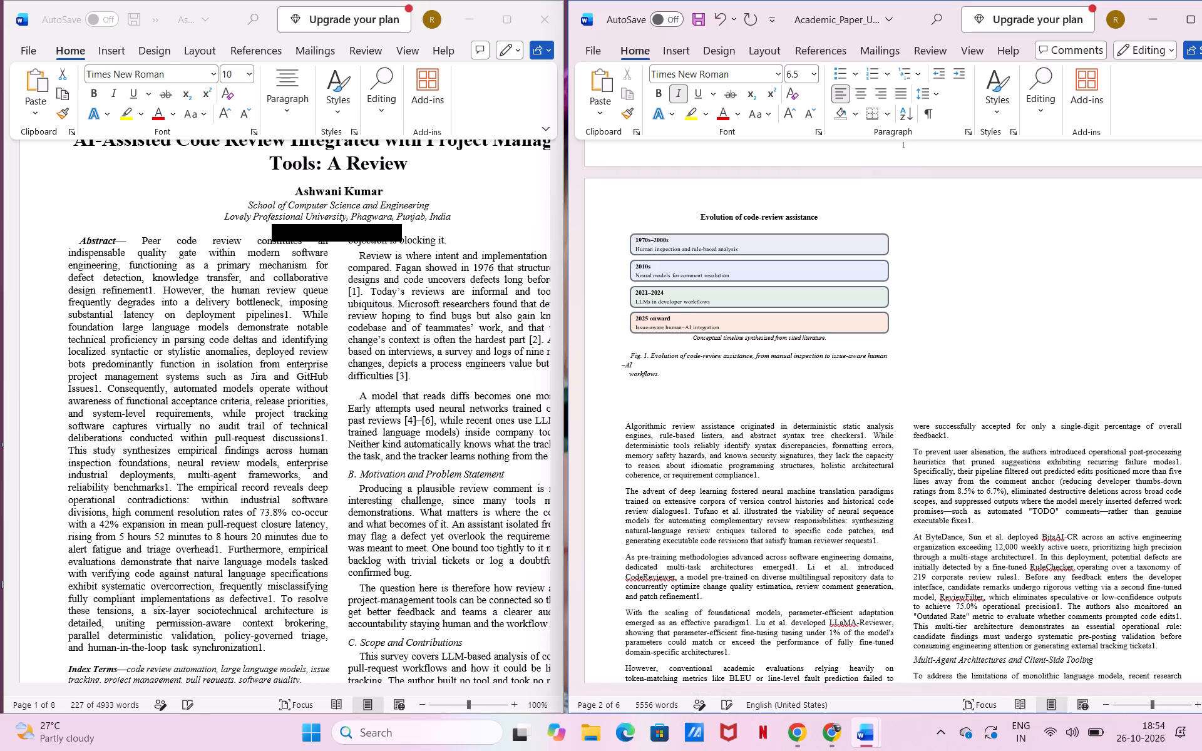
{"action": "key", "text": "space"}
{"action": "key", "text": "space"}
{"action": "key", "text": "space"}
{"action": "key", "text": "space"}
{"action": "key", "text": "space"}
{"action": "key", "text": "BackSpace"}
{"action": "key", "text": "Down"}
{"action": "key", "text": "plus"}
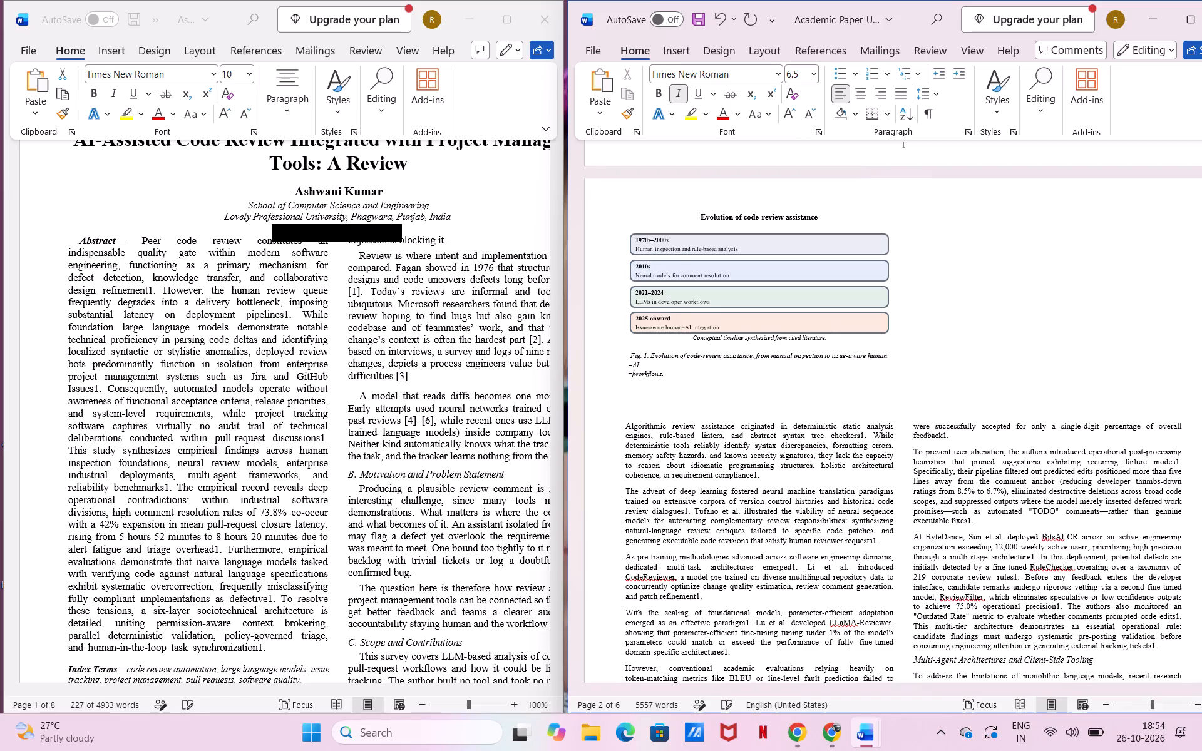
{"action": "key", "text": "BackSpace"}
{"action": "key", "text": "BackSpace"}
{"action": "key", "text": "BackSpace"}
{"action": "key", "text": "BackSpace"}
{"action": "key", "text": "BackSpace"}
{"action": "key", "text": "BackSpace"}
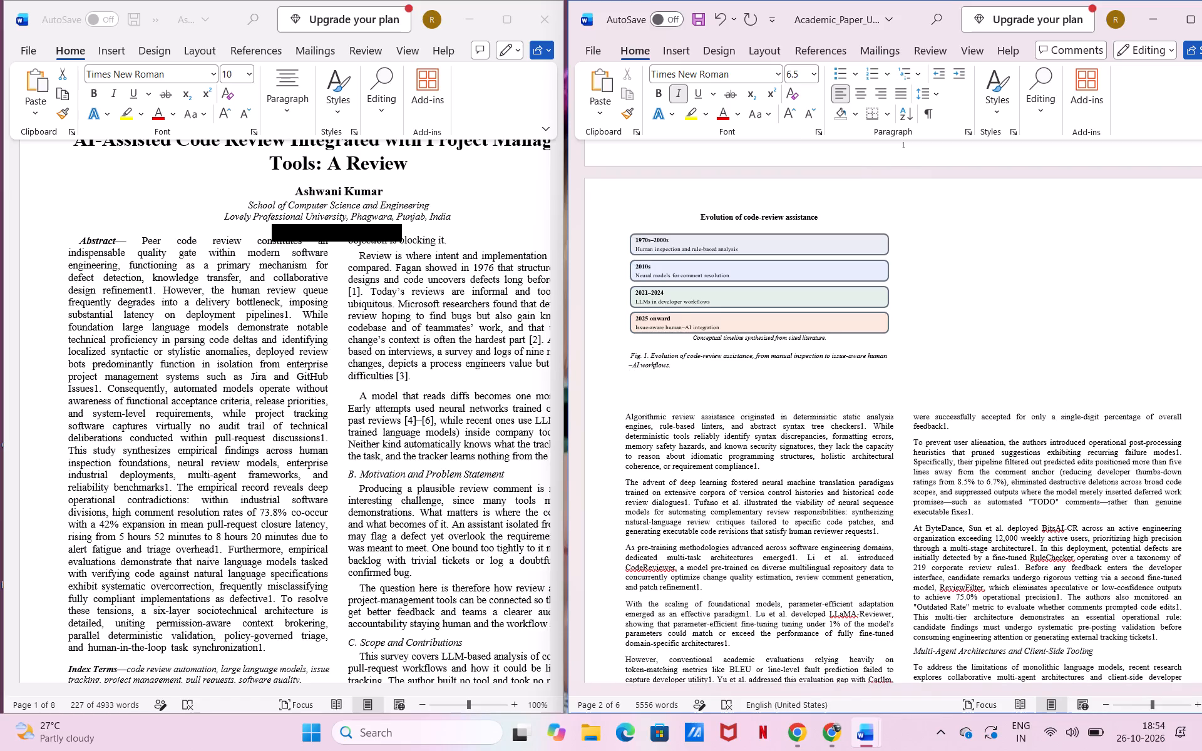
{"action": "key", "text": "space"}
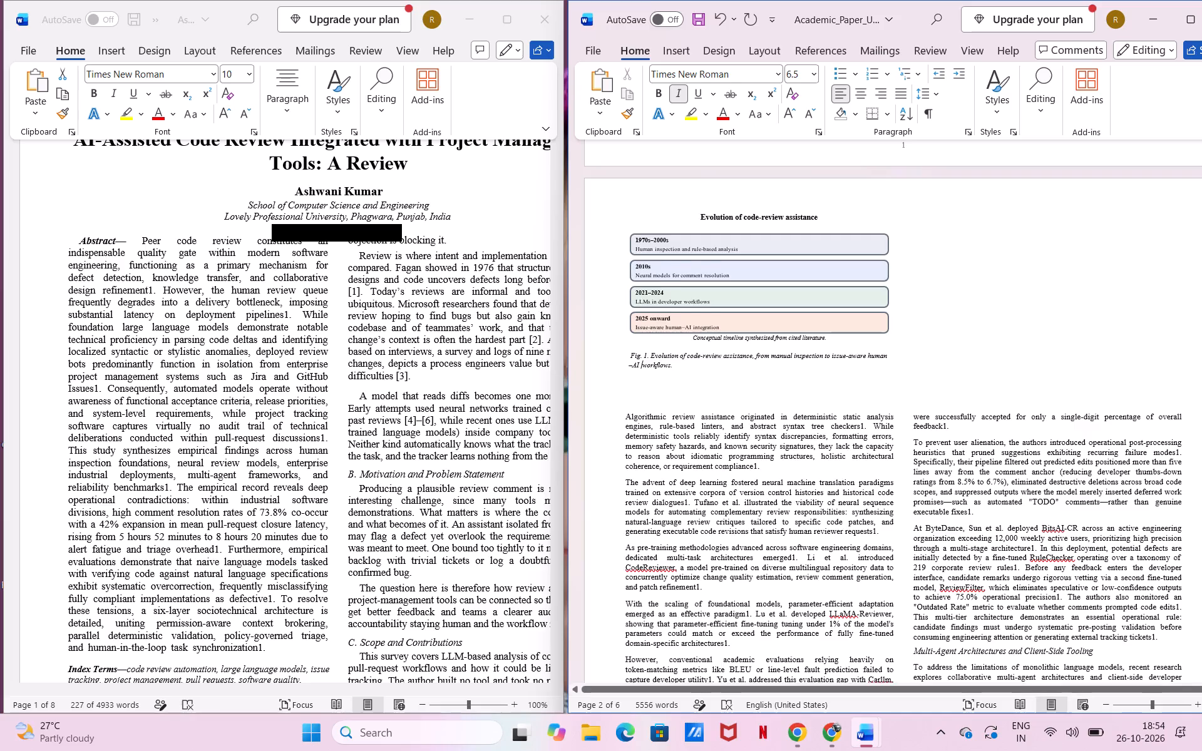
Justify the full-width body paragraphs under "Empirical Field Evidence and Reliability Vulnerabilities" on page 3.
{"action": "scroll", "coordinate": [734, 444], "scroll_direction": "down", "scroll_amount": 5}
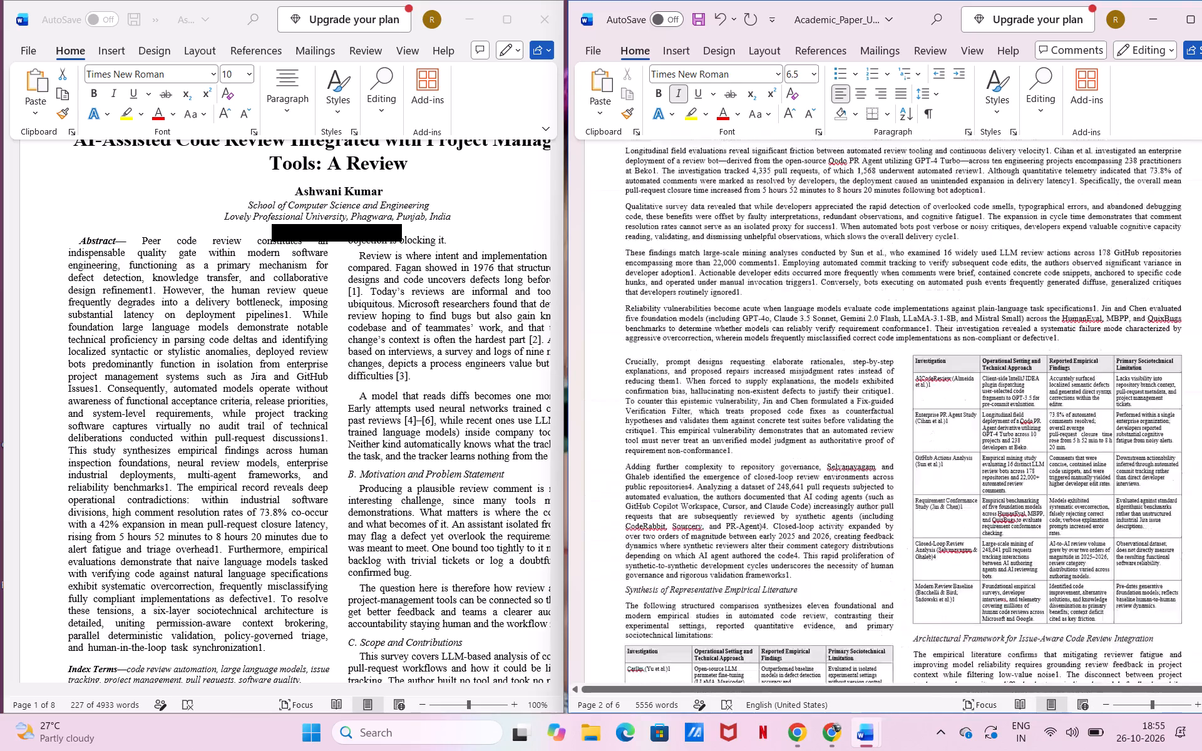
{"action": "scroll", "coordinate": [734, 444], "scroll_direction": "down", "scroll_amount": 1}
{"action": "scroll", "coordinate": [734, 444], "scroll_direction": "up", "scroll_amount": 1}
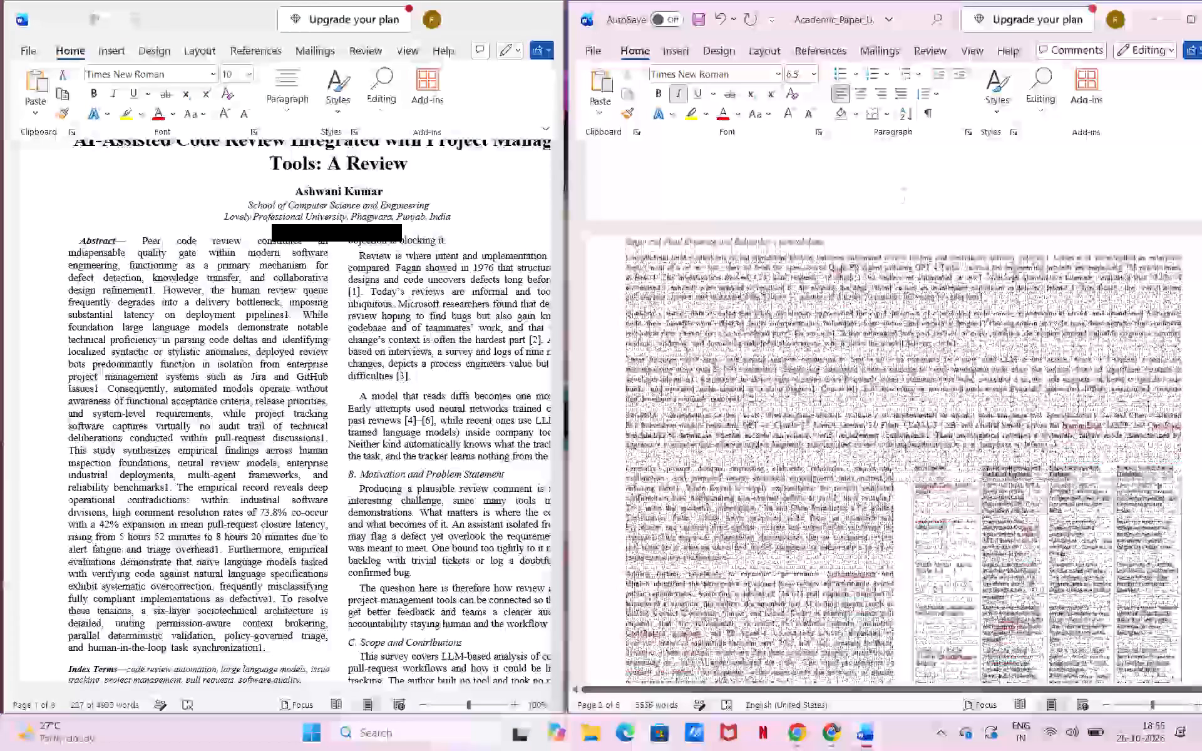
{"action": "scroll", "coordinate": [734, 444], "scroll_direction": "up", "scroll_amount": 1}
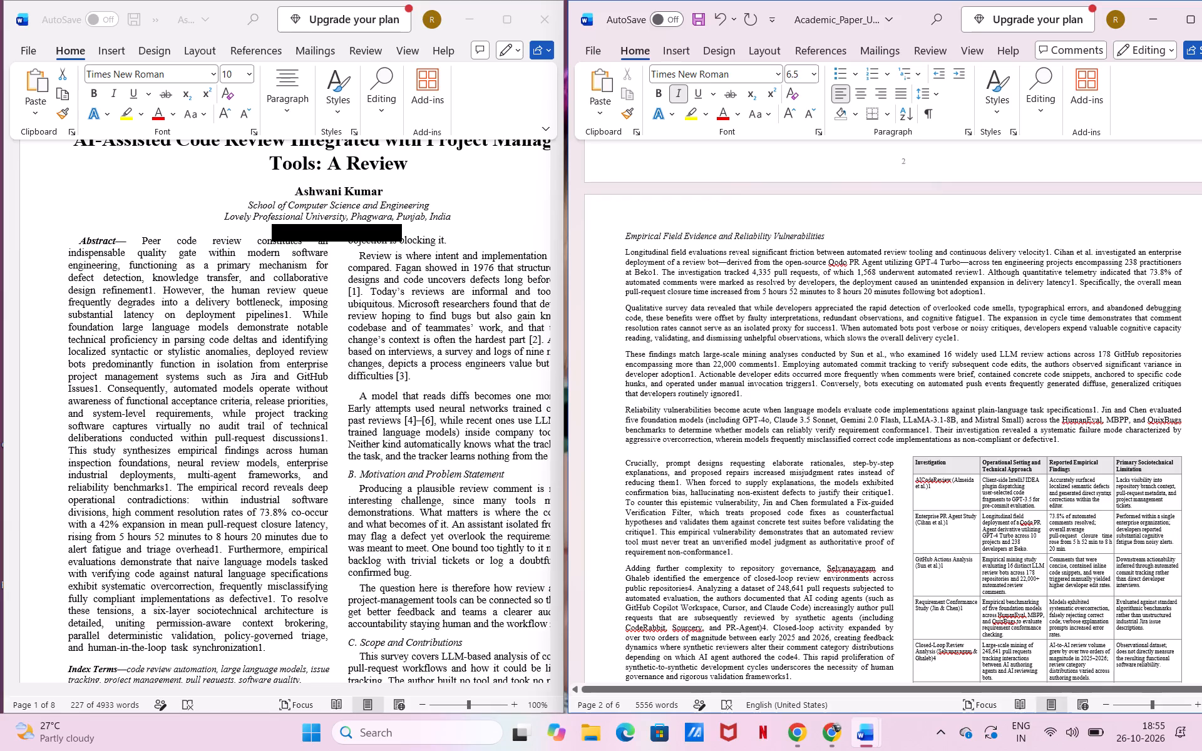
{"action": "left_click_drag", "start_coordinate": [1065, 445], "coordinate": [617, 178]}
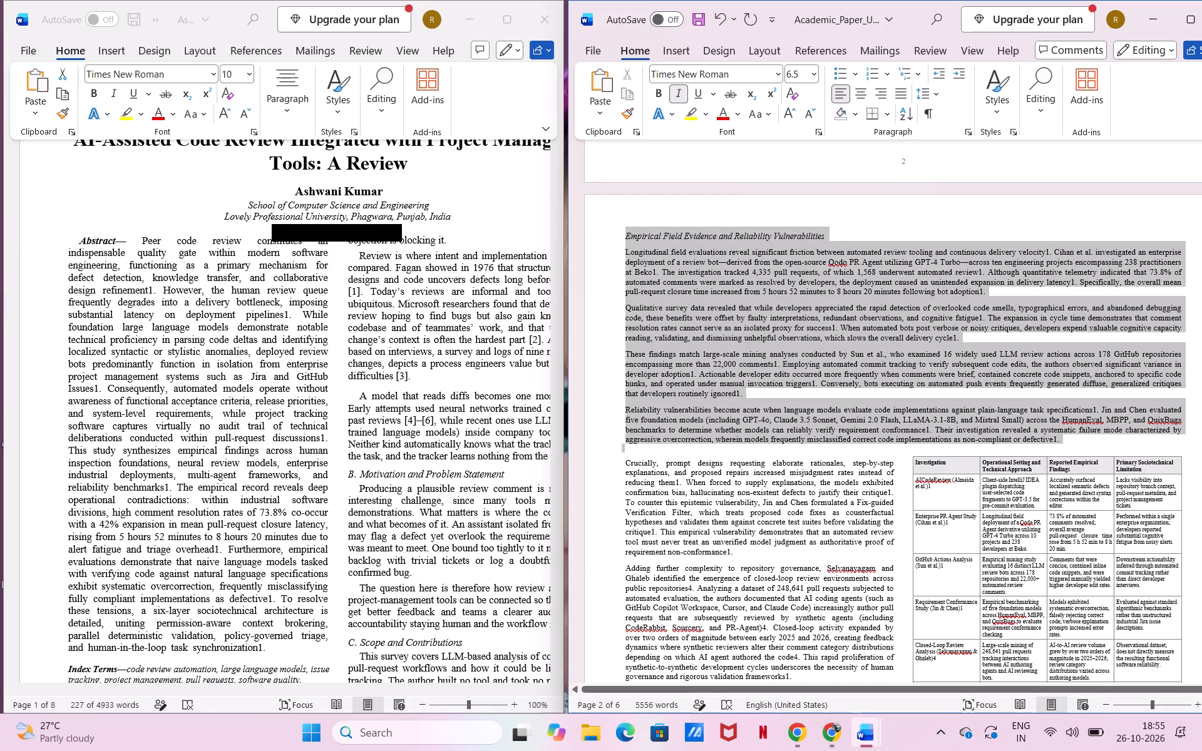
{"action": "left_click_drag", "start_coordinate": [617, 178], "coordinate": [623, 247]}
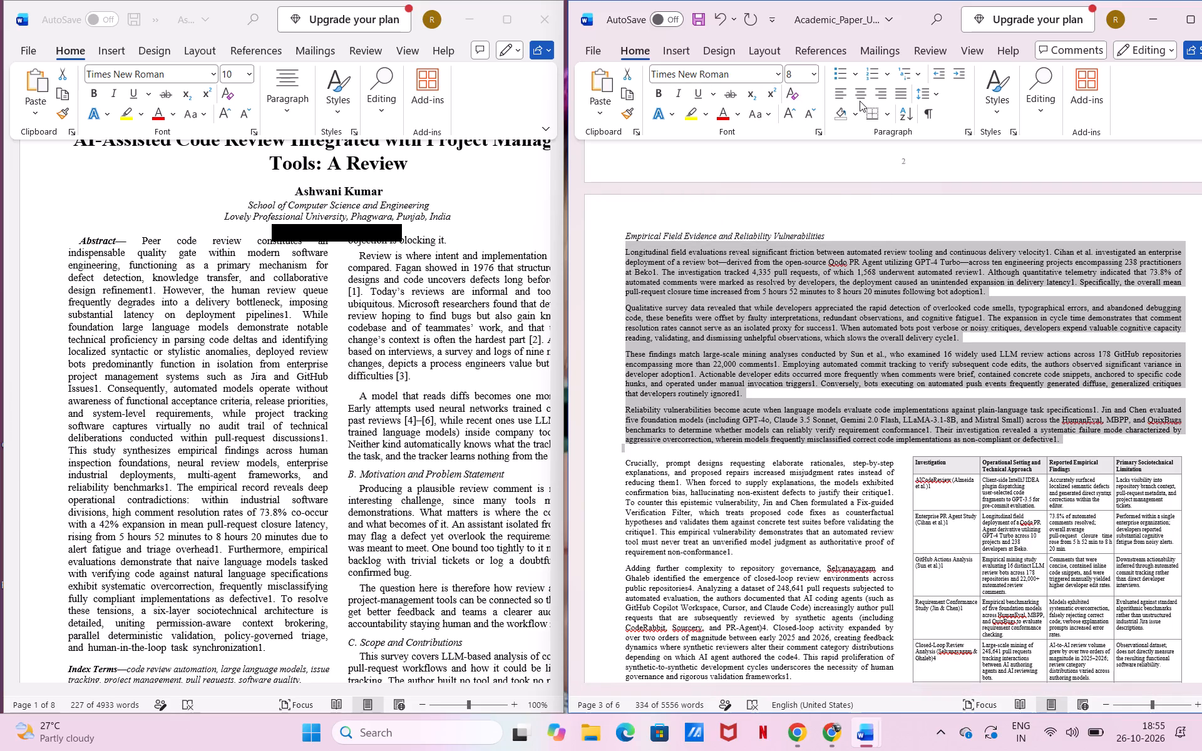
{"action": "left_click", "coordinate": [896, 96]}
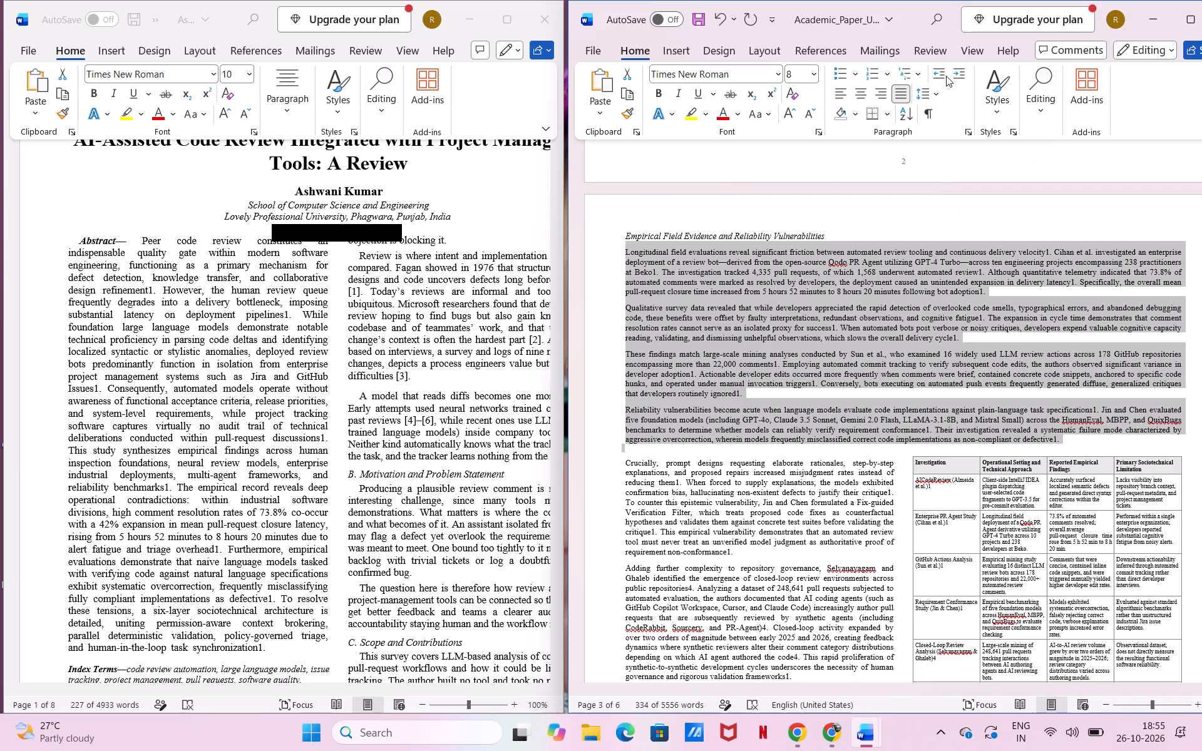
Decrease the indent of the full-width body paragraphs under "Empirical Field Evidence and Reliability Vulnerabilities".
{"action": "left_click", "coordinate": [946, 76]}
{"action": "left_click", "coordinate": [946, 76]}
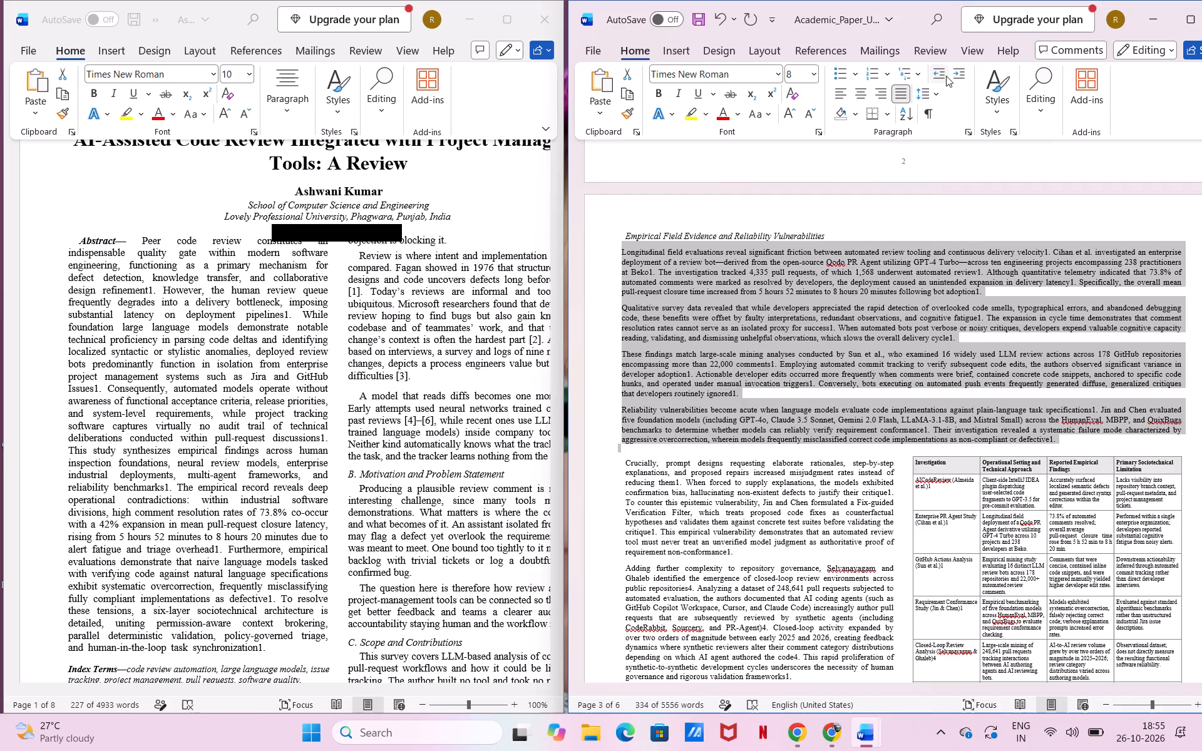
{"action": "left_click", "coordinate": [1093, 79]}
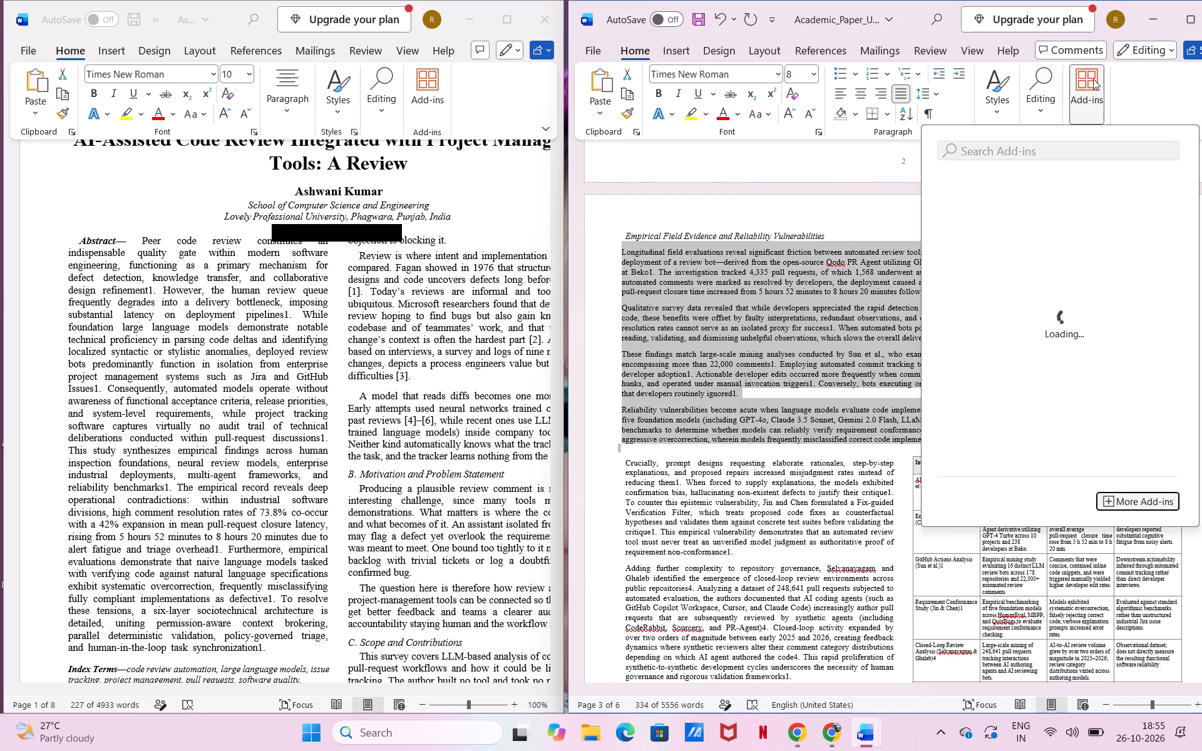
{"action": "left_click", "coordinate": [1093, 79]}
{"action": "left_click", "coordinate": [1134, 91]}
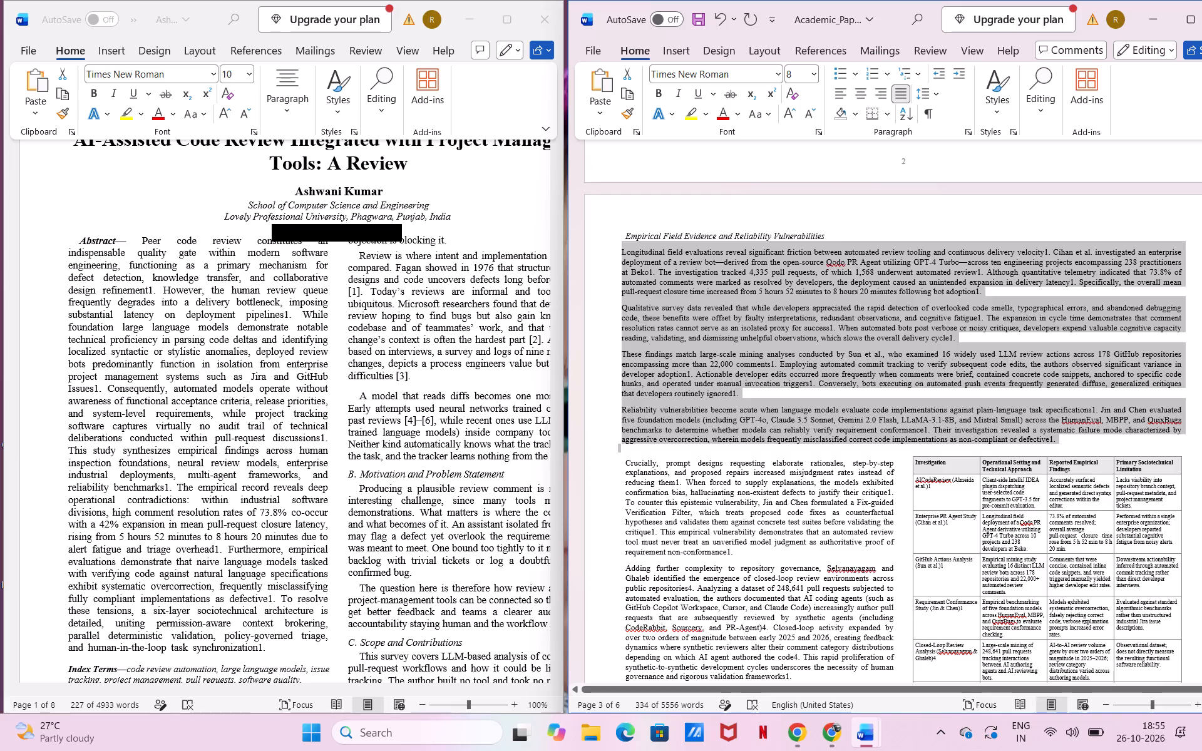
Copy the four full-width paragraphs under "Empirical Field Evidence and Reliability Vulnerabilities" and delete them from the page.
{"action": "key", "text": "ctrl+c"}
{"action": "scroll", "coordinate": [811, 514], "scroll_direction": "down", "scroll_amount": 5}
{"action": "scroll", "coordinate": [811, 514], "scroll_direction": "up", "scroll_amount": 1}
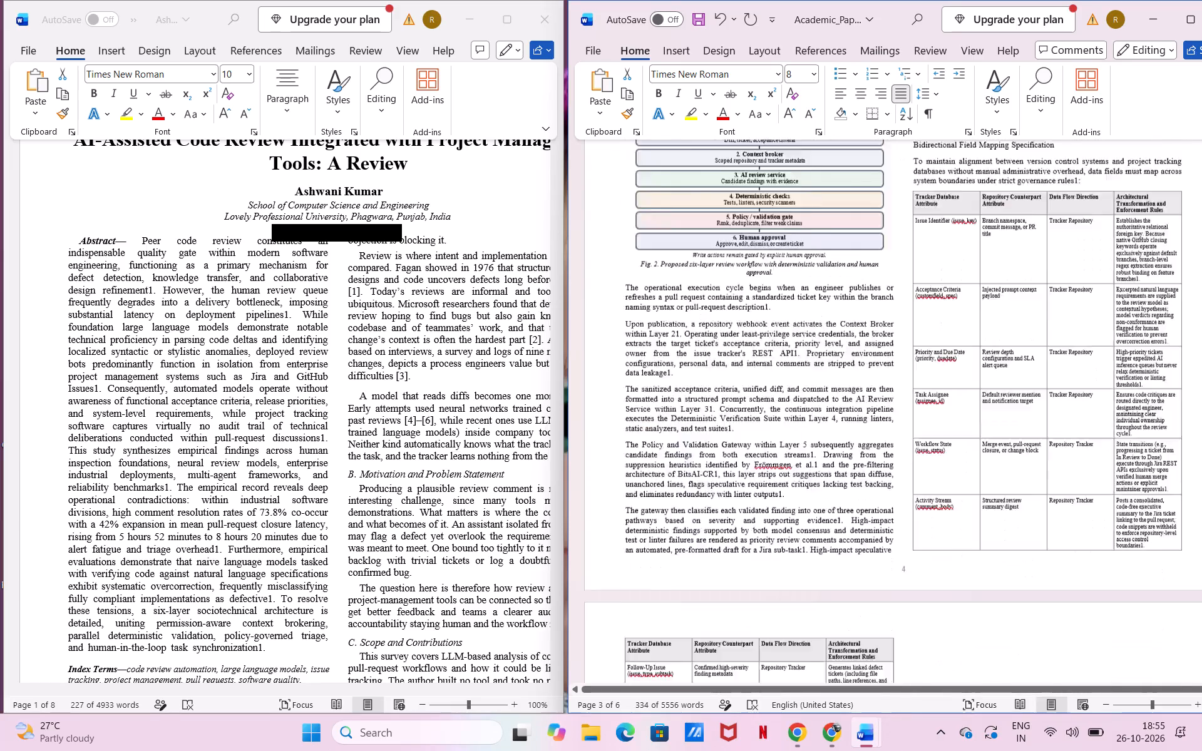
{"action": "scroll", "coordinate": [811, 514], "scroll_direction": "up", "scroll_amount": 2}
{"action": "scroll", "coordinate": [811, 514], "scroll_direction": "down", "scroll_amount": 2}
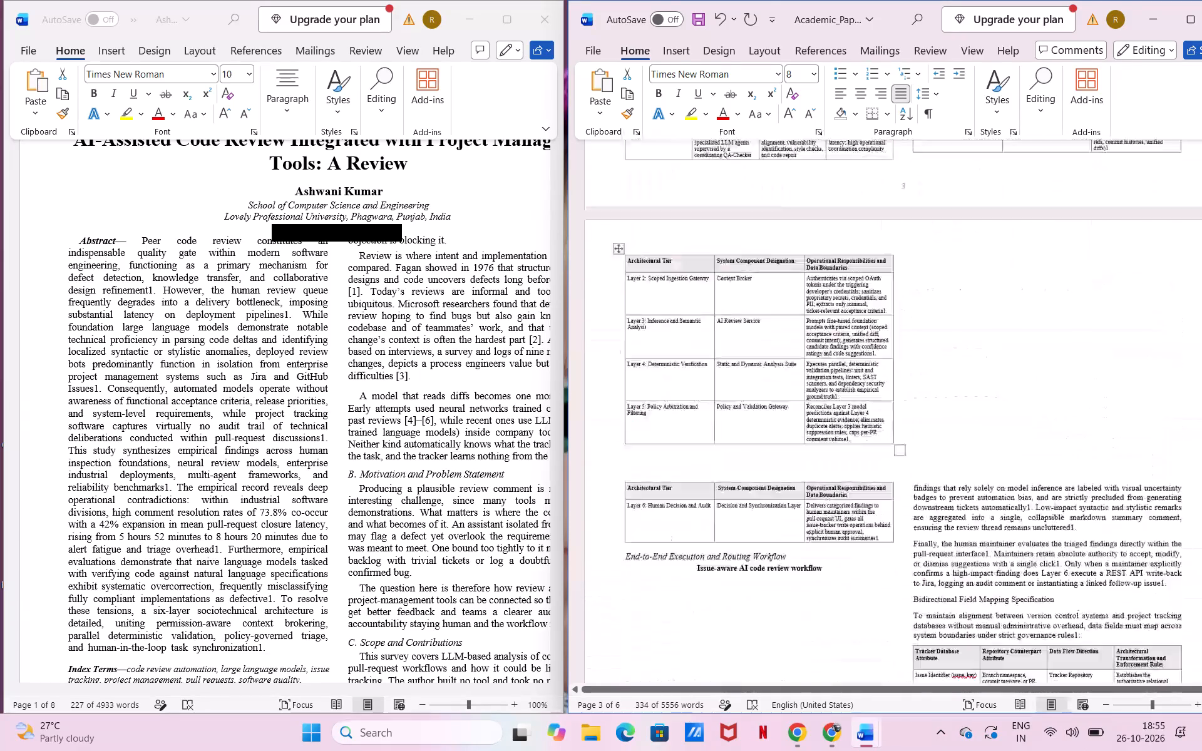
{"action": "scroll", "coordinate": [811, 514], "scroll_direction": "up", "scroll_amount": 5}
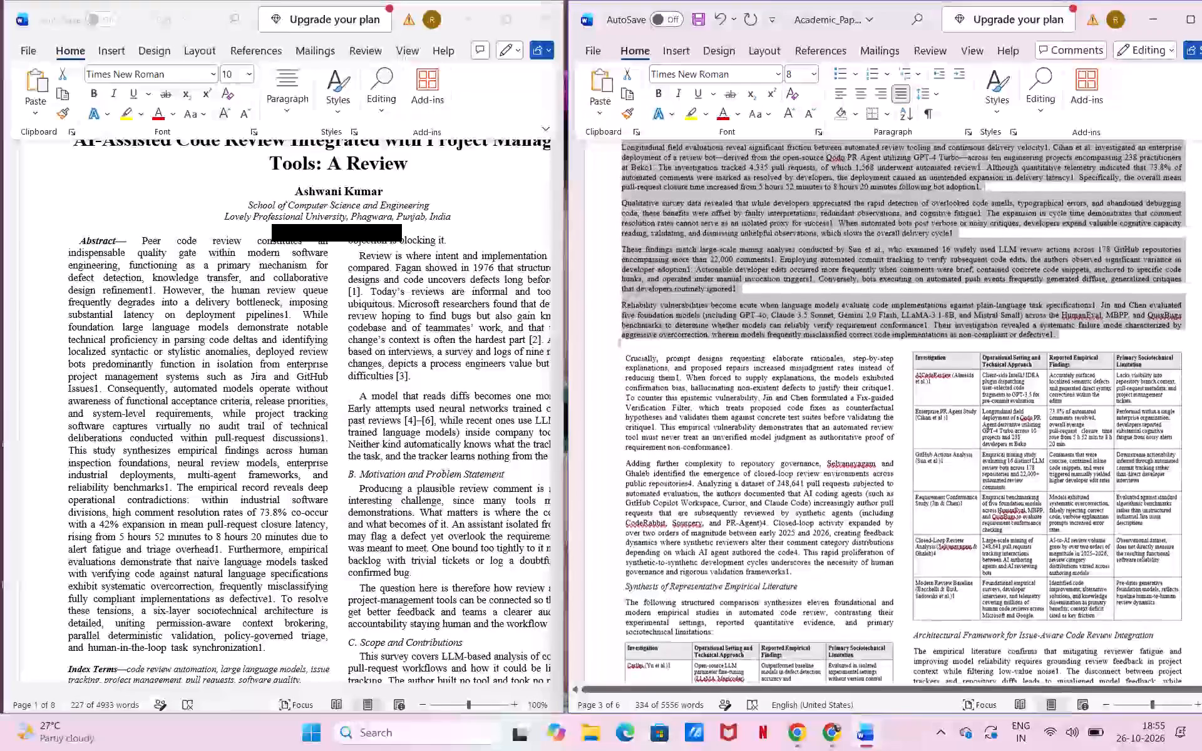
{"action": "scroll", "coordinate": [811, 514], "scroll_direction": "up", "scroll_amount": 2}
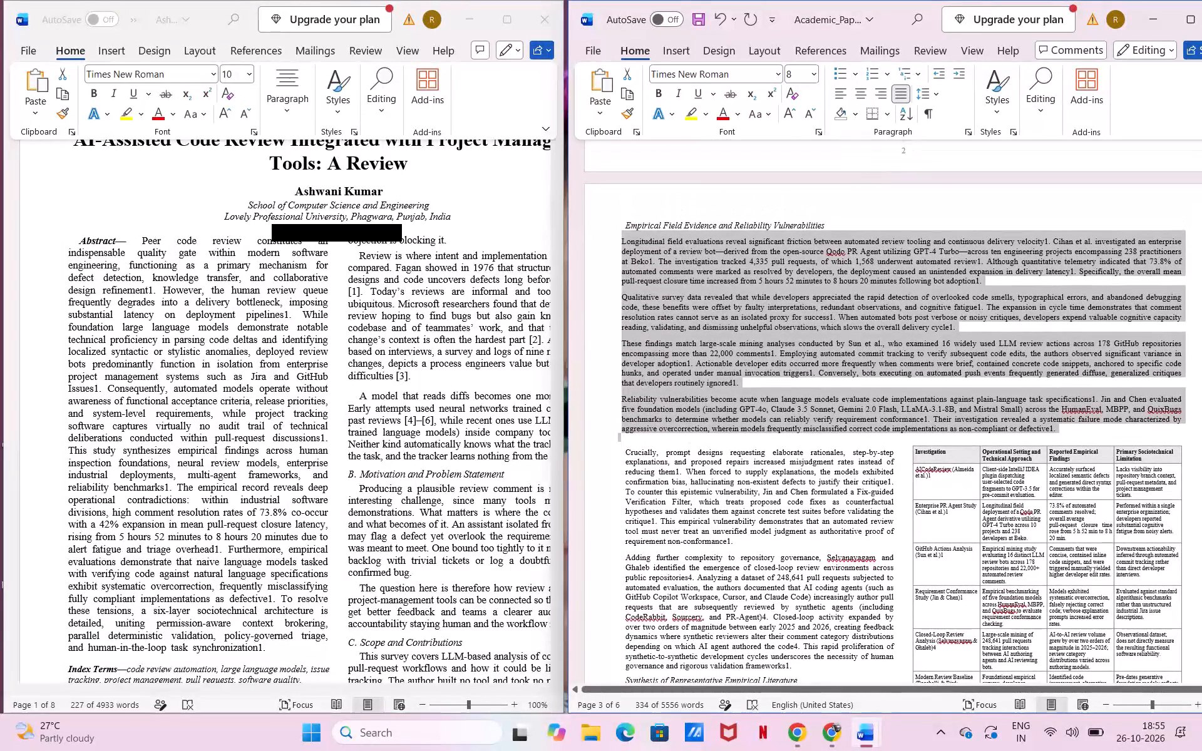
{"action": "key", "text": "ctrl+c"}
{"action": "key", "text": "BackSpace"}
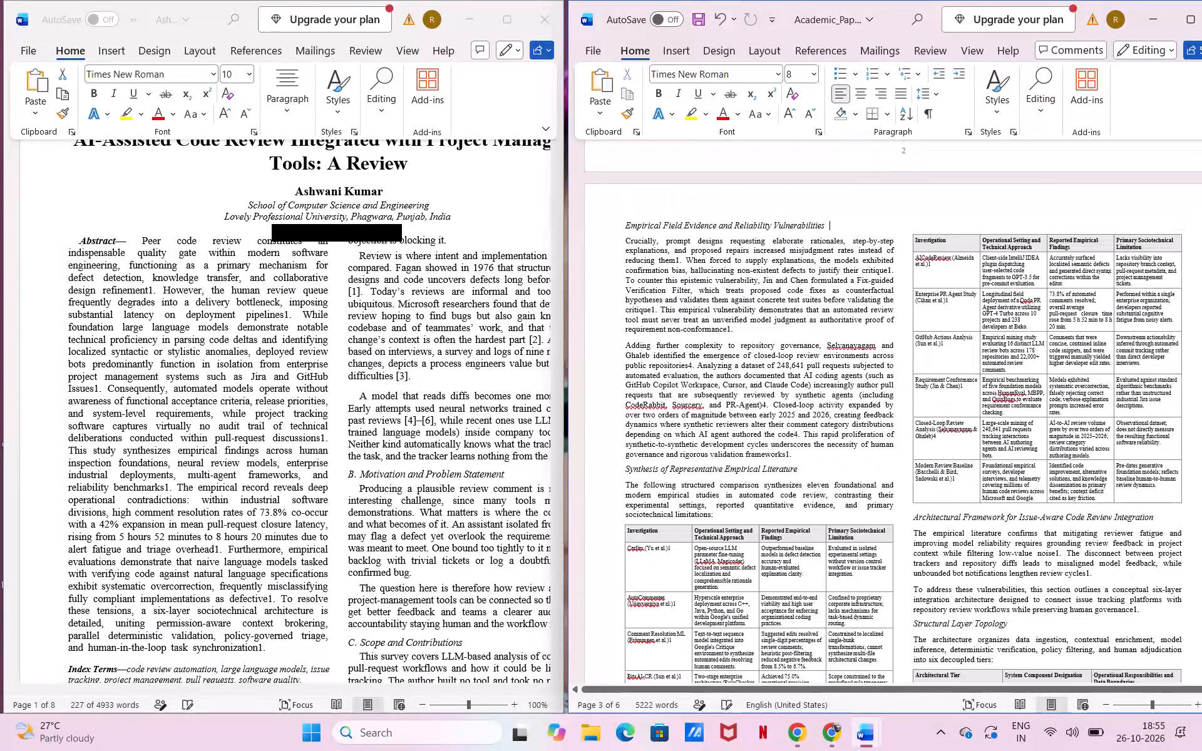
{"action": "left_click", "coordinate": [702, 320]}
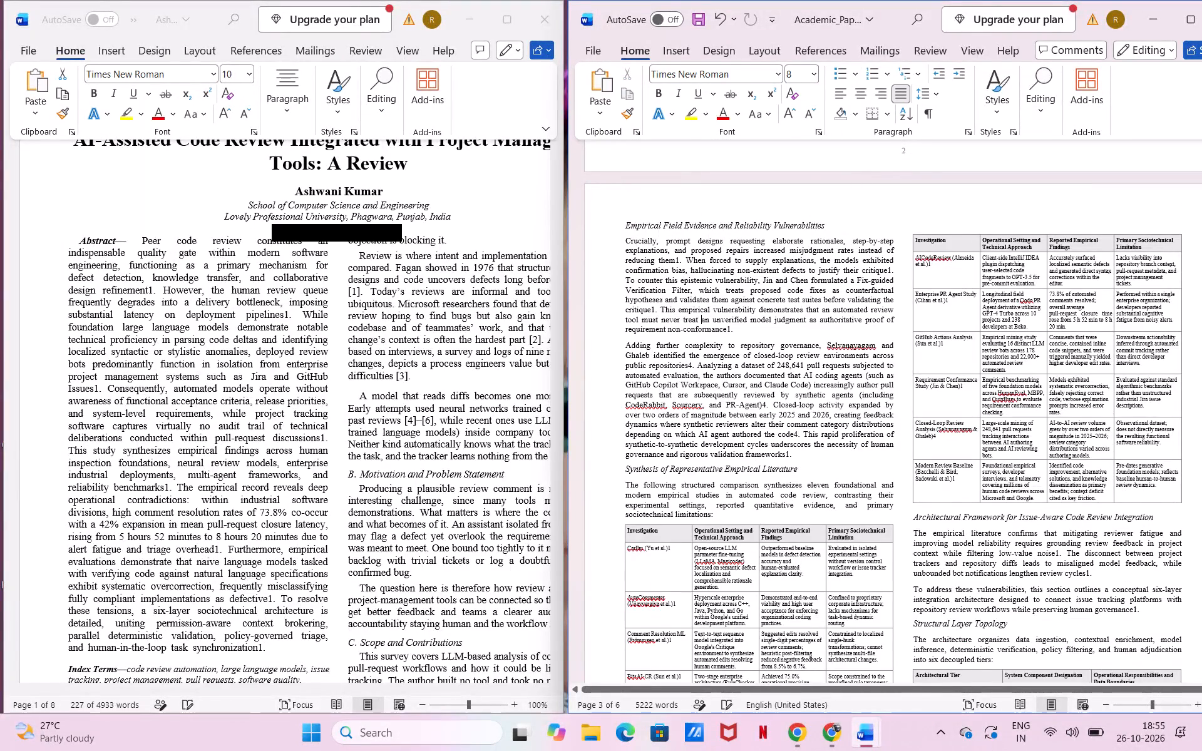
{"action": "key", "text": "ctrl+z"}
{"action": "key", "text": "ctrl+z"}
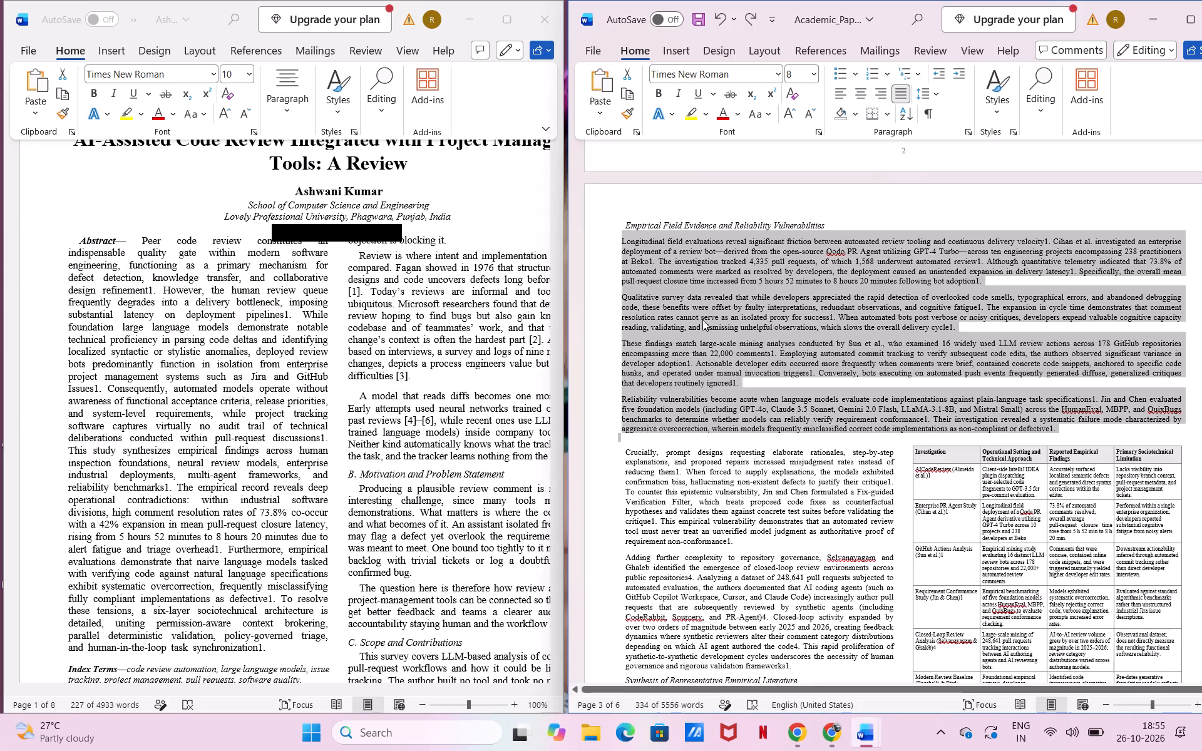
{"action": "key", "text": "BackSpace"}
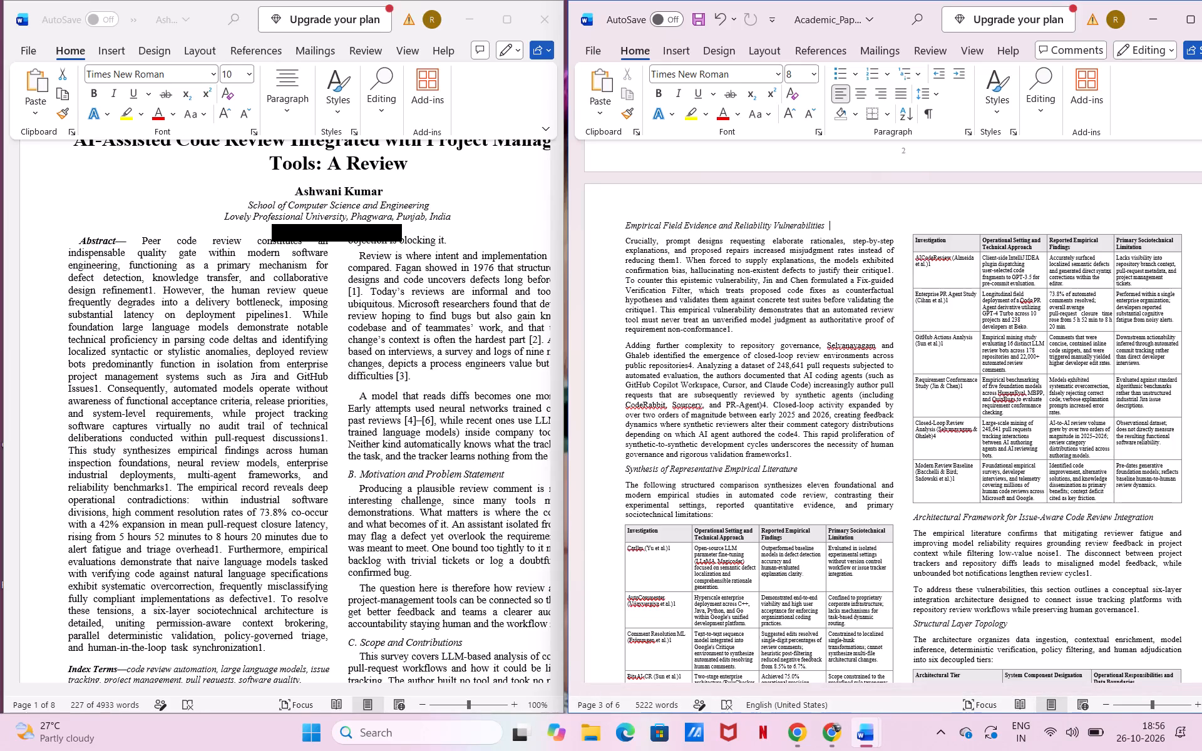
Insert an empty line above the paragraph starting "Crucially" in the first column and place the cursor there.
{"action": "left_click", "coordinate": [624, 240]}
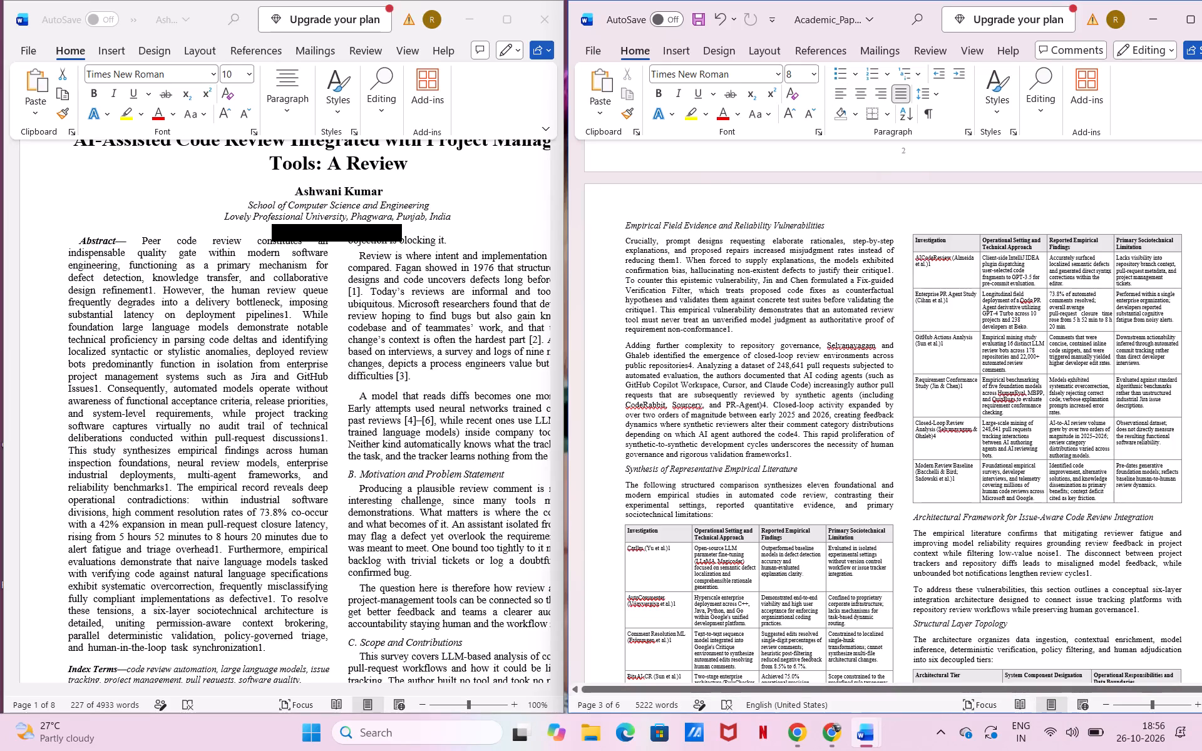
{"action": "key", "text": "Return"}
{"action": "key", "text": "Up"}
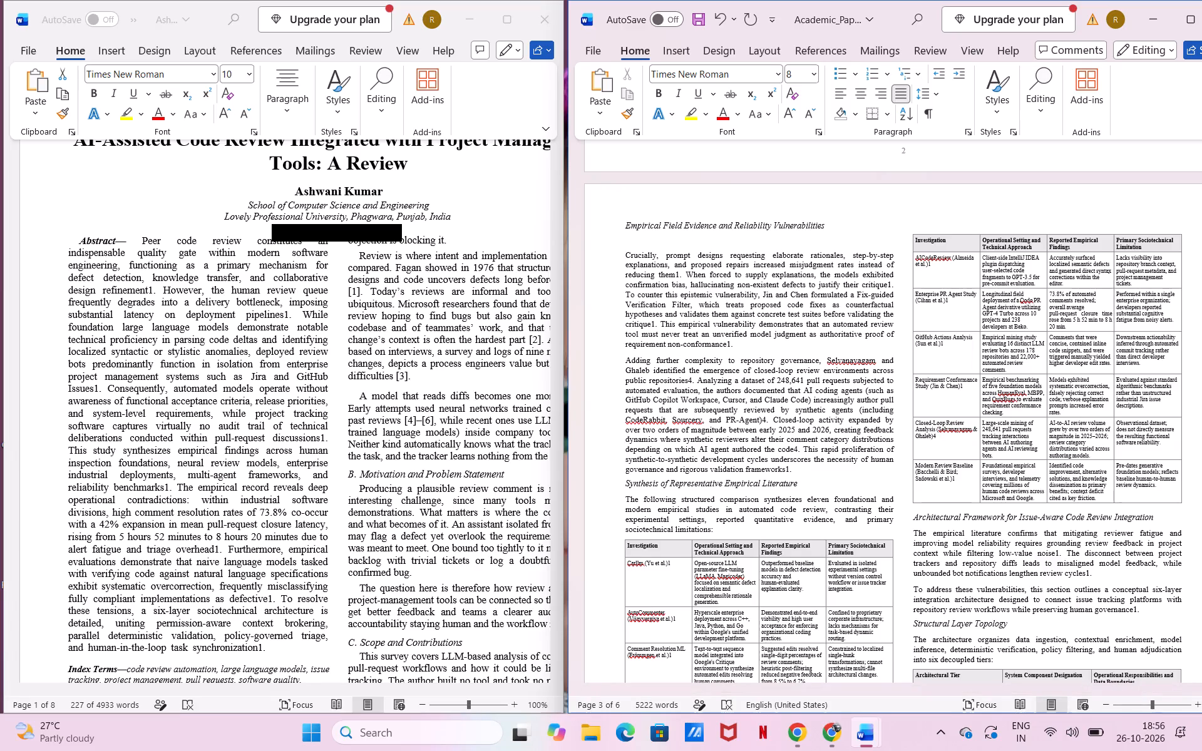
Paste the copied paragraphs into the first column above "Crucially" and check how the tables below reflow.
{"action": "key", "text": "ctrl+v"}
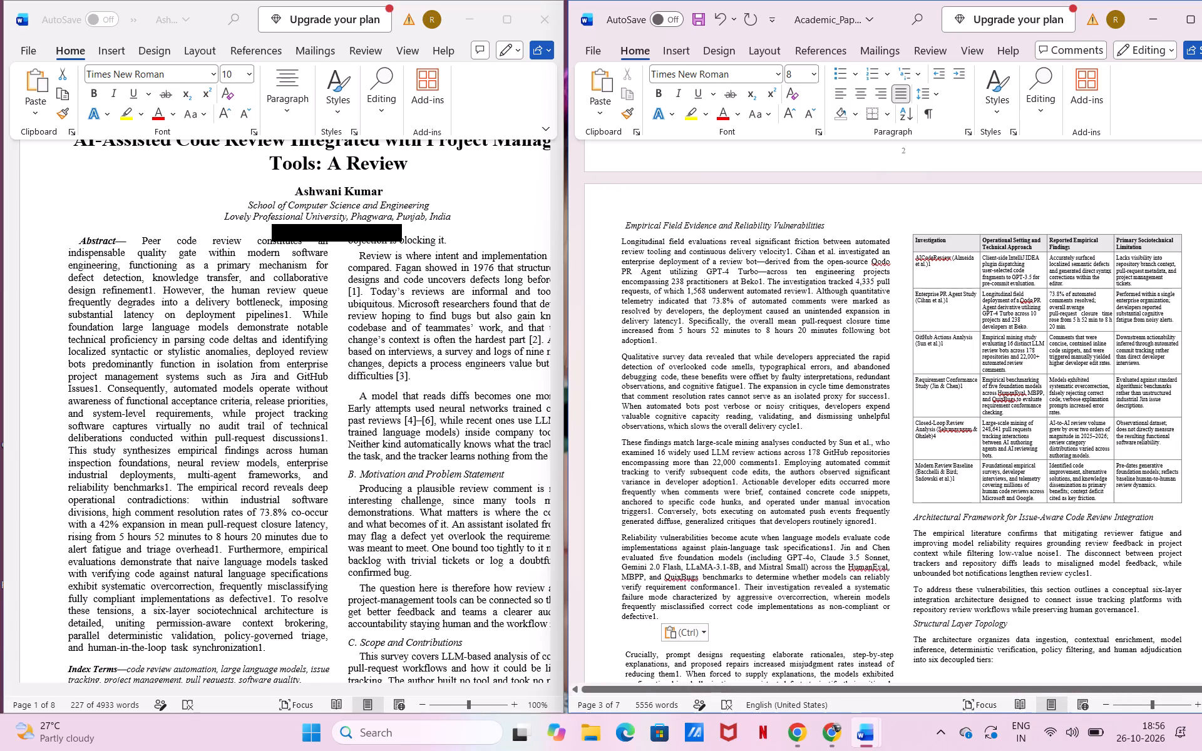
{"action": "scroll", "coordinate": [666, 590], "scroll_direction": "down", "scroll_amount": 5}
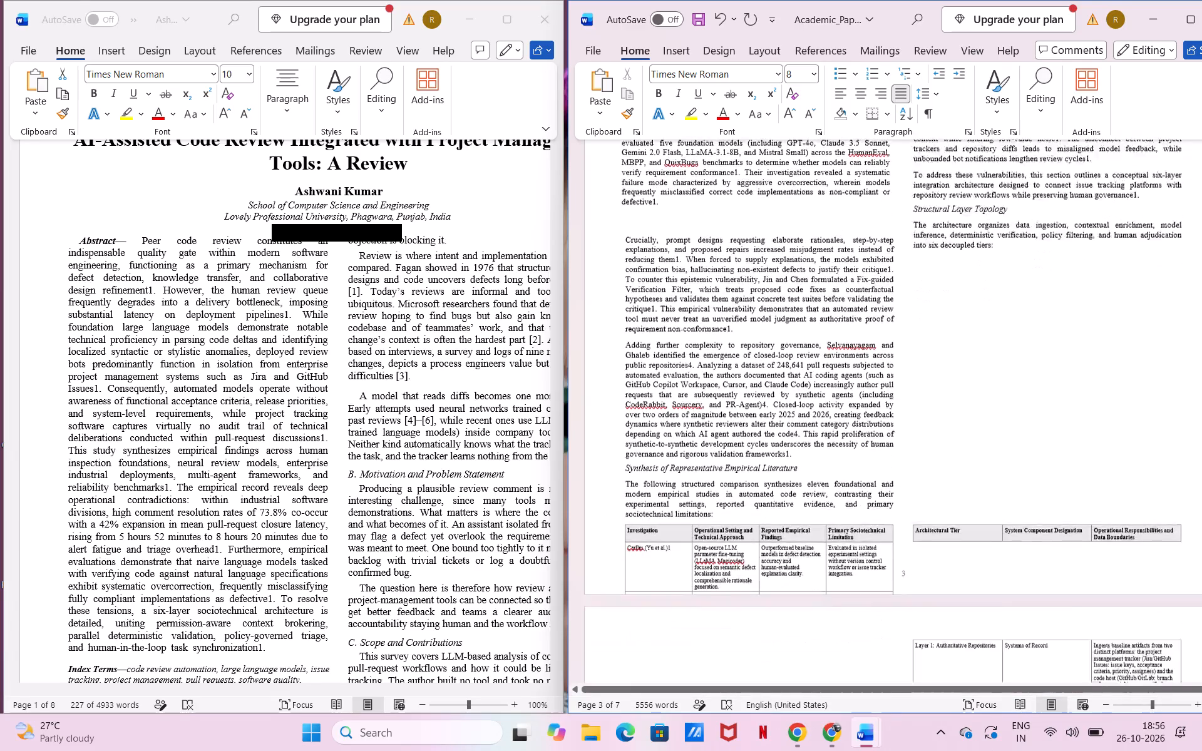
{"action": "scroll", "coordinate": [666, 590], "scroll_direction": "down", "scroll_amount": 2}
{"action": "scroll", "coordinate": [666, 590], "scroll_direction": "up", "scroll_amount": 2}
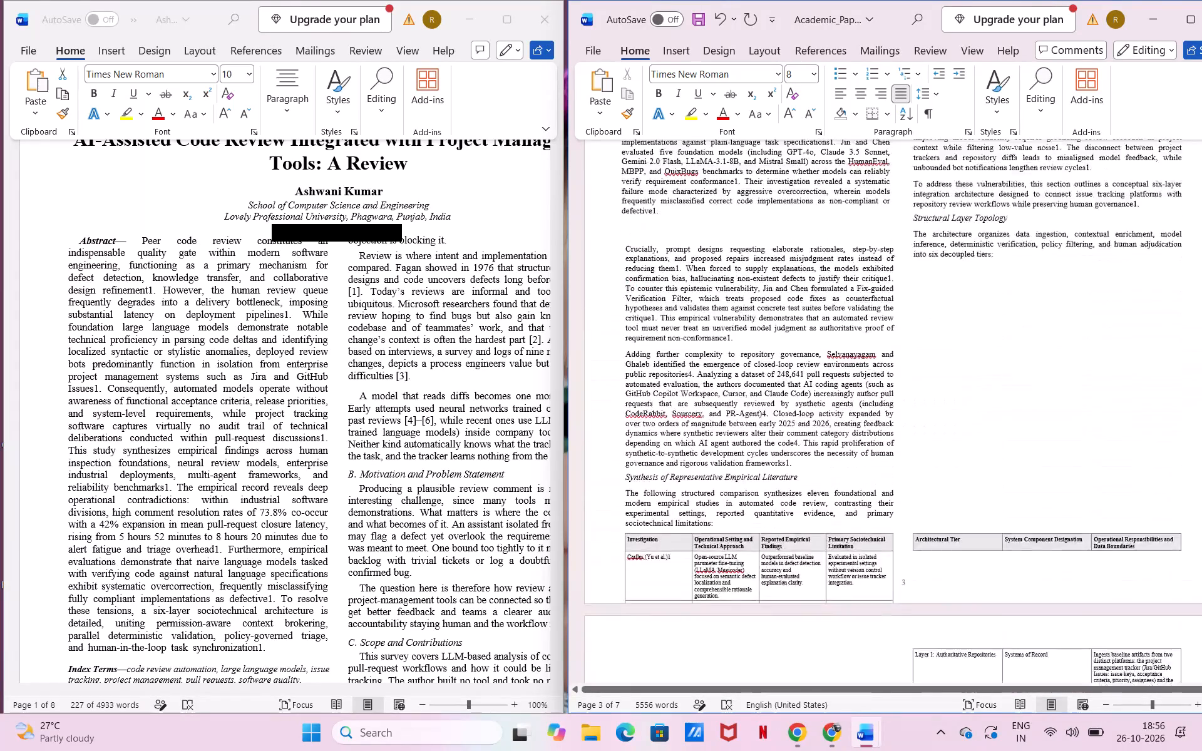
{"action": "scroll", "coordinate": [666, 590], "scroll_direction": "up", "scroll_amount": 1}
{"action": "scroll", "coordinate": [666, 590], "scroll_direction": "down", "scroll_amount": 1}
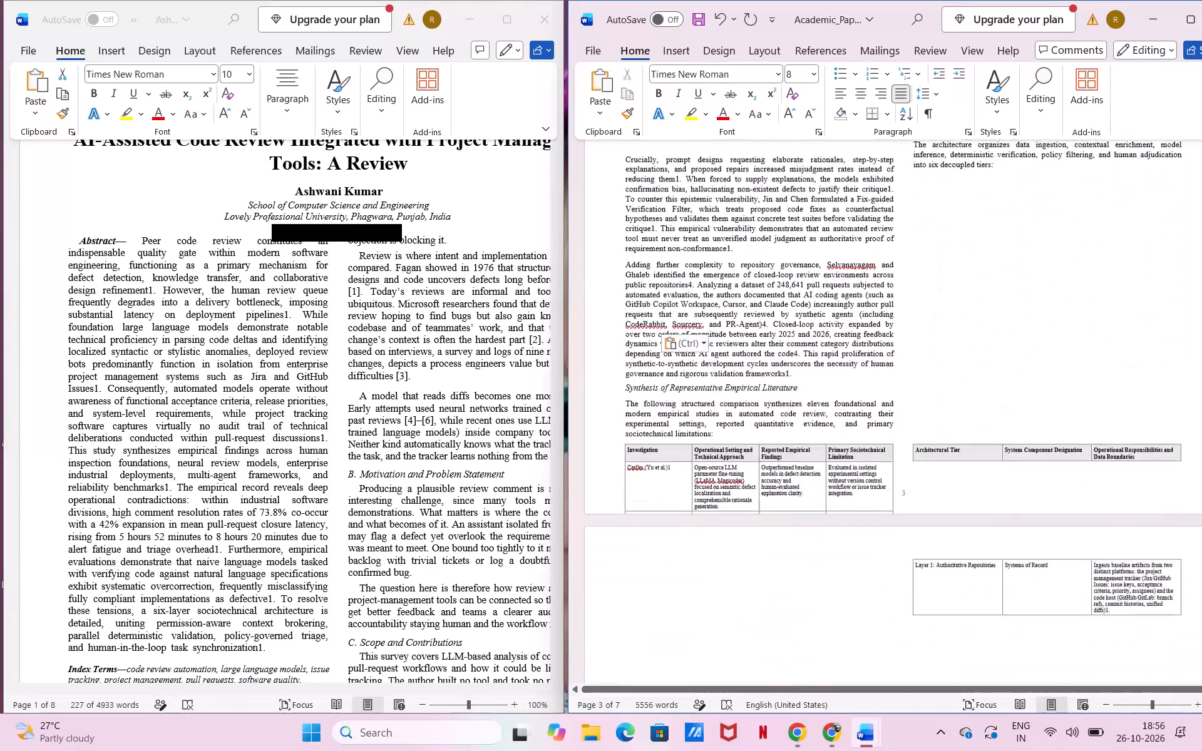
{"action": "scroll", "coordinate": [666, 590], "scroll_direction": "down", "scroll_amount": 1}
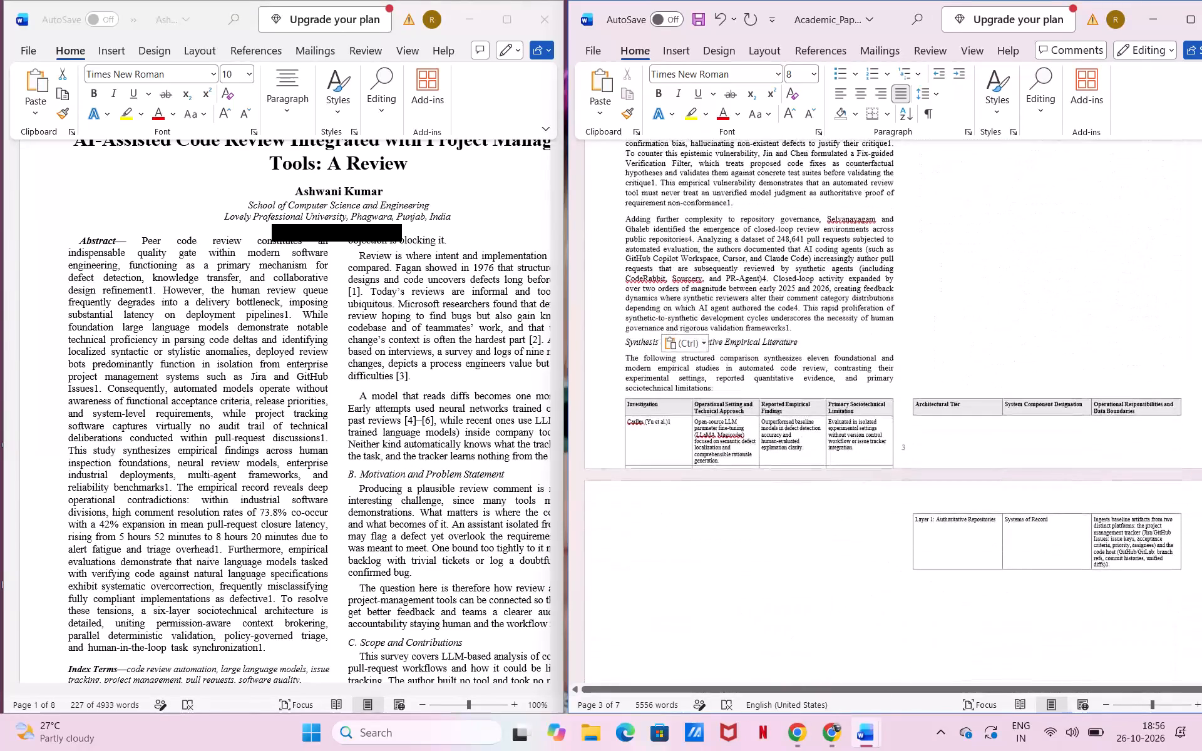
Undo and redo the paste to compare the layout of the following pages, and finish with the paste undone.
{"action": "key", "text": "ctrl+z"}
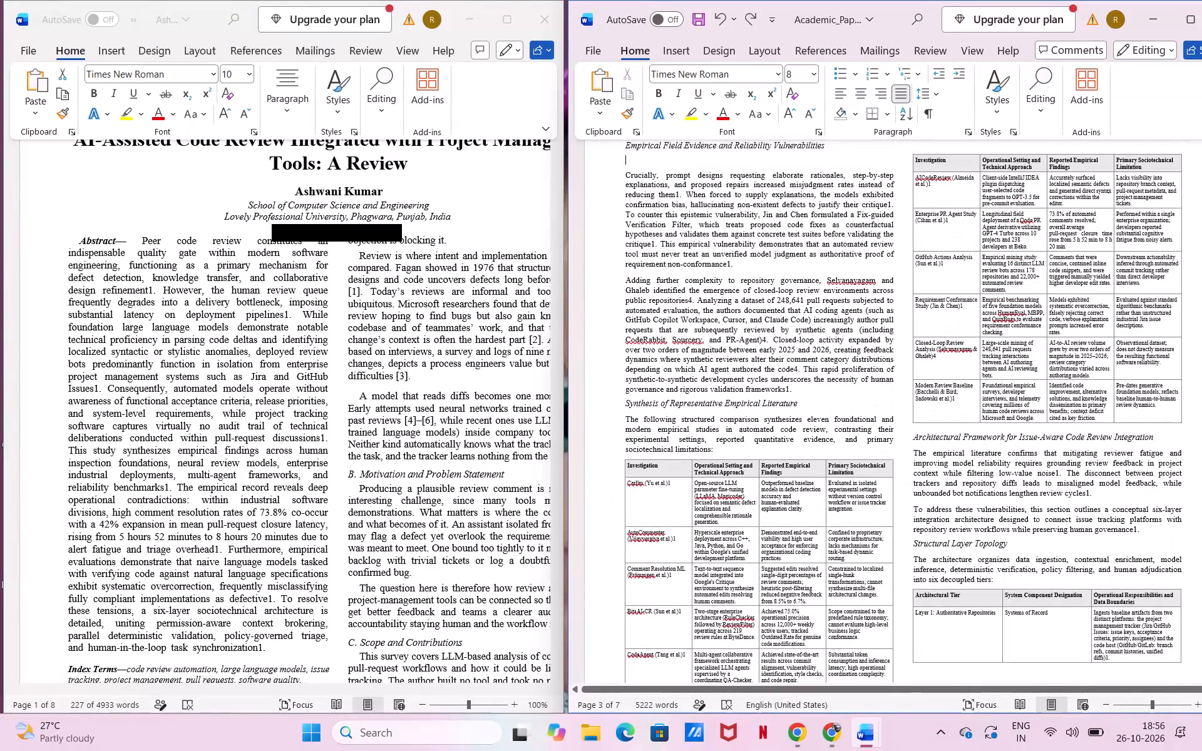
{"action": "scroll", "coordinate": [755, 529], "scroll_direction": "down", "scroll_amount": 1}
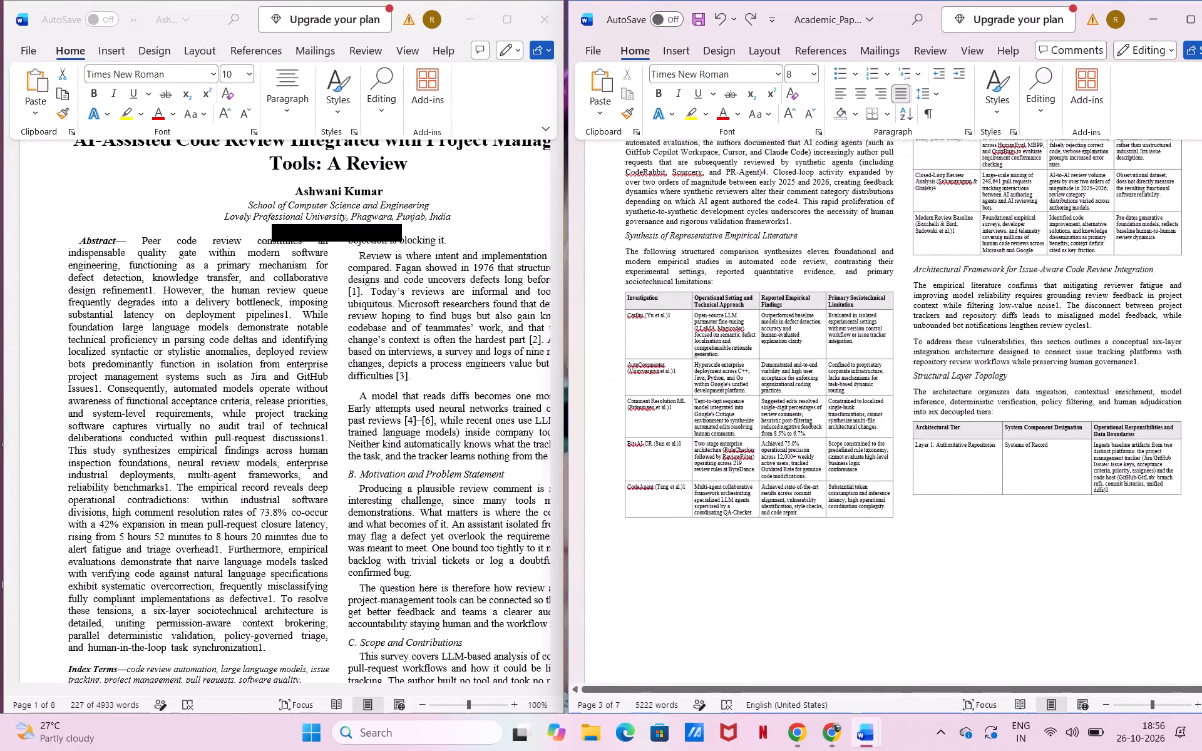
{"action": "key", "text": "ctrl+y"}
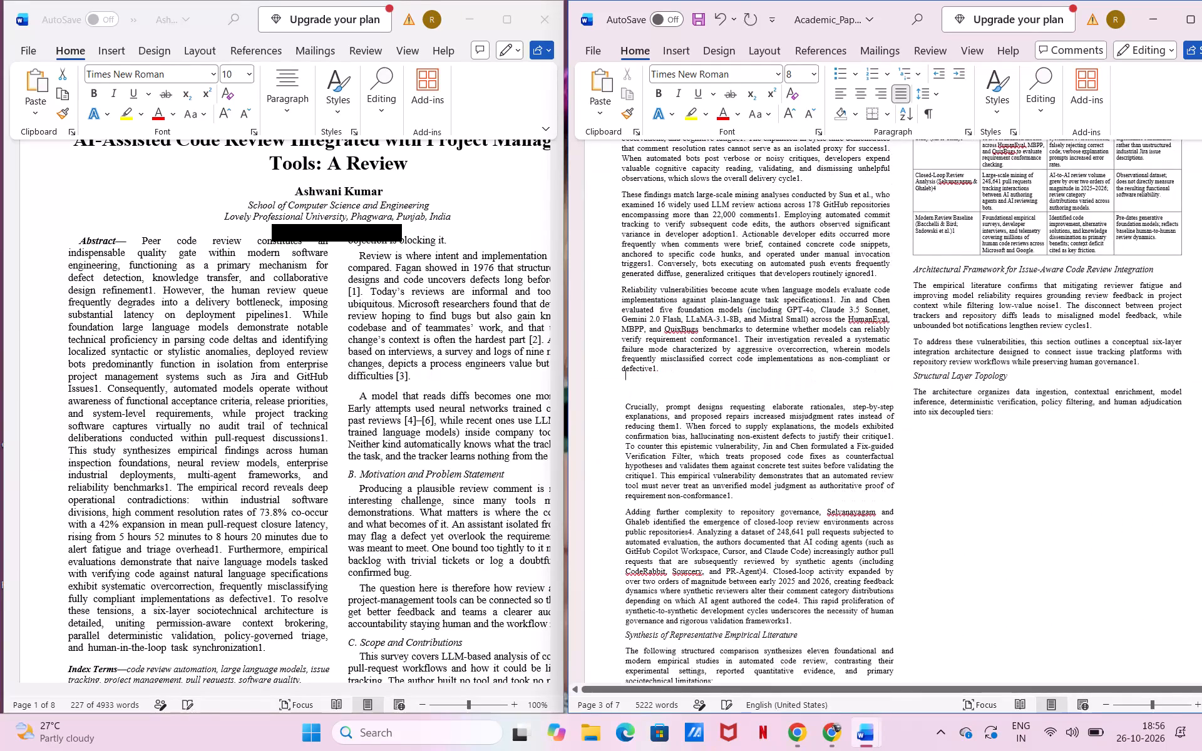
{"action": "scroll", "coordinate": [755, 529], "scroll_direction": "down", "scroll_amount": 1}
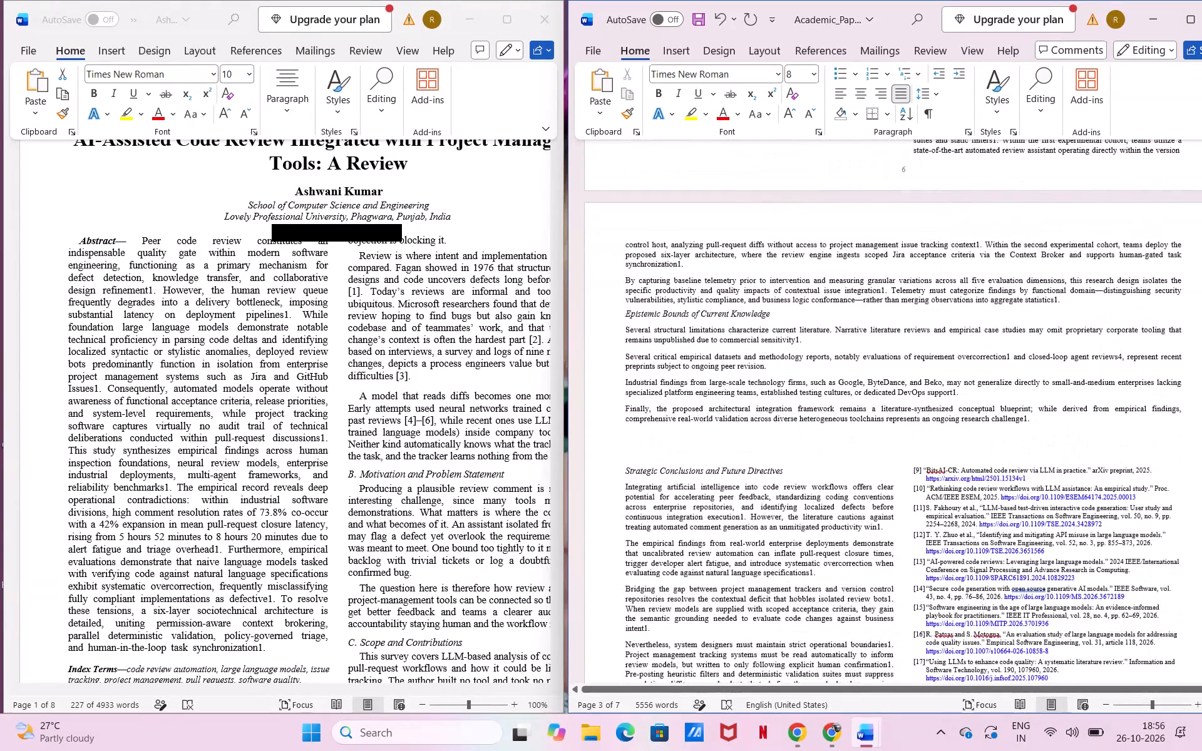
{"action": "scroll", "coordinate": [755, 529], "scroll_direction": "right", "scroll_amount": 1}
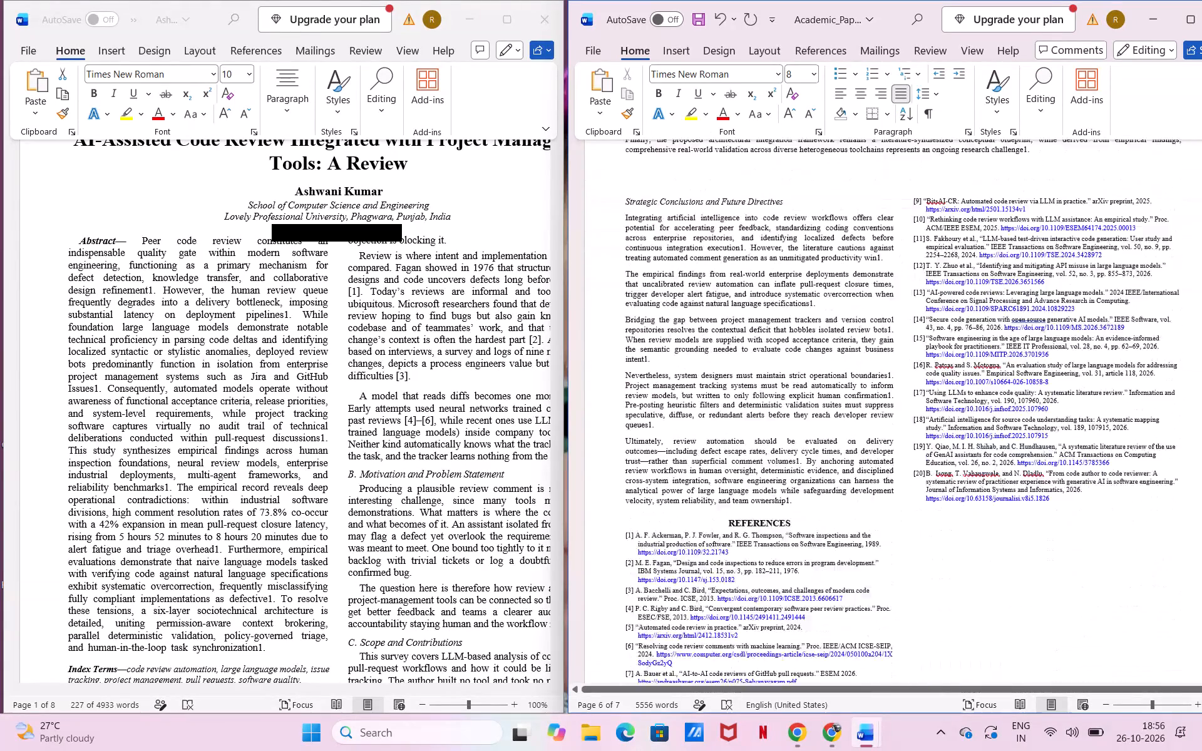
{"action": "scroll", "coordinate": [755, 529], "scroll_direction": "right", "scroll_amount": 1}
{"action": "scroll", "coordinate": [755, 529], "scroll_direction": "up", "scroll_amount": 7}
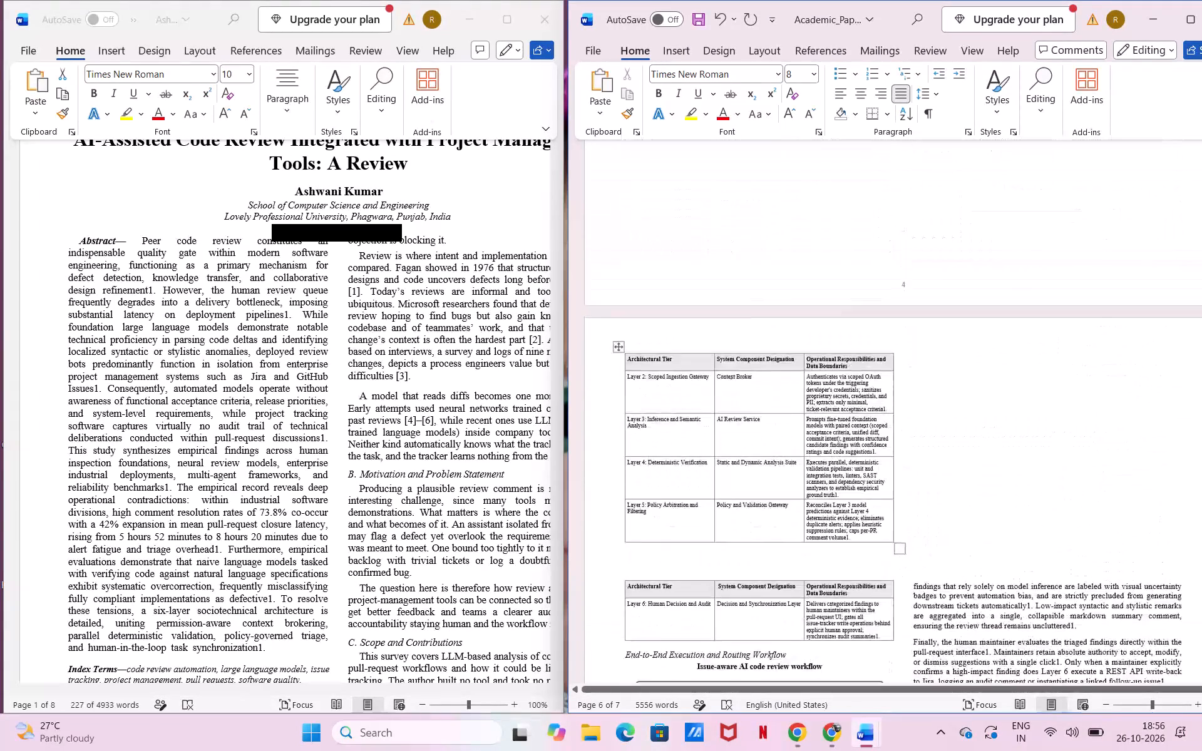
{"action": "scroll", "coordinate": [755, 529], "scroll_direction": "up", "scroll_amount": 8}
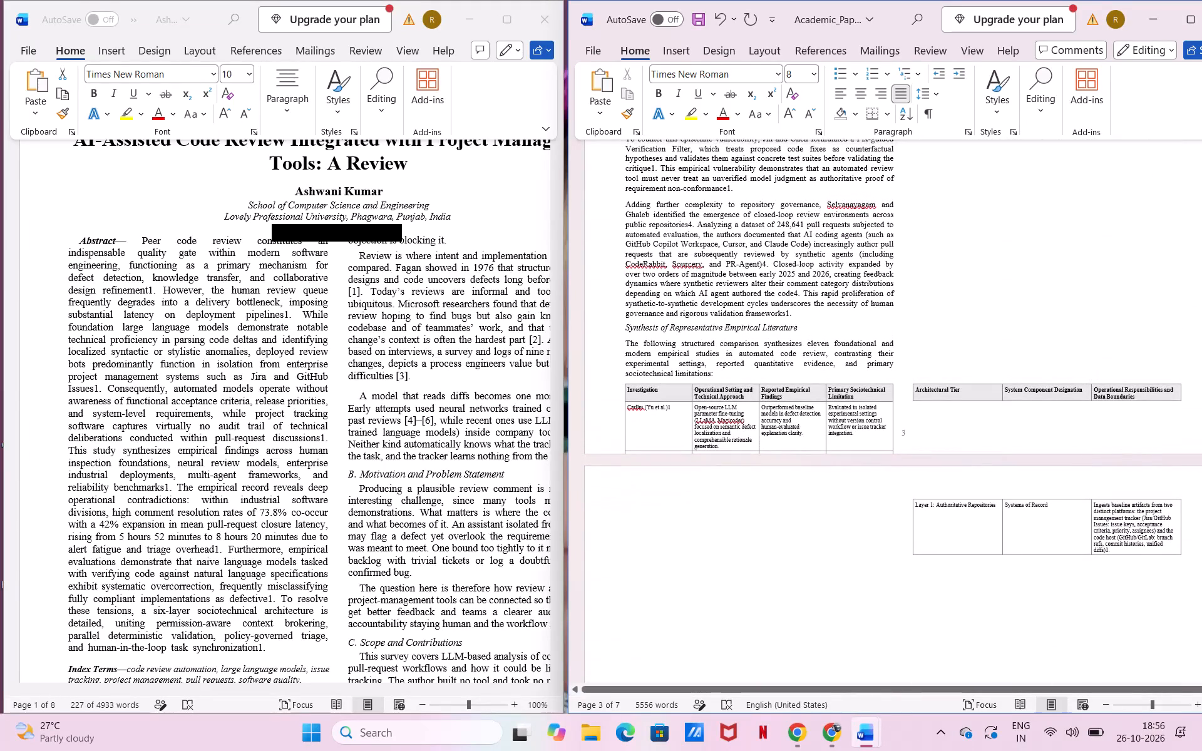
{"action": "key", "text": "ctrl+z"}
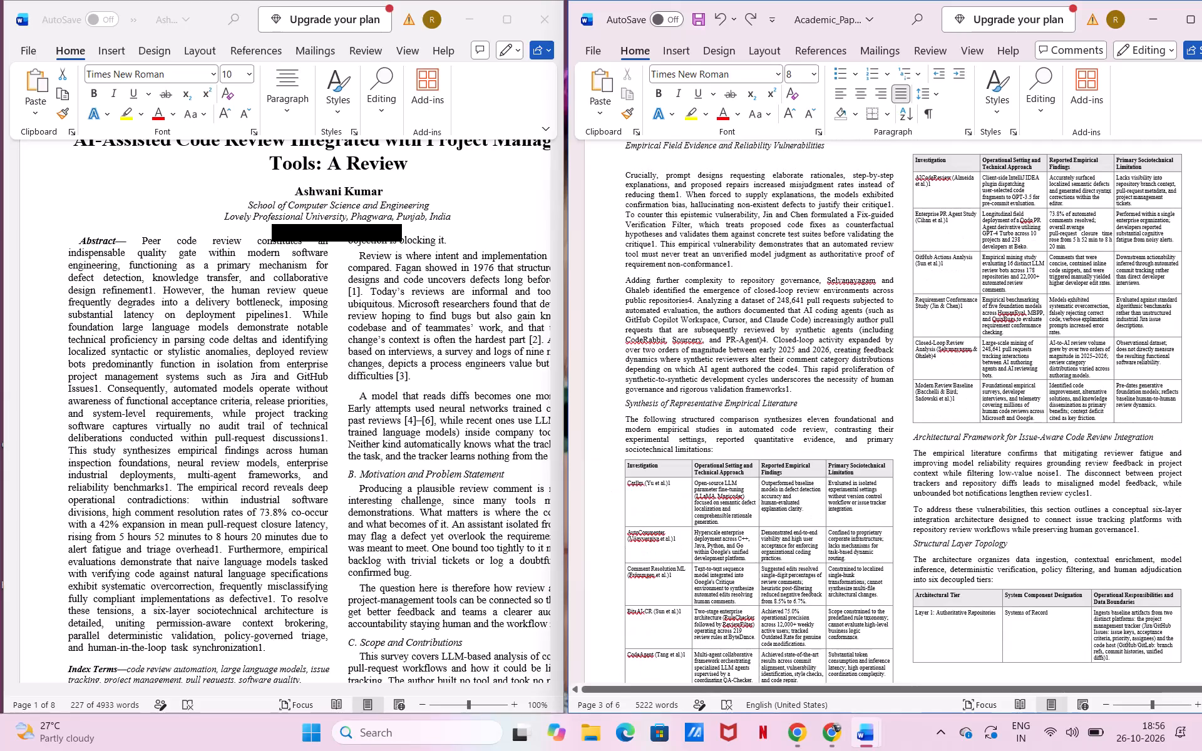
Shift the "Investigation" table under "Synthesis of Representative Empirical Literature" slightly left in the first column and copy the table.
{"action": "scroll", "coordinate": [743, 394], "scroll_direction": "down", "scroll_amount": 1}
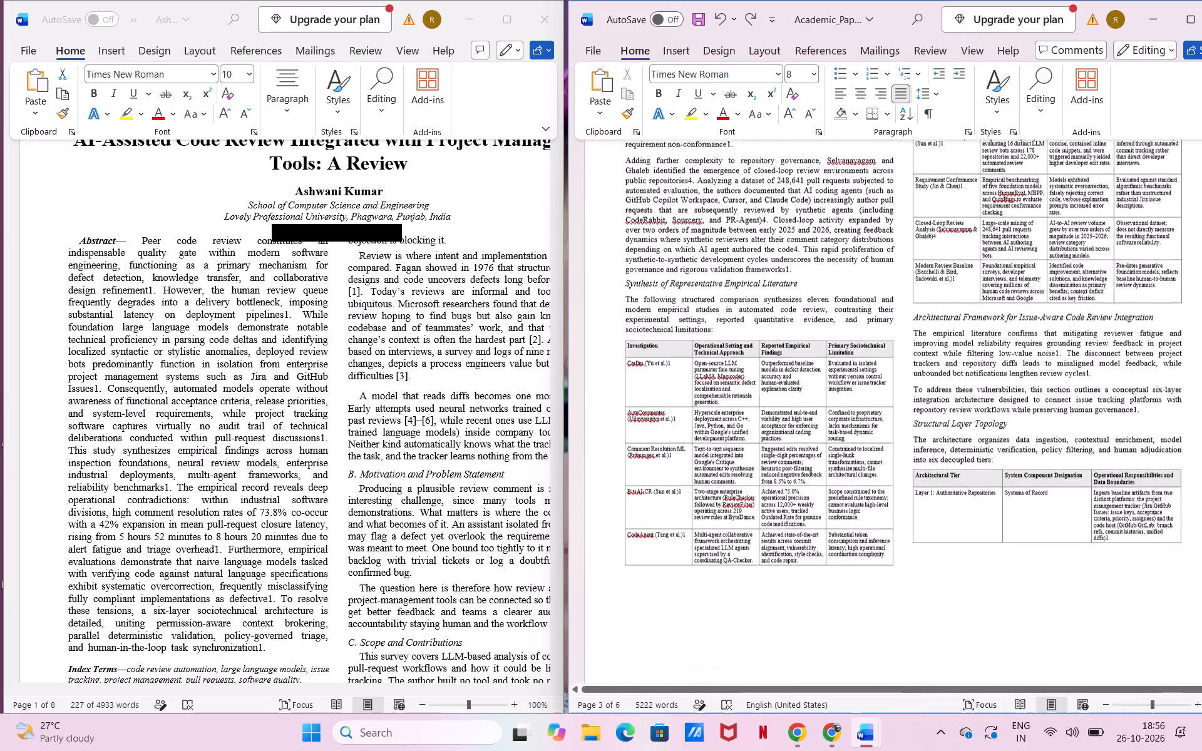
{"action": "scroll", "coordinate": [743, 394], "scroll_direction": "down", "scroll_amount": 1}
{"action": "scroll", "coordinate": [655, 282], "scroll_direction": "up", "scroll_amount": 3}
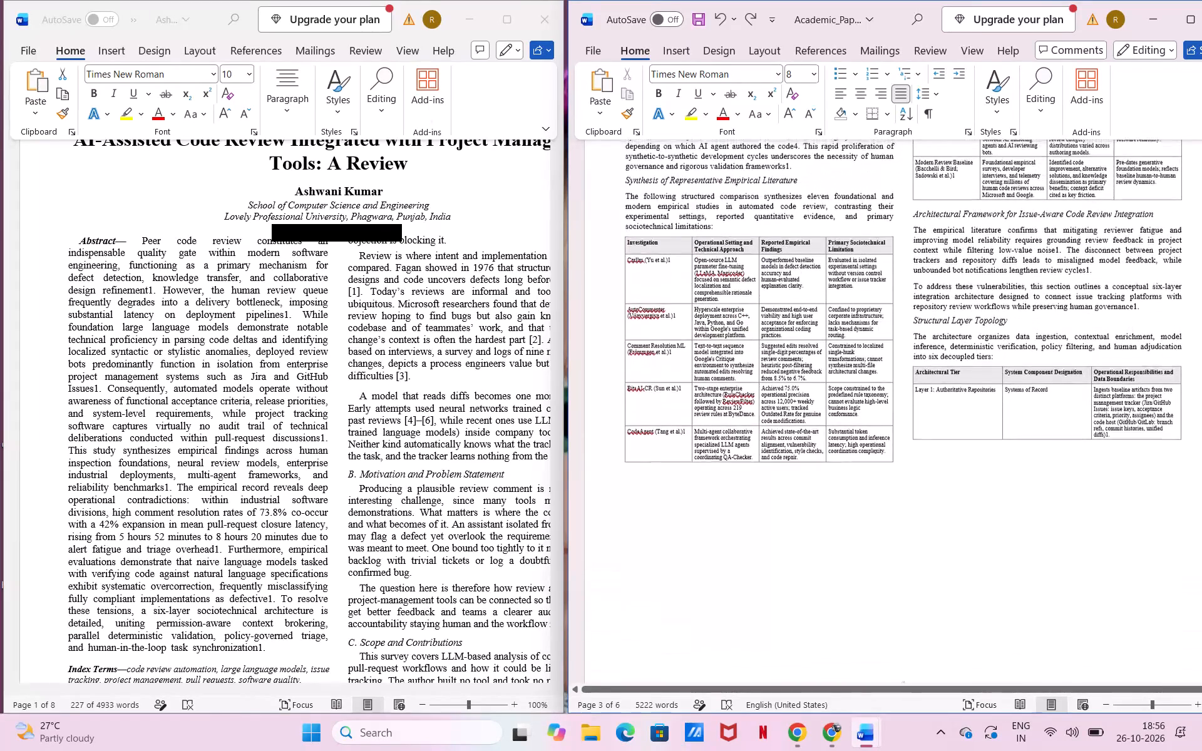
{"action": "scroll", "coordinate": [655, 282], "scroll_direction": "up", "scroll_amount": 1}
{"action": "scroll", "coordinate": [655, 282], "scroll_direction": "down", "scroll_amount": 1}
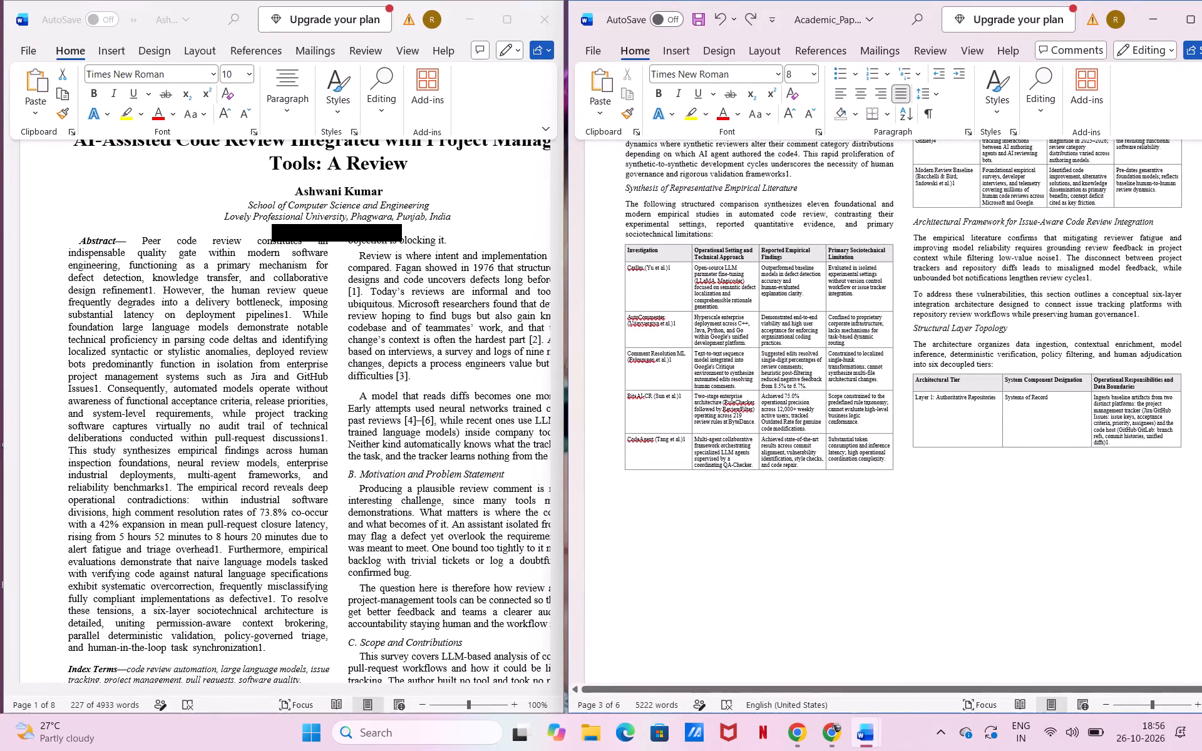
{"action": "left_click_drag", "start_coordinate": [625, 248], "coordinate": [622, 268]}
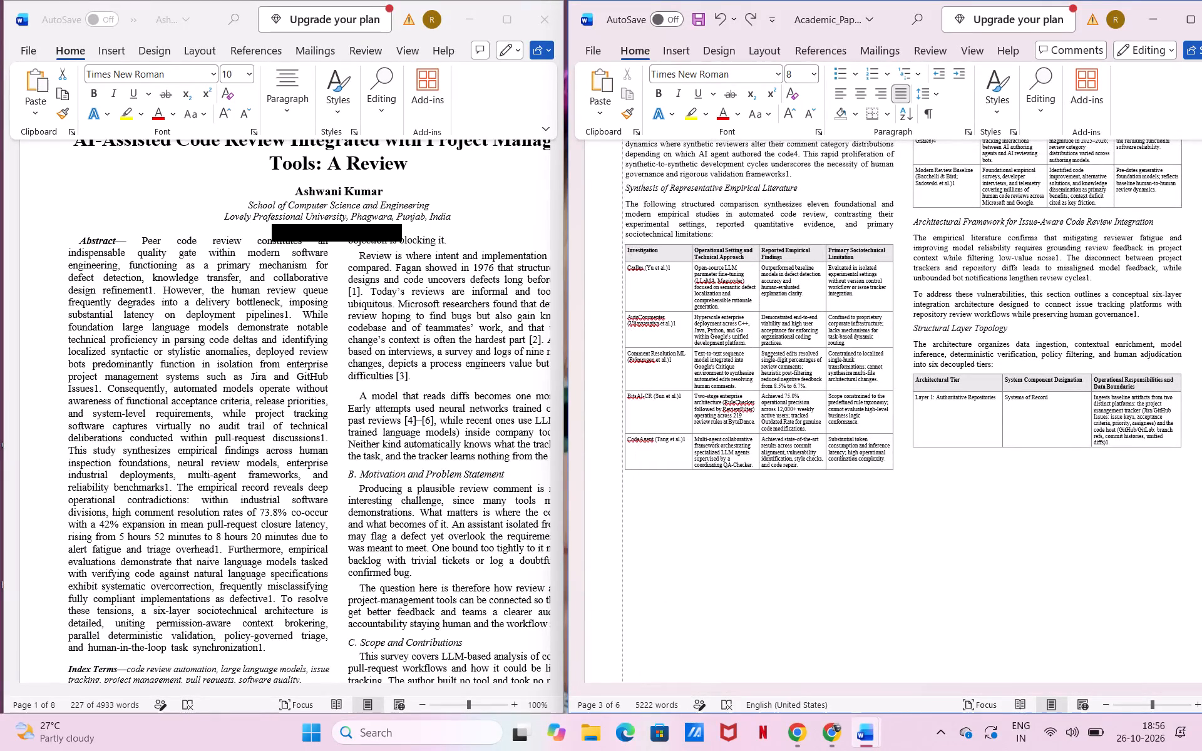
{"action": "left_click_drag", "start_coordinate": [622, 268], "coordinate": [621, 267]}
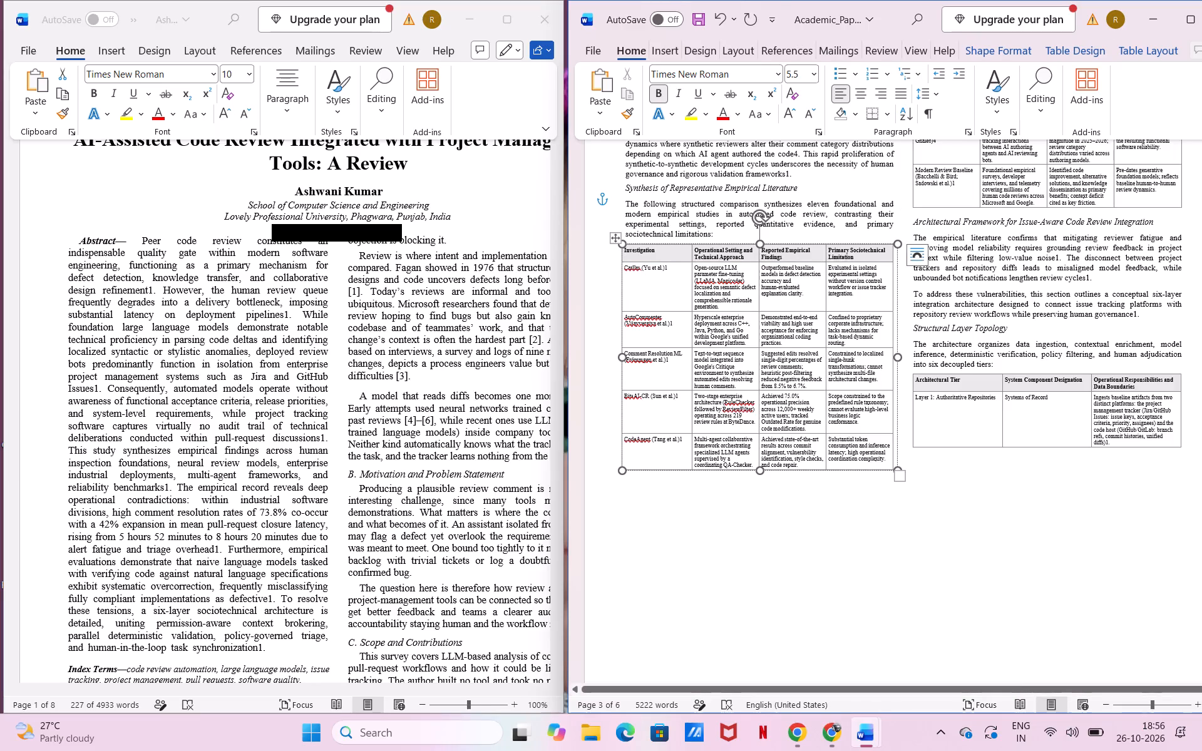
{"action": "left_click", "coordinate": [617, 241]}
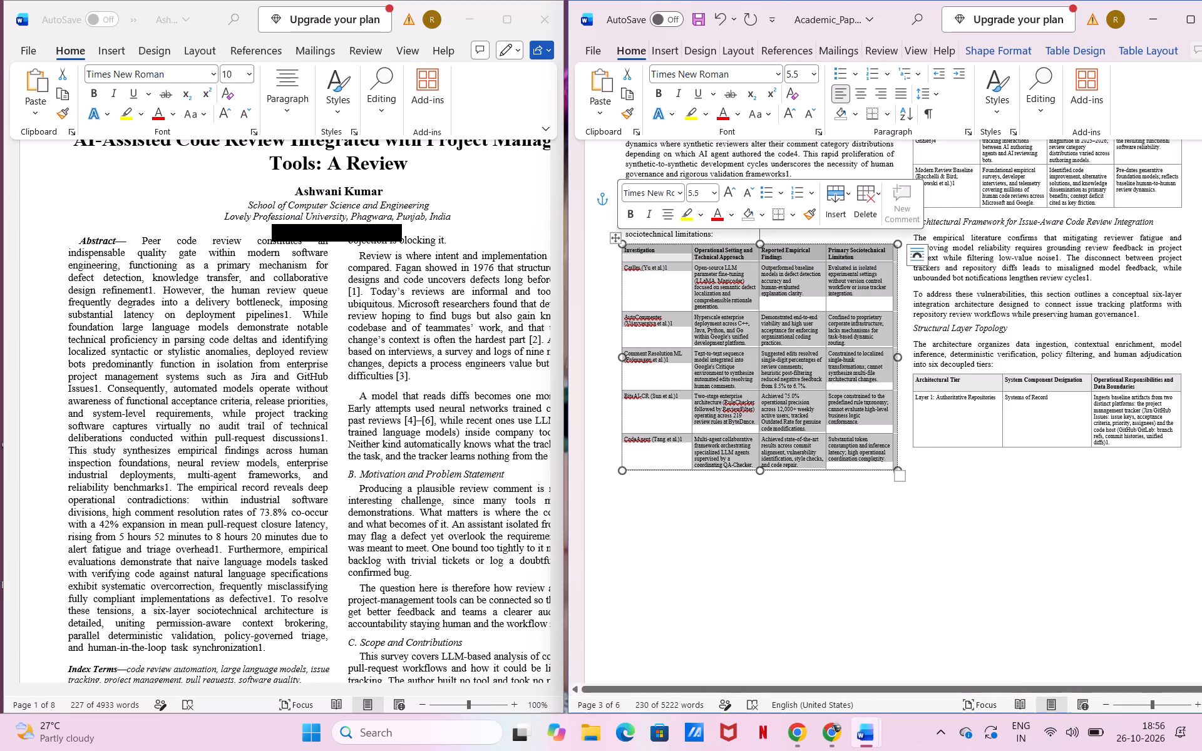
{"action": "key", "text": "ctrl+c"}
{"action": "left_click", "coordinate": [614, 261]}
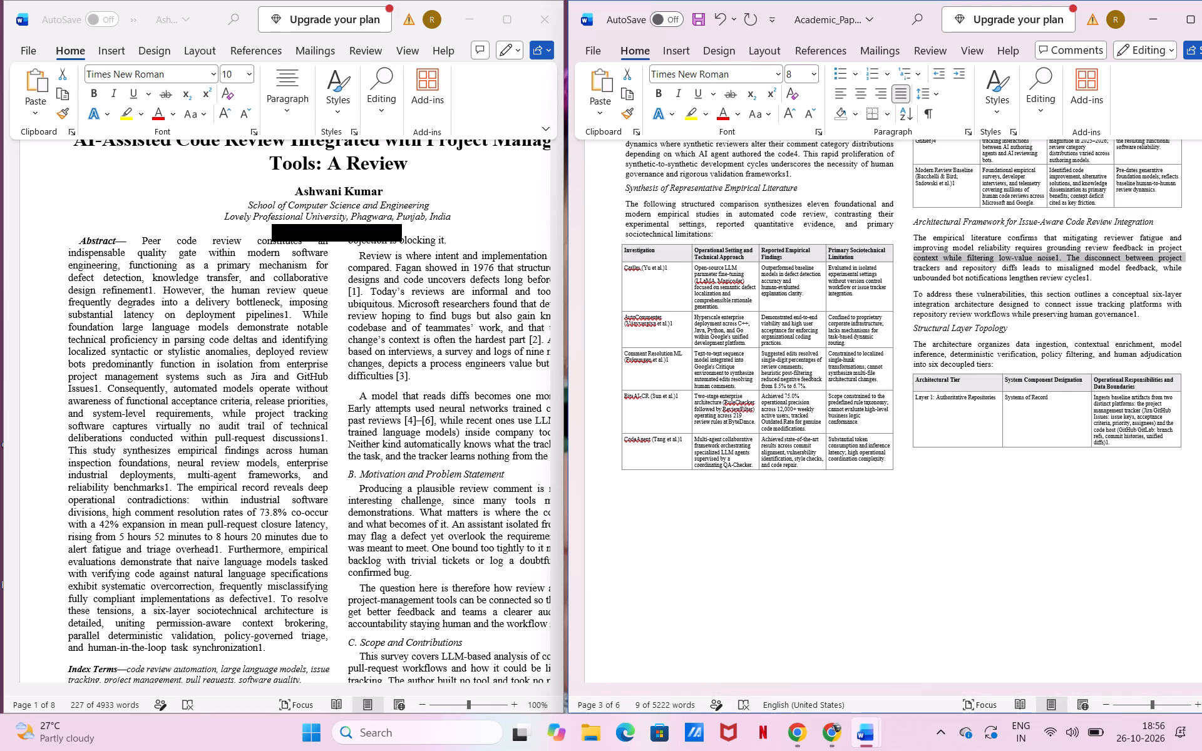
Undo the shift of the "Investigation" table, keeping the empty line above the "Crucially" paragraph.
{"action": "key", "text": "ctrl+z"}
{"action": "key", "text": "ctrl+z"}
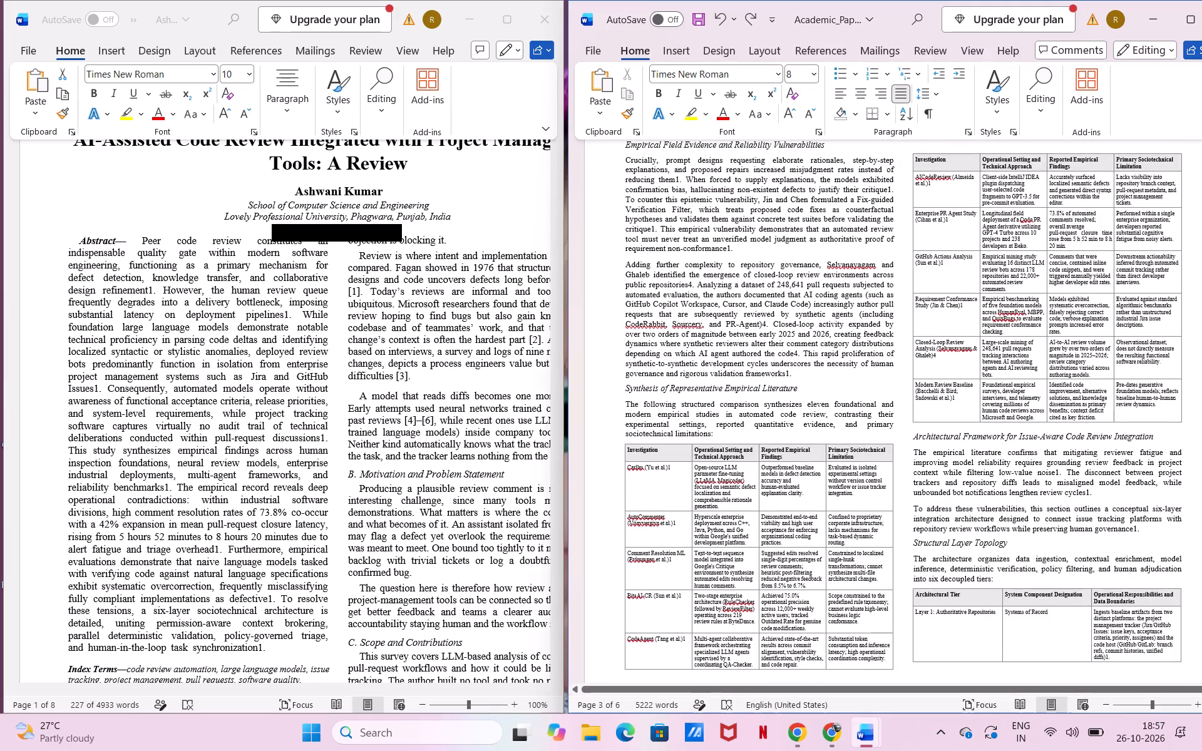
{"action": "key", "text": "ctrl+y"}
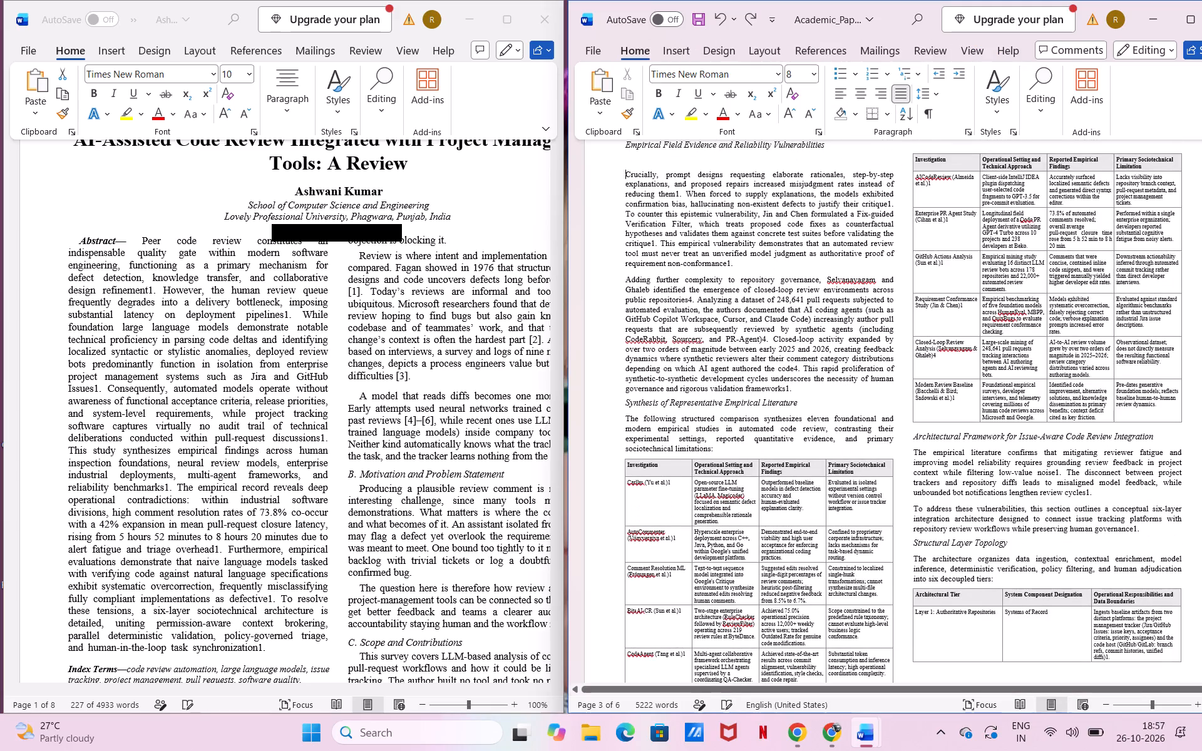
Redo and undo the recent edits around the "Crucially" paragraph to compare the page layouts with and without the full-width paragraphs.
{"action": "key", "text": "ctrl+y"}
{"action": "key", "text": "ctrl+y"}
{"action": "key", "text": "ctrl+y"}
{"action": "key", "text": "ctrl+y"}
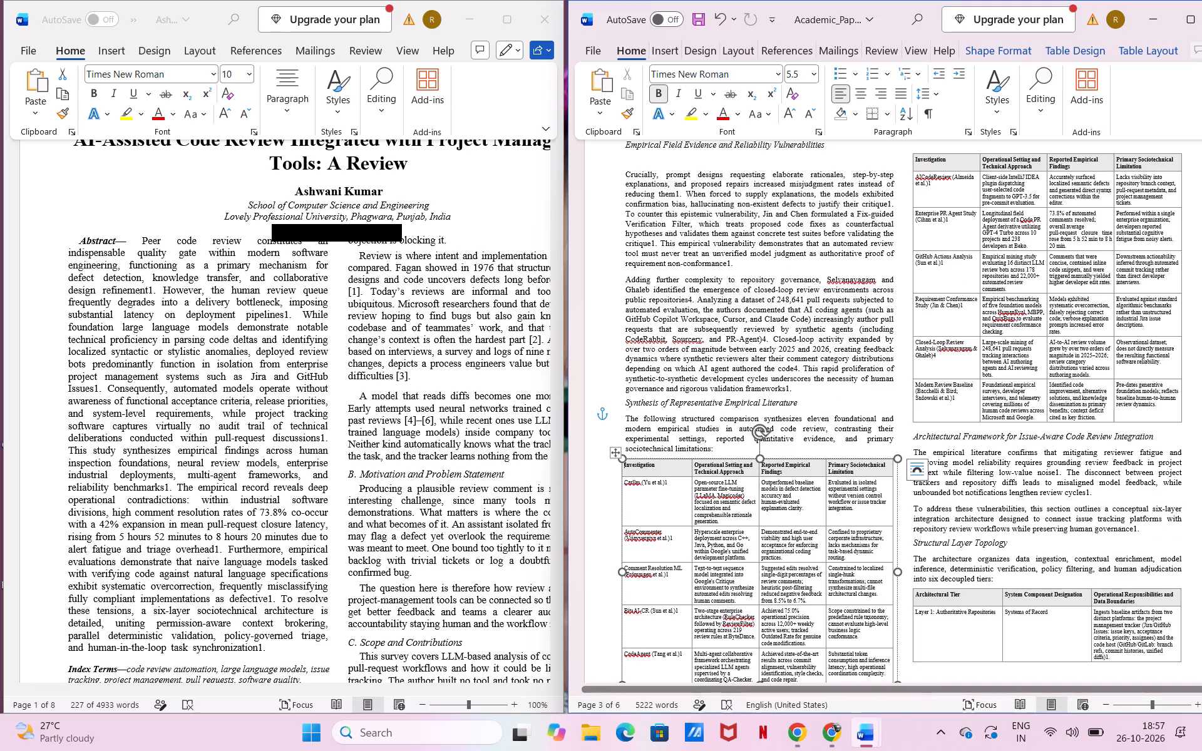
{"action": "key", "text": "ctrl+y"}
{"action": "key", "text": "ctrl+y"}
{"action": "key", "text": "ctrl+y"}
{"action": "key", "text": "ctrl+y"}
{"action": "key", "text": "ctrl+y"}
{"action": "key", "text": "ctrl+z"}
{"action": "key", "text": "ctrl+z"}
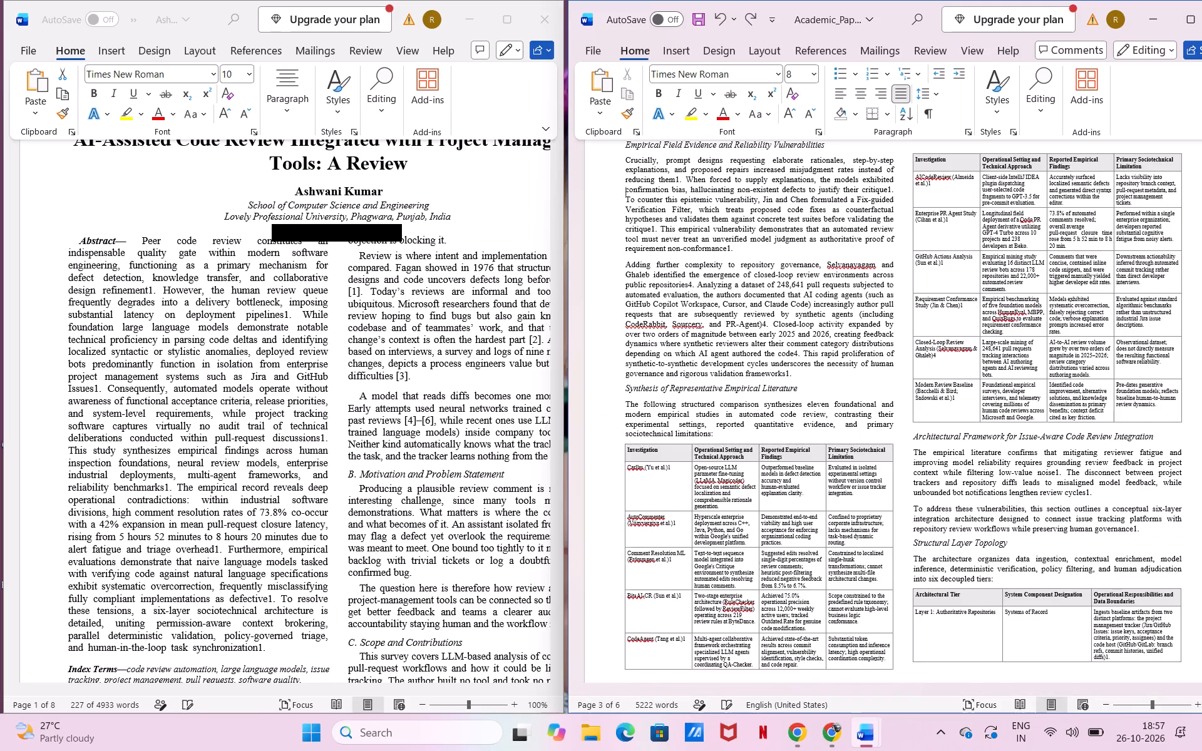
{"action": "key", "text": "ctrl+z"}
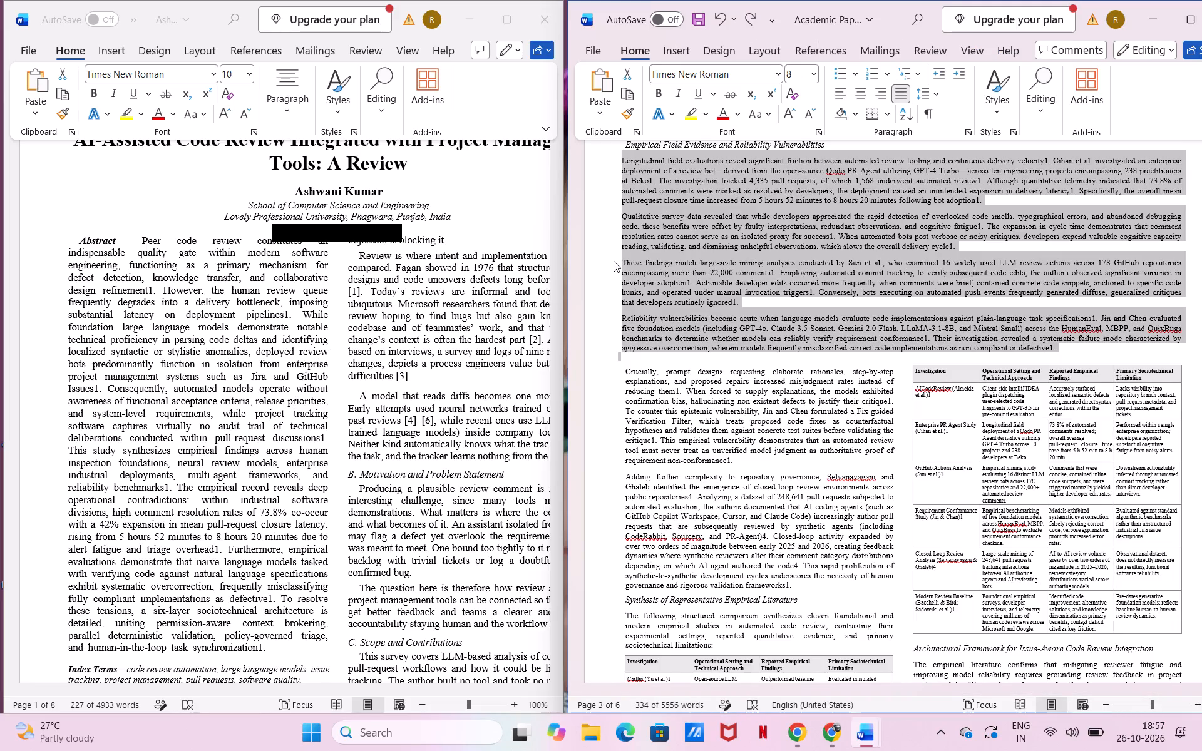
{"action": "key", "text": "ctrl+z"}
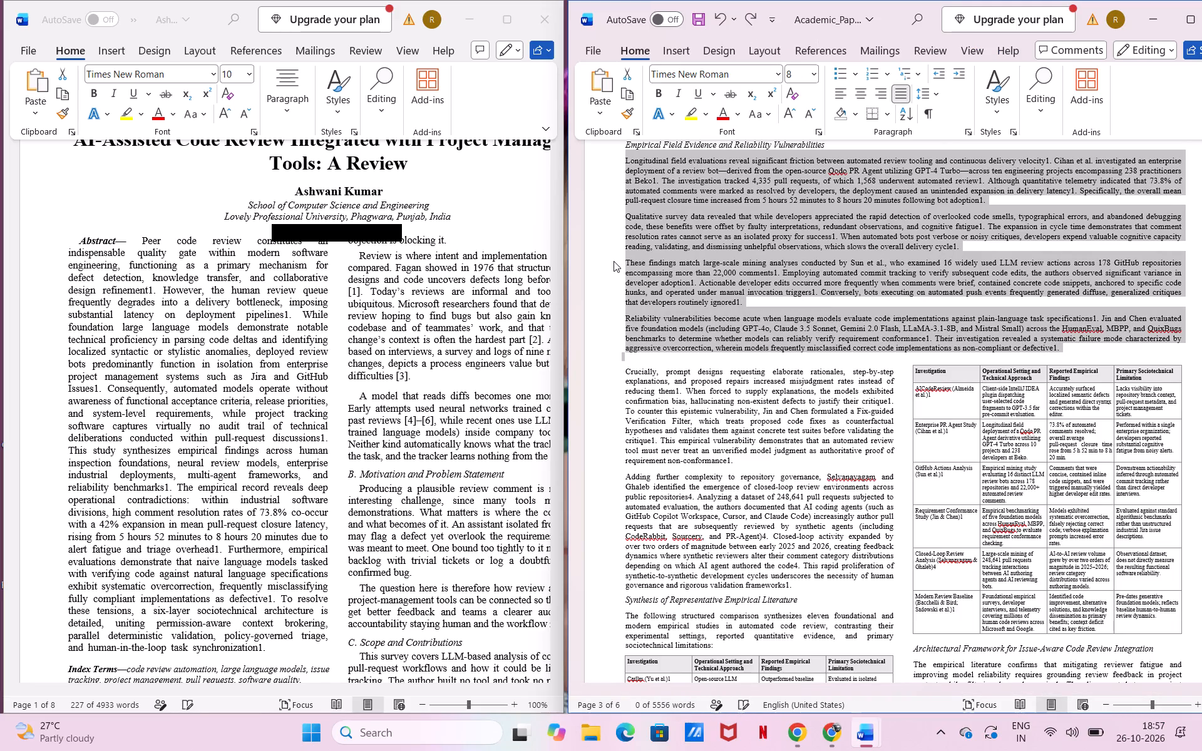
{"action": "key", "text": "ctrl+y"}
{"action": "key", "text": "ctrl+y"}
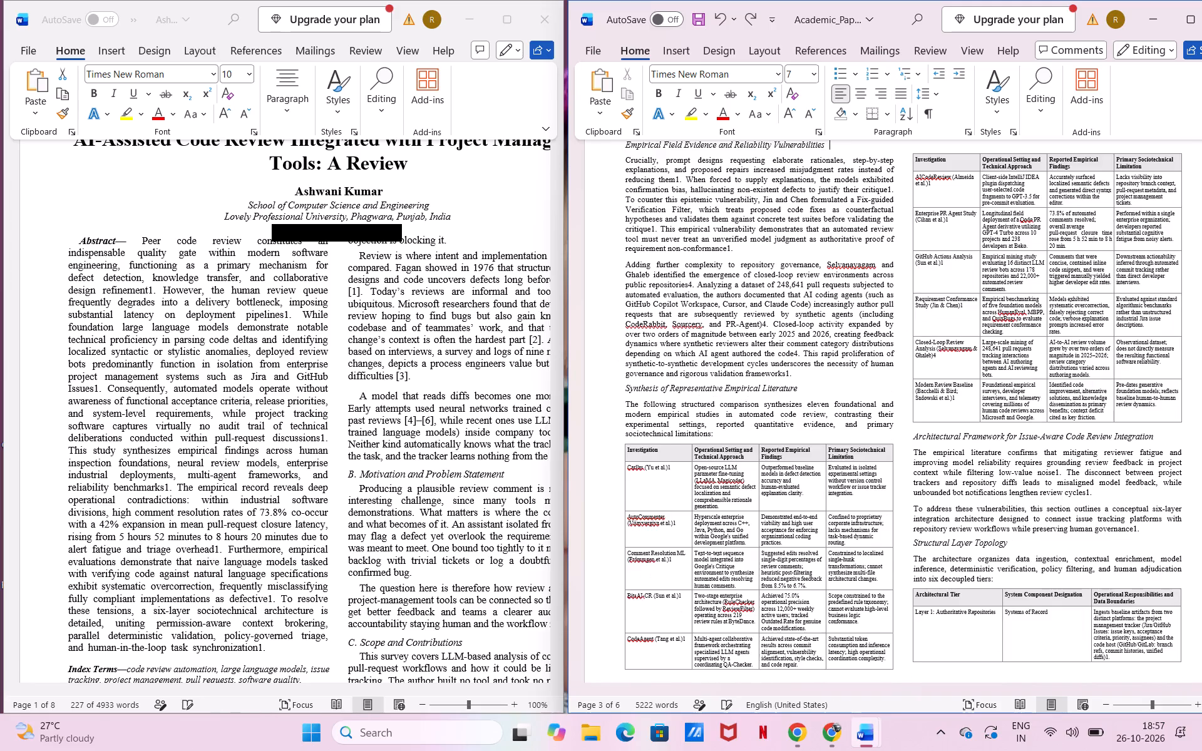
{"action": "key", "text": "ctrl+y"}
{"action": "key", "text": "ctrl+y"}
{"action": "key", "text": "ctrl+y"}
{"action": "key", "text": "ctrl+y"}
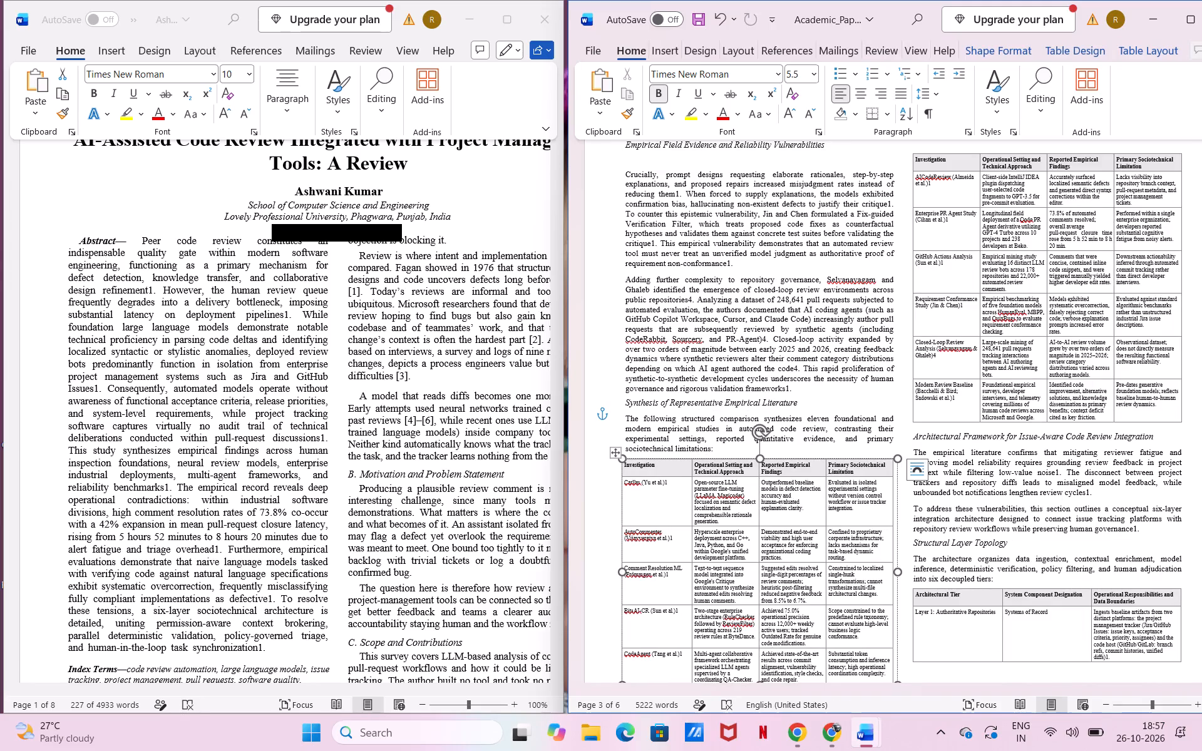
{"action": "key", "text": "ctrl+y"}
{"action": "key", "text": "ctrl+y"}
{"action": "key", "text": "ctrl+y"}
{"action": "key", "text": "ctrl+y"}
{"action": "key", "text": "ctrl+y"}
Undo the recent edits until the four deleted full-width paragraphs under "Empirical Field Evidence and Reliability Vulnerabilities" are restored.
{"action": "key", "text": "ctrl+z"}
{"action": "key", "text": "ctrl+z"}
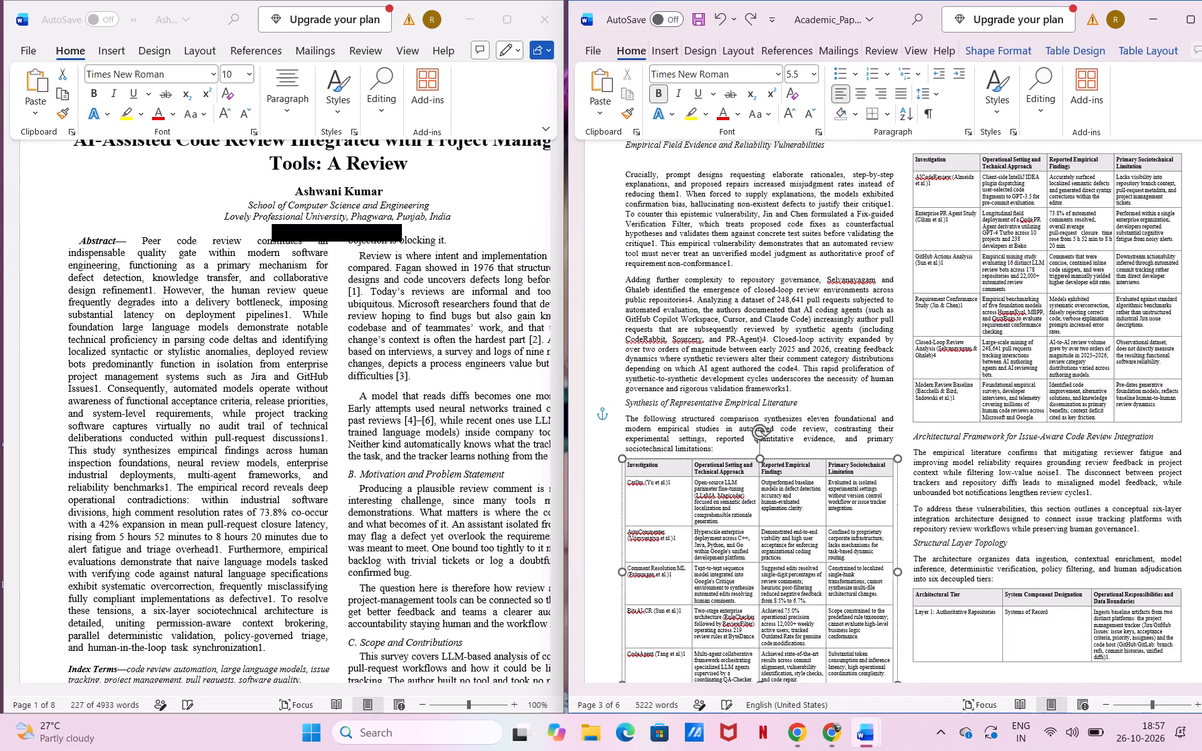
{"action": "key", "text": "ctrl+z"}
Copy the four full-width paragraphs and paste them over the Abstract paragraph in the other document, "AI-Assisted Code Review".
{"action": "key", "text": "ctrl+c"}
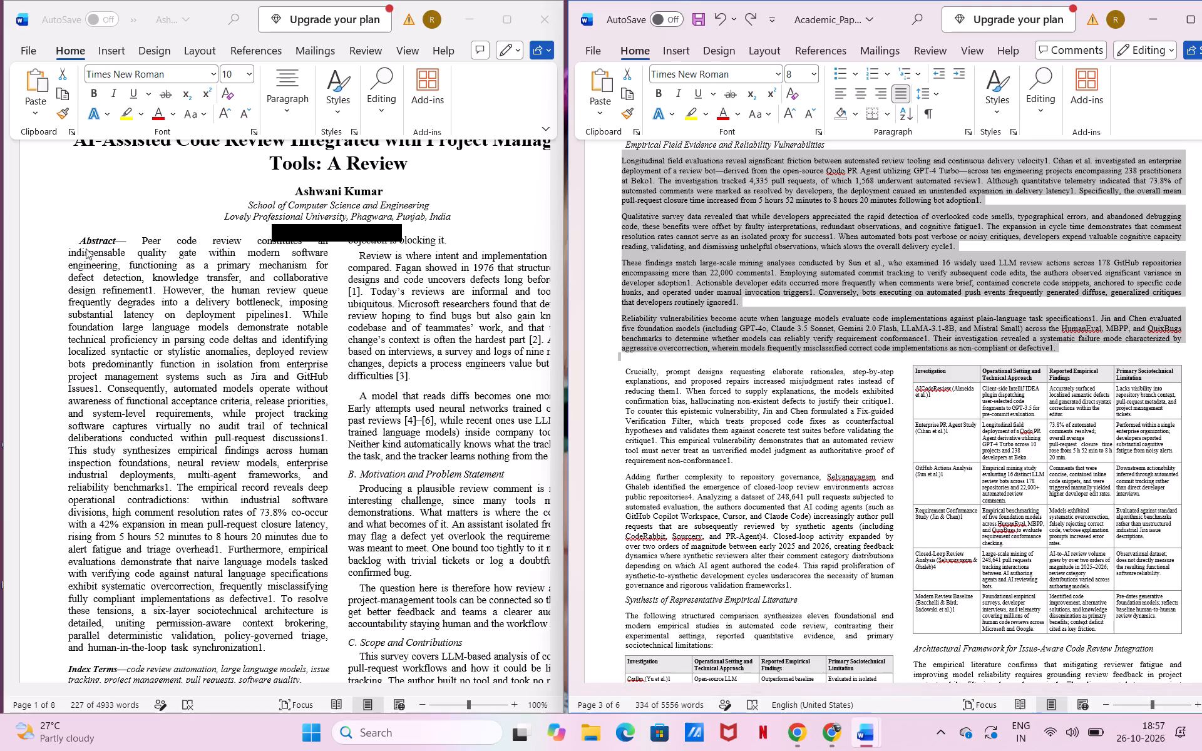
{"action": "left_click_drag", "start_coordinate": [64, 242], "coordinate": [195, 356]}
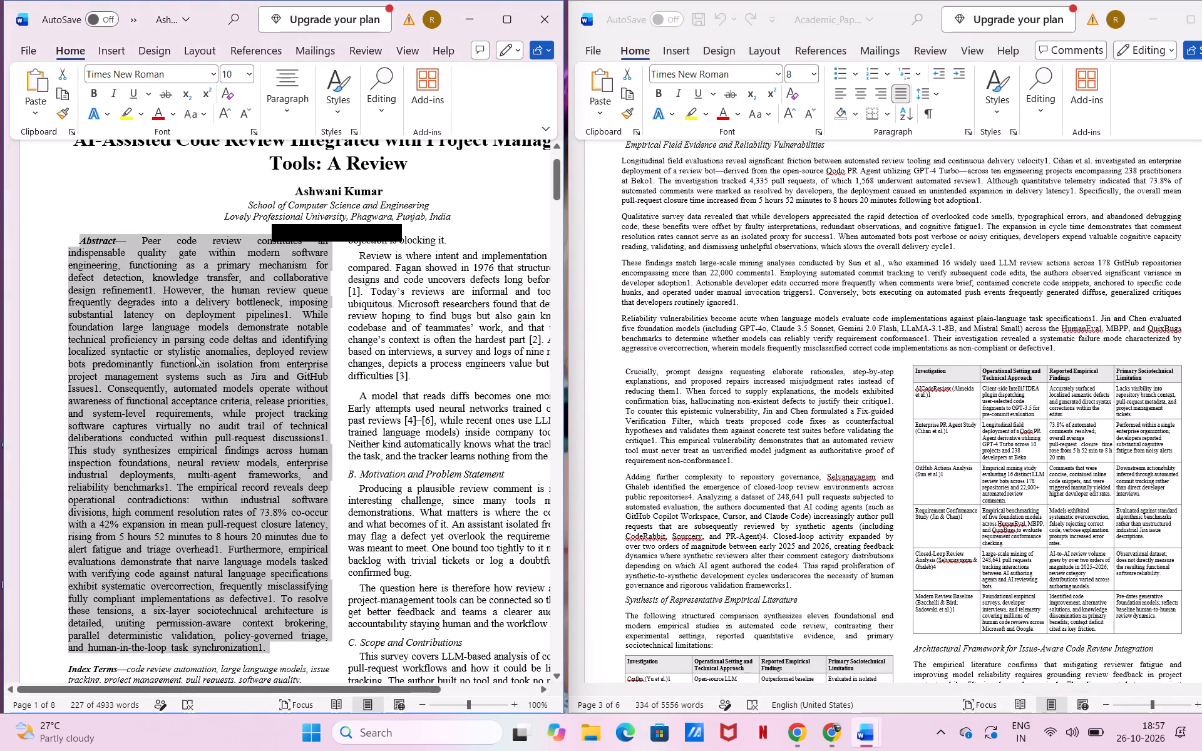
{"action": "key", "text": "ctrl+v"}
{"action": "scroll", "coordinate": [195, 356], "scroll_direction": "up", "scroll_amount": 2}
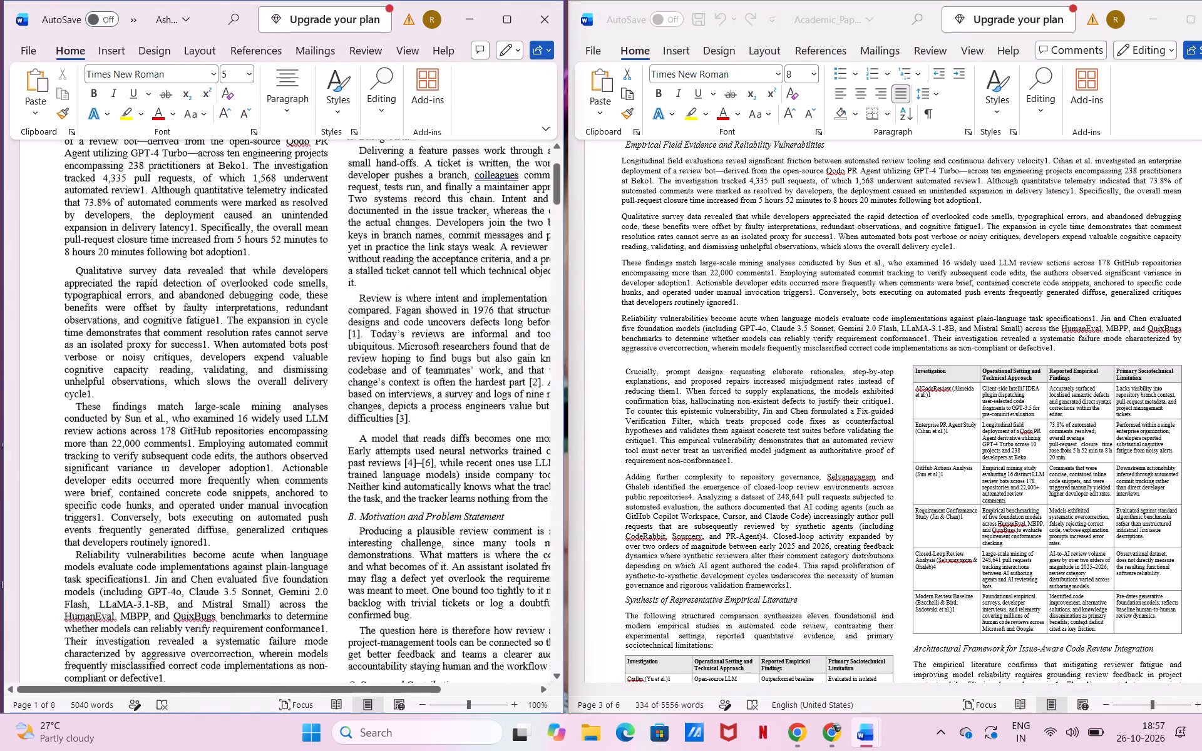
{"action": "scroll", "coordinate": [195, 356], "scroll_direction": "up", "scroll_amount": 5}
{"action": "key", "text": "ctrl+z"}
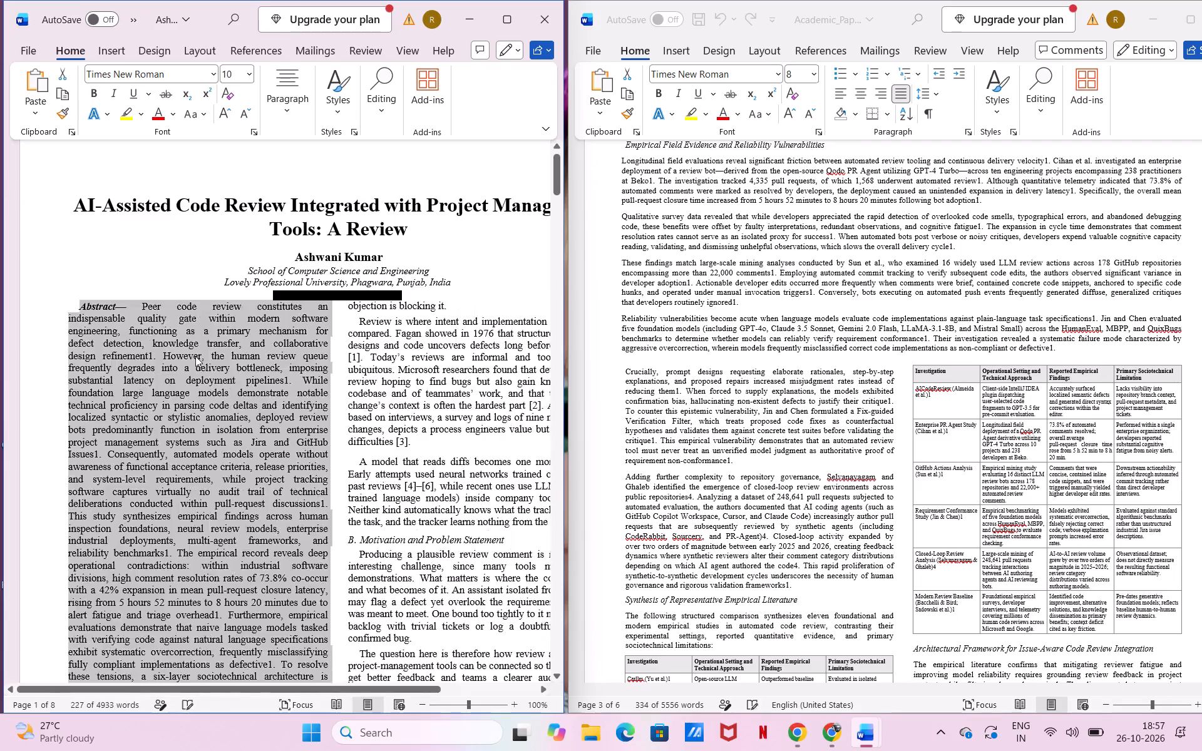
{"action": "scroll", "coordinate": [195, 356], "scroll_direction": "down", "scroll_amount": 1}
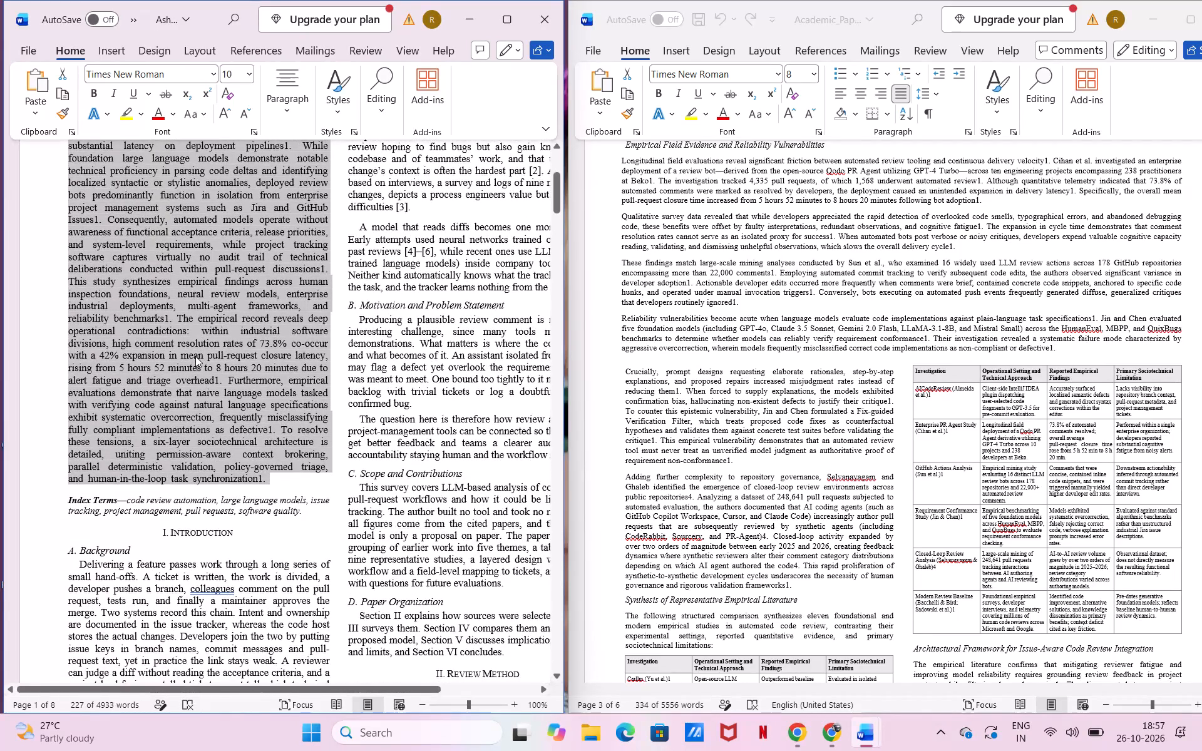
{"action": "key", "text": "ctrl+v"}
{"action": "scroll", "coordinate": [195, 356], "scroll_direction": "up", "scroll_amount": 1}
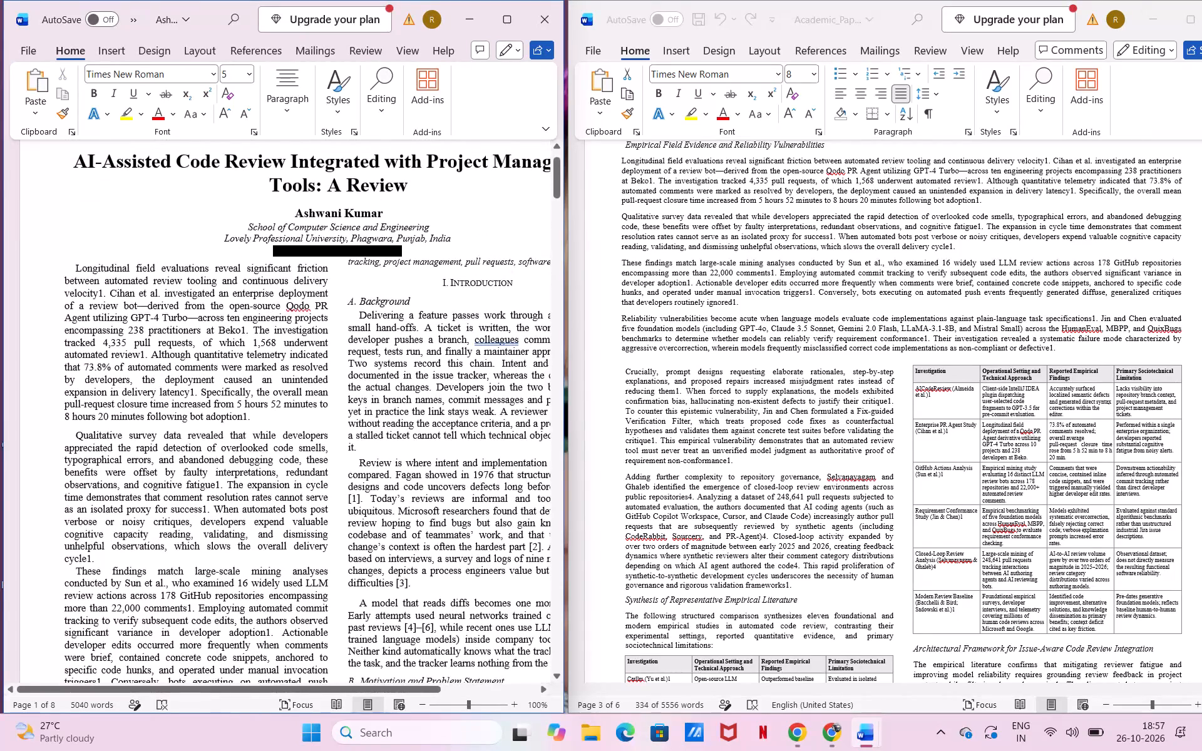
Delete the four full-width paragraphs above "Crucially" from the Academic_Paper document.
{"action": "left_click", "coordinate": [633, 361]}
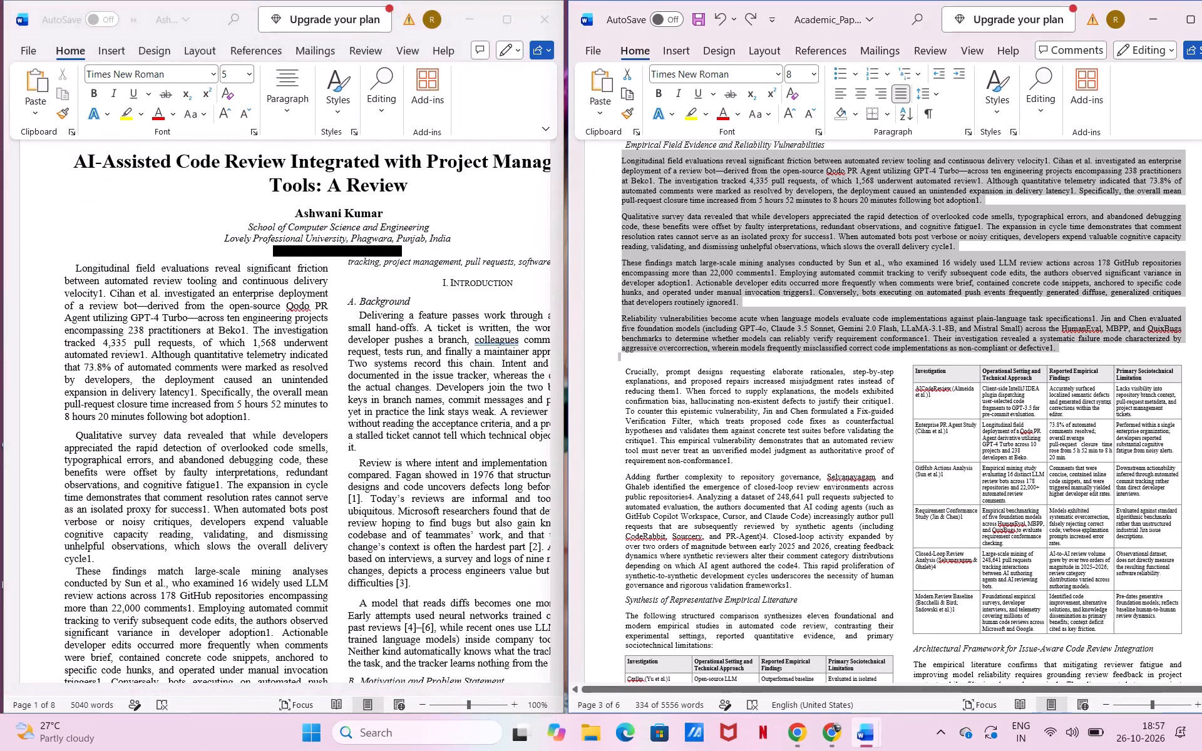
{"action": "key", "text": "BackSpace"}
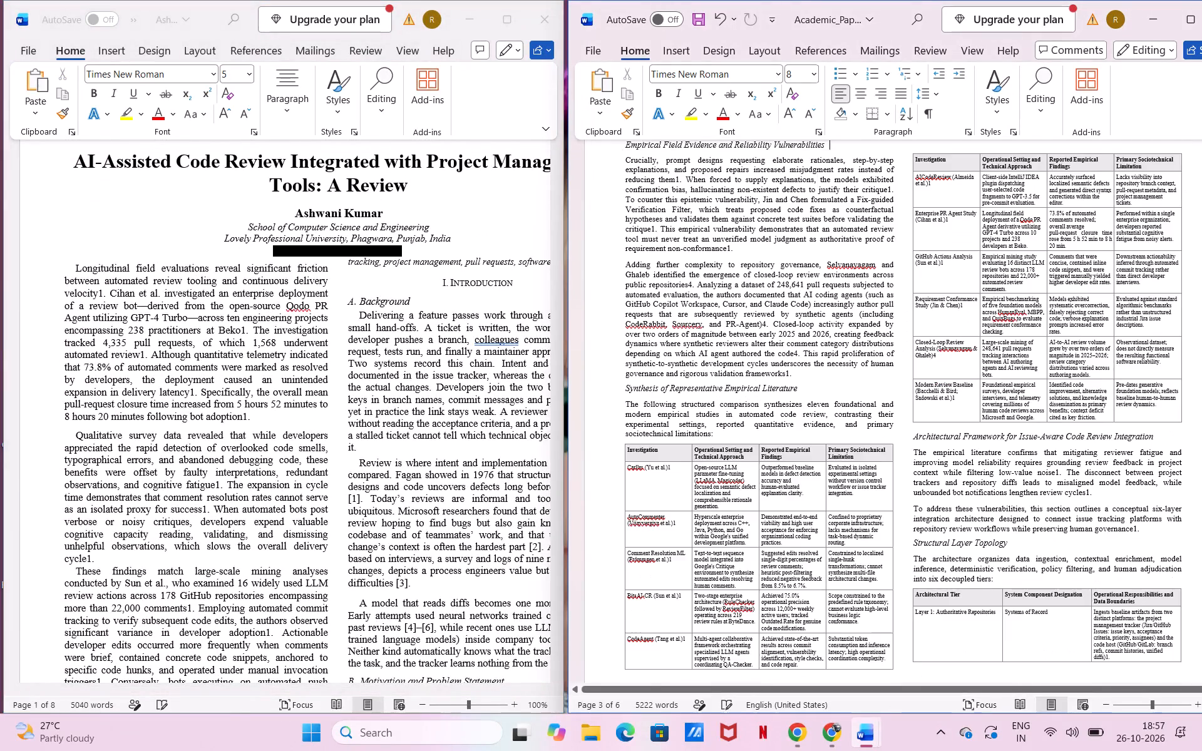
Move the first-column "Investigation" table into the other document, within the paragraph under "D. Paper Organization".
{"action": "left_click", "coordinate": [624, 450]}
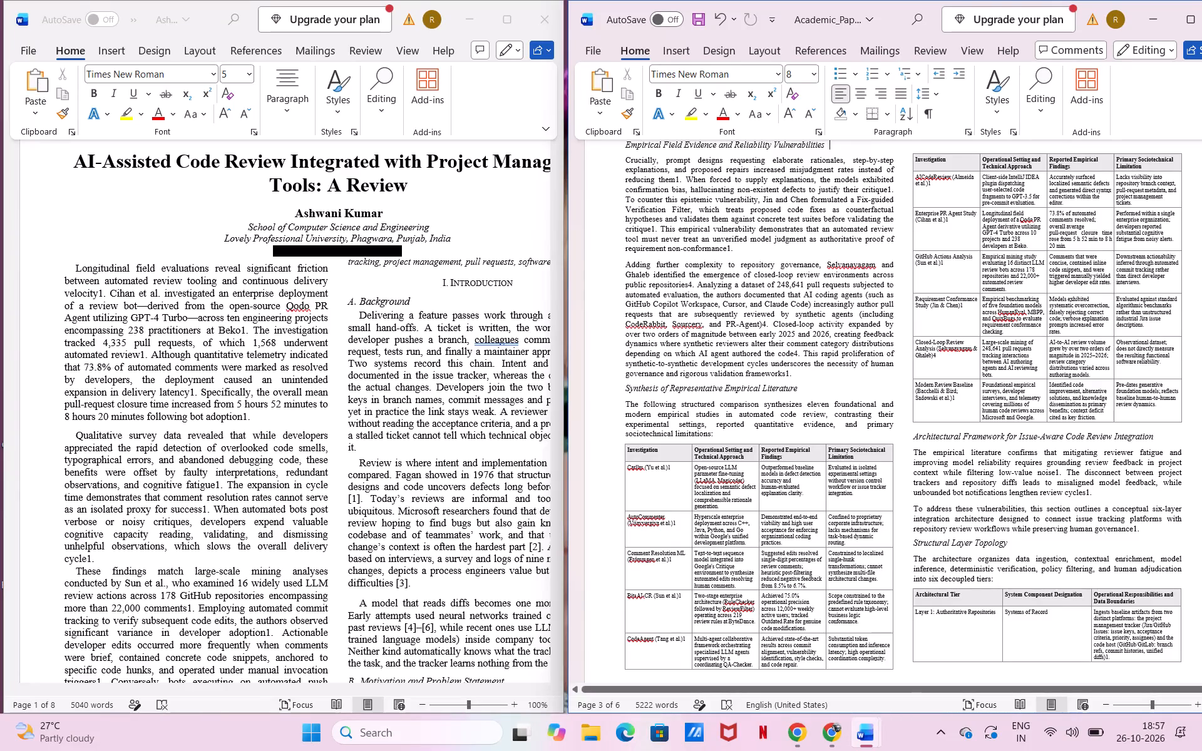
{"action": "left_click", "coordinate": [622, 442]}
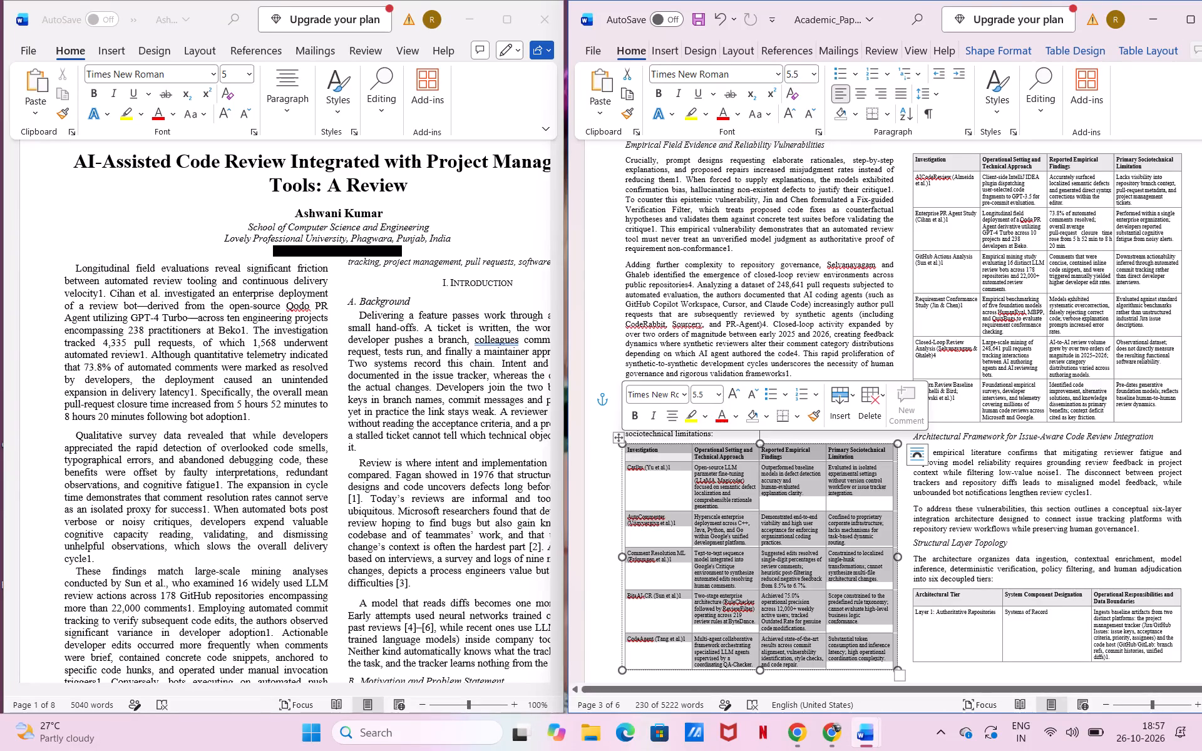
{"action": "key", "text": "ctrl+c"}
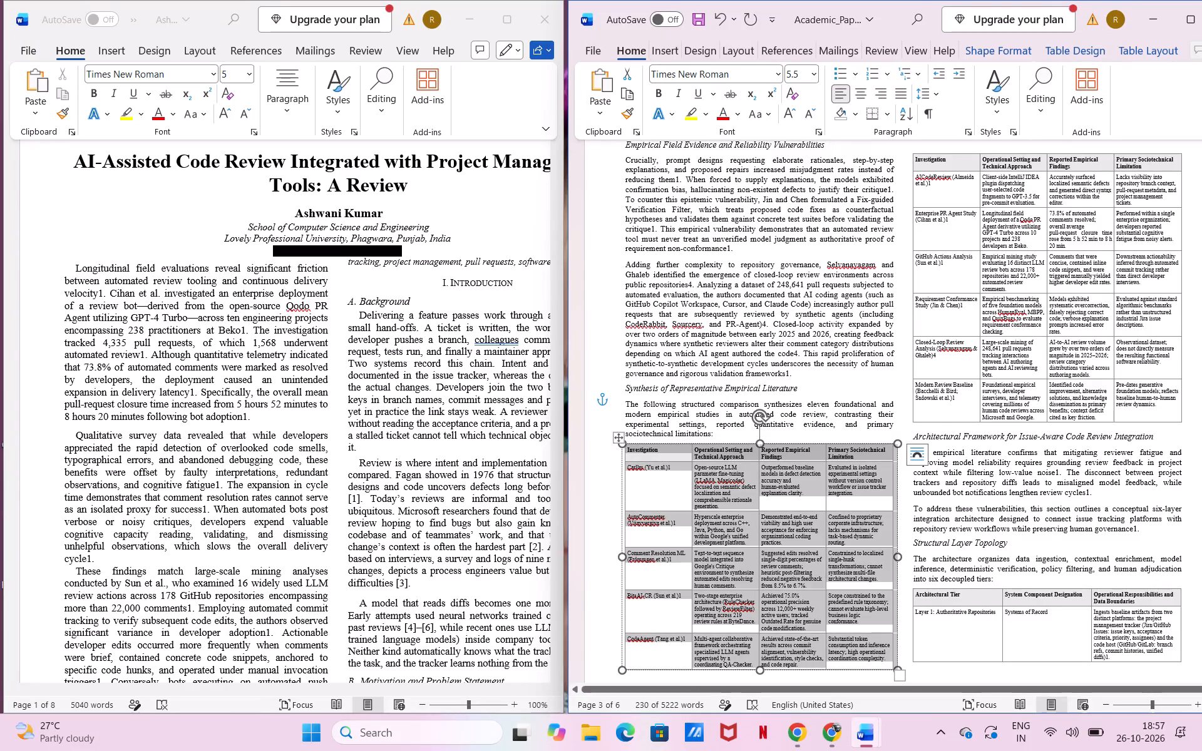
{"action": "key", "text": "BackSpace"}
{"action": "scroll", "coordinate": [636, 253], "scroll_direction": "up", "scroll_amount": 1}
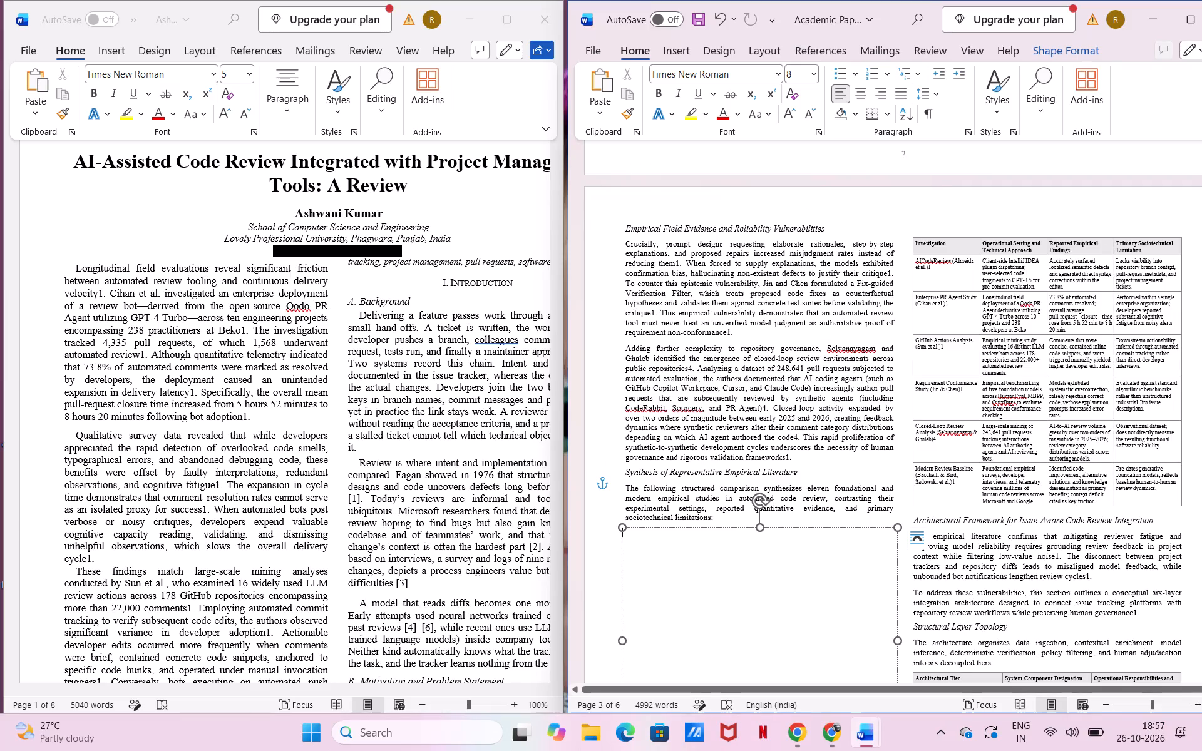
{"action": "left_click", "coordinate": [623, 243]}
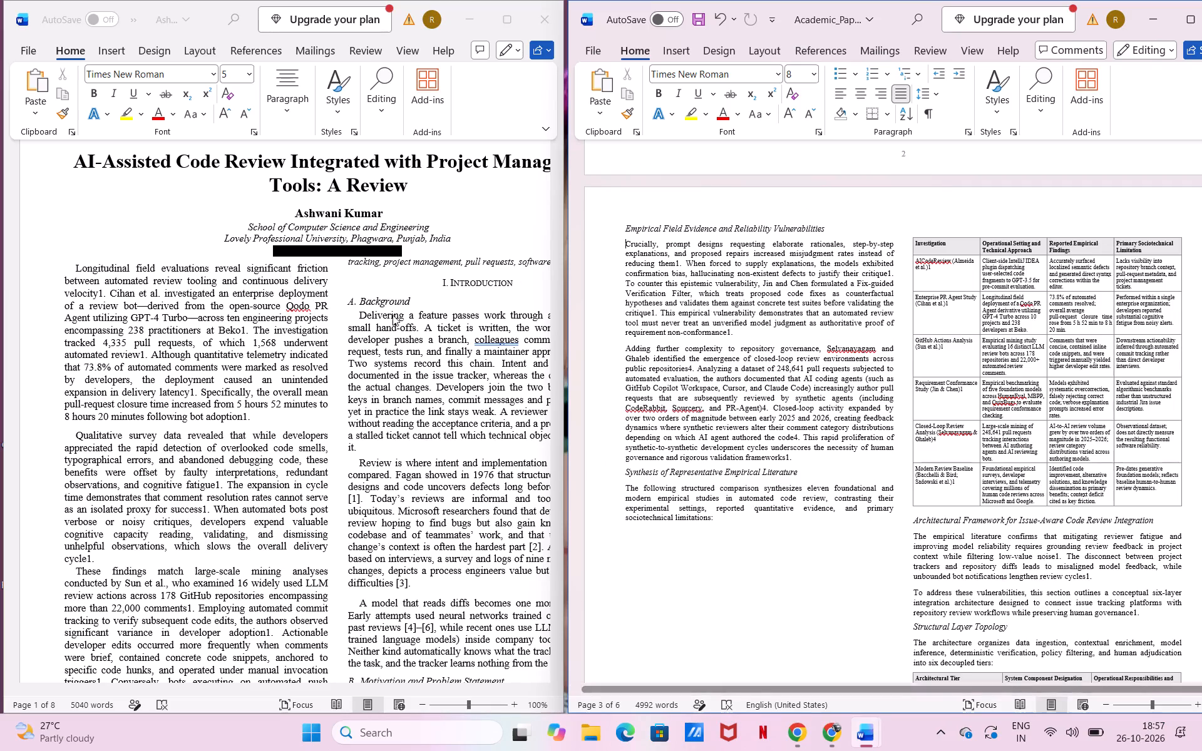
{"action": "scroll", "coordinate": [346, 354], "scroll_direction": "down", "scroll_amount": 9}
{"action": "right_click", "coordinate": [346, 354]}
{"action": "left_click", "coordinate": [346, 354]}
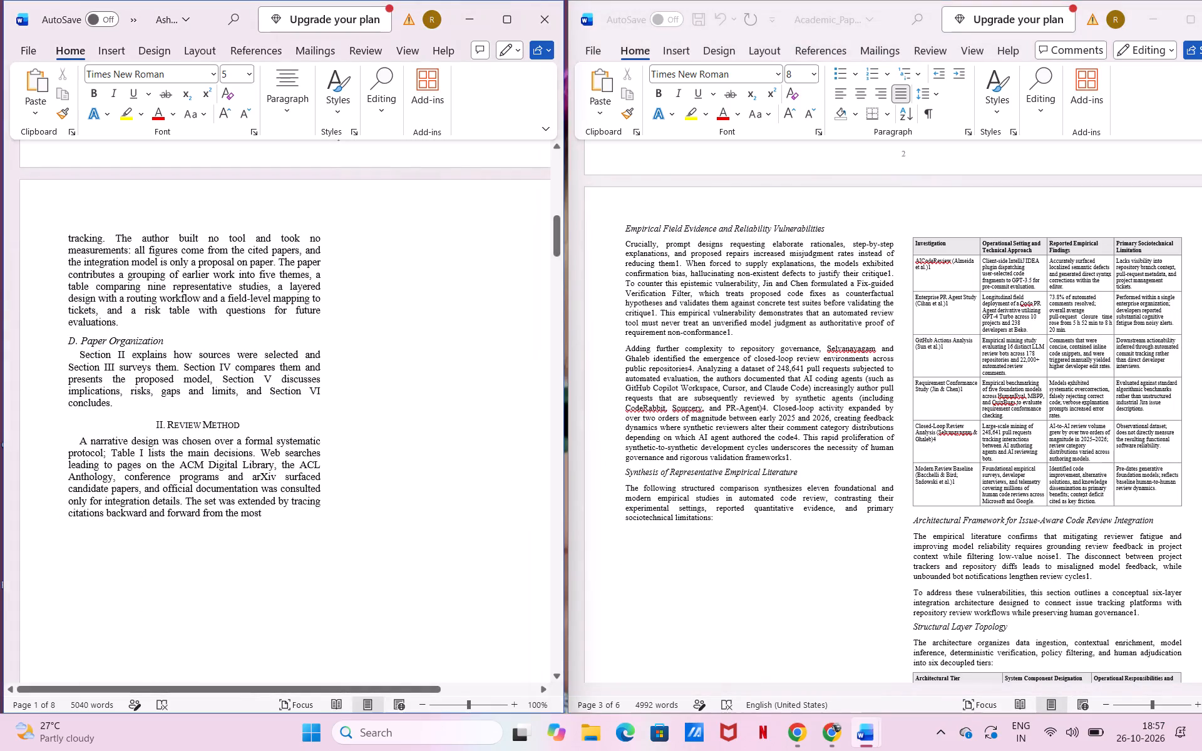
{"action": "key", "text": "ctrl+v"}
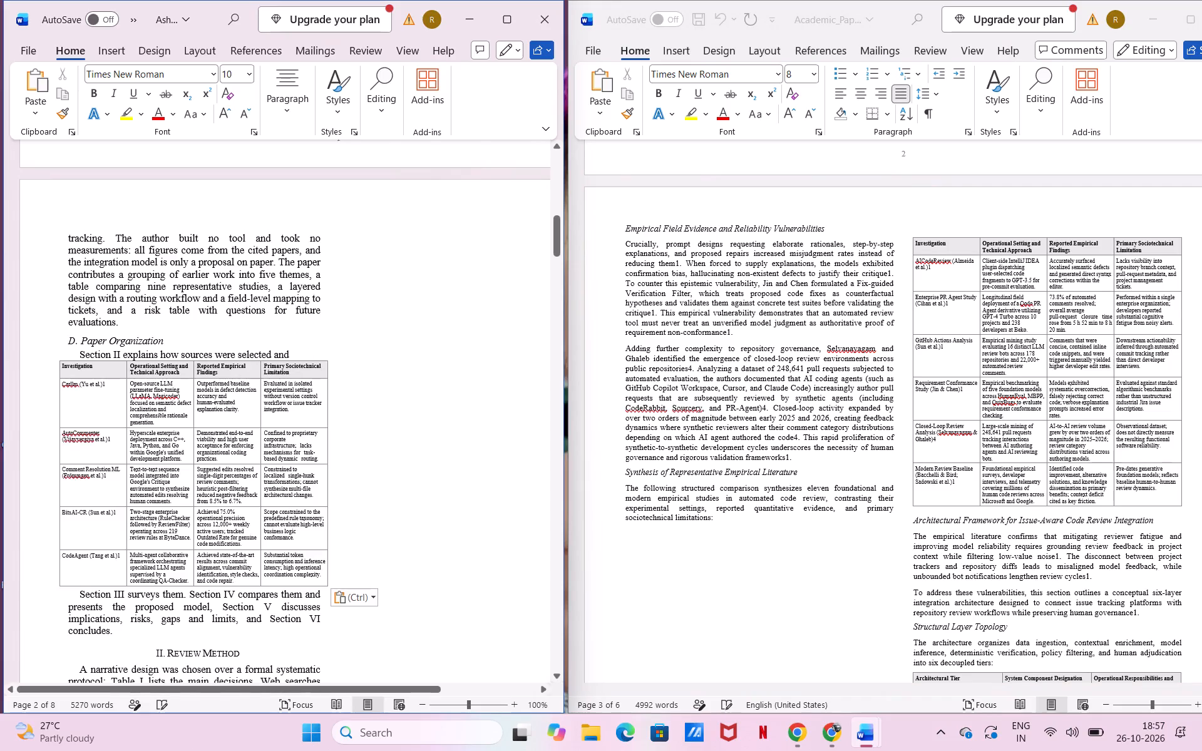
Copy the four column-width paragraphs from the other document's first page and paste them above "Crucially" in the Academic_Paper first column.
{"action": "scroll", "coordinate": [346, 354], "scroll_direction": "up", "scroll_amount": 8}
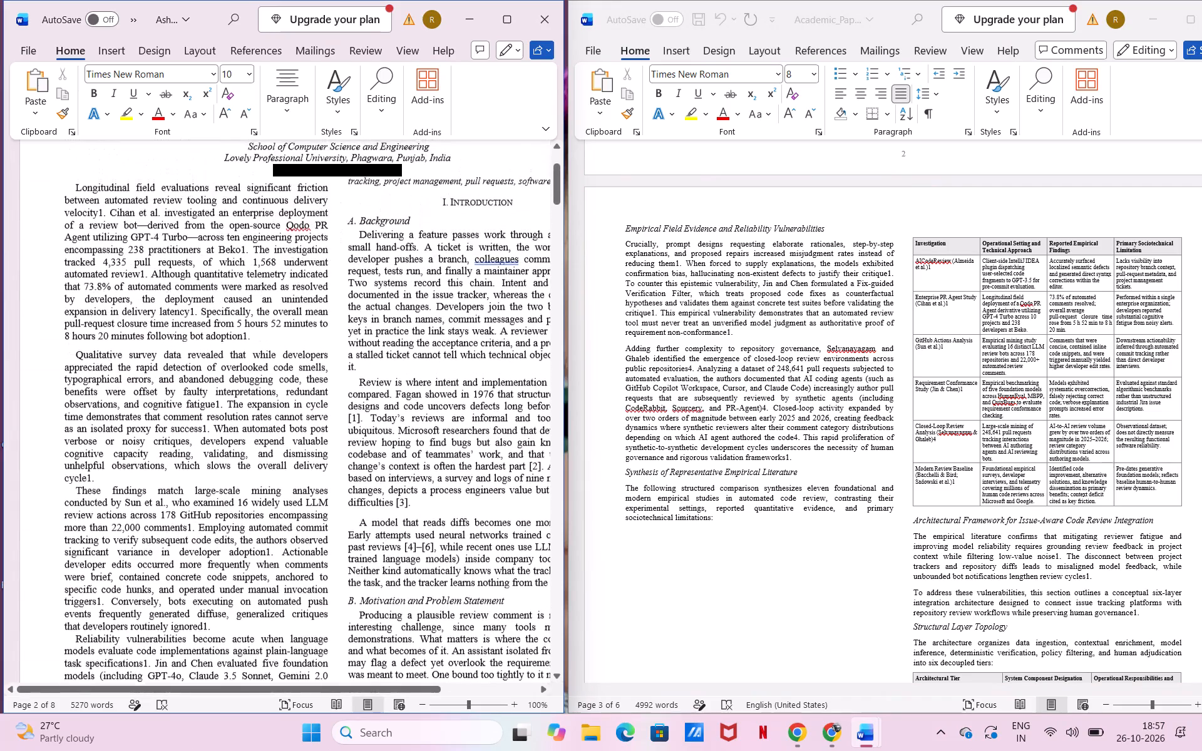
{"action": "left_click_drag", "start_coordinate": [70, 185], "coordinate": [238, 621]}
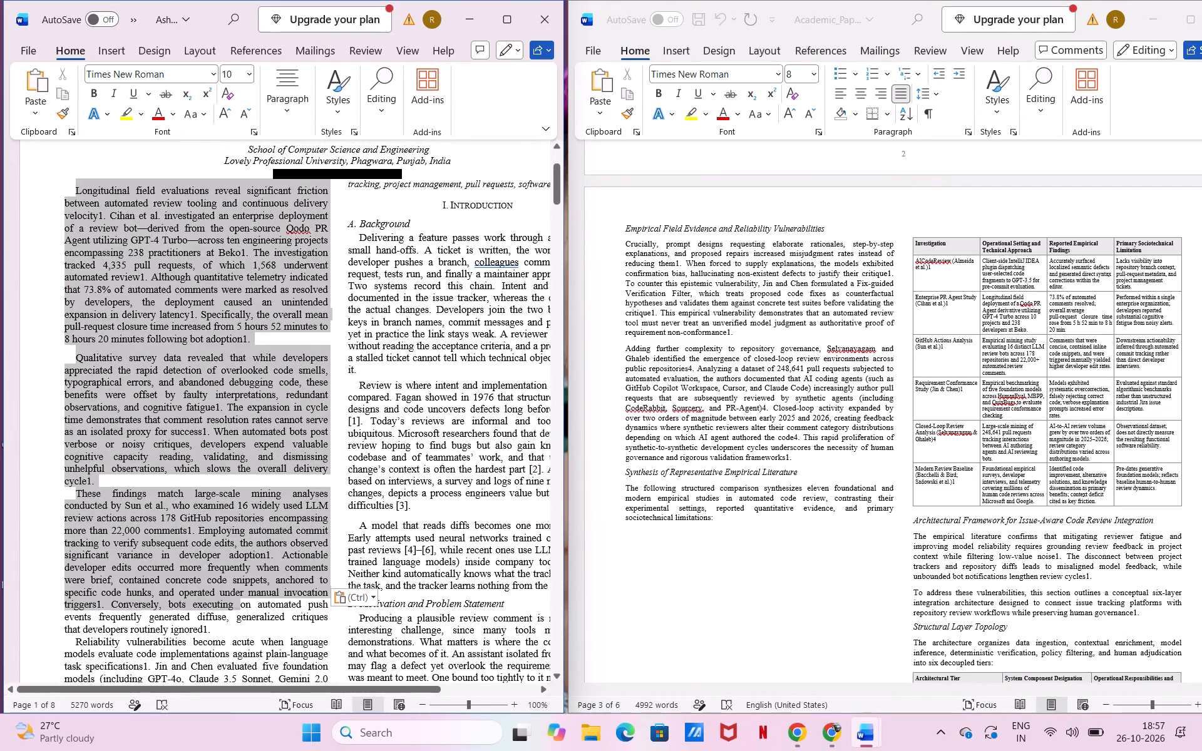
{"action": "left_click_drag", "start_coordinate": [238, 621], "coordinate": [190, 488]}
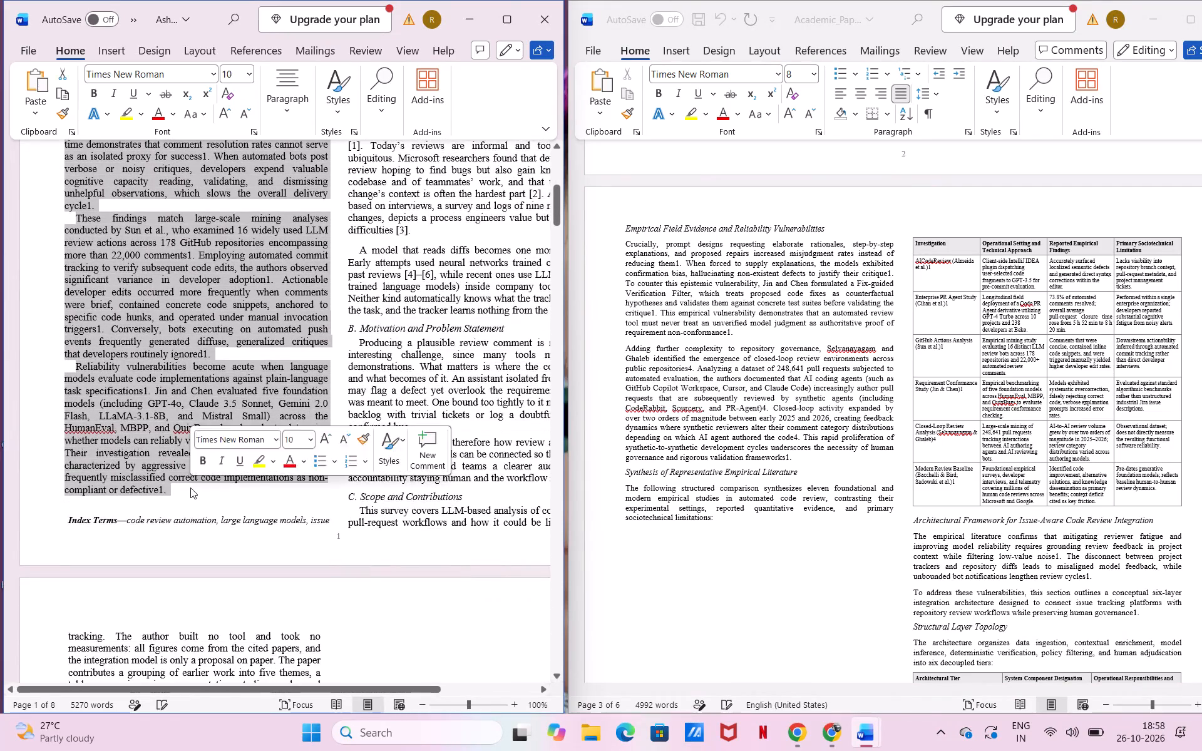
{"action": "key", "text": "ctrl+c"}
{"action": "key", "text": "ctrl+c"}
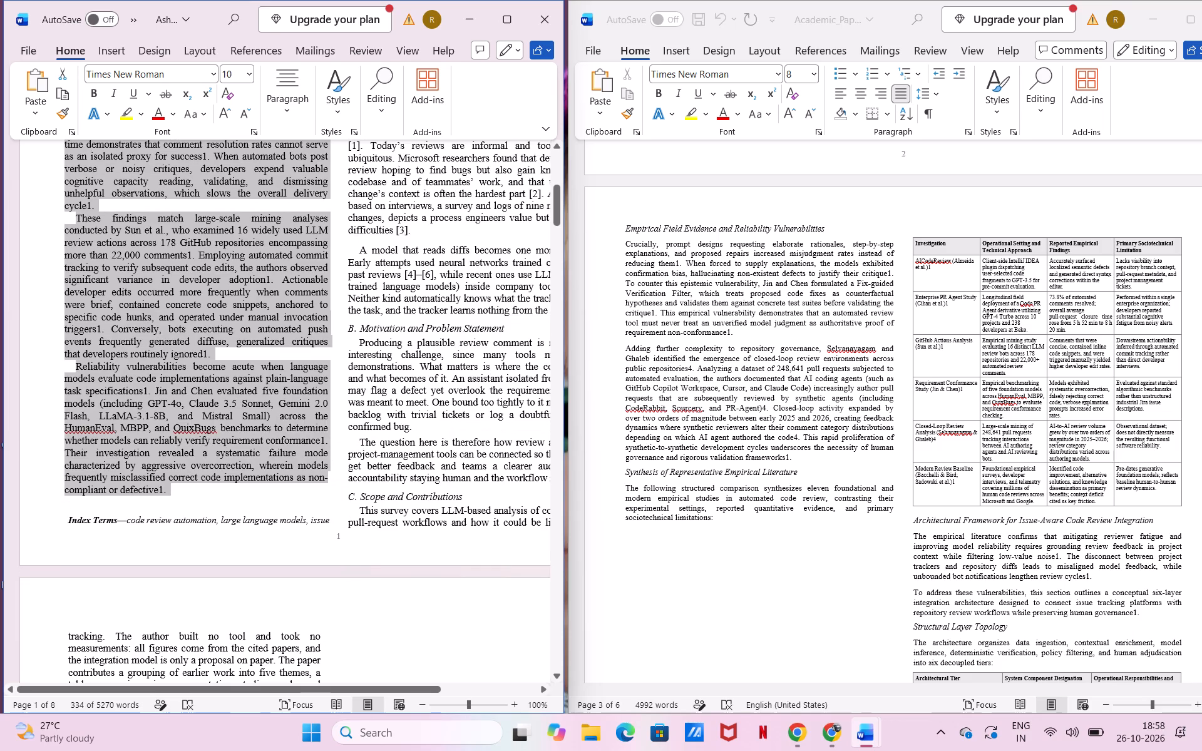
{"action": "left_click", "coordinate": [629, 246]}
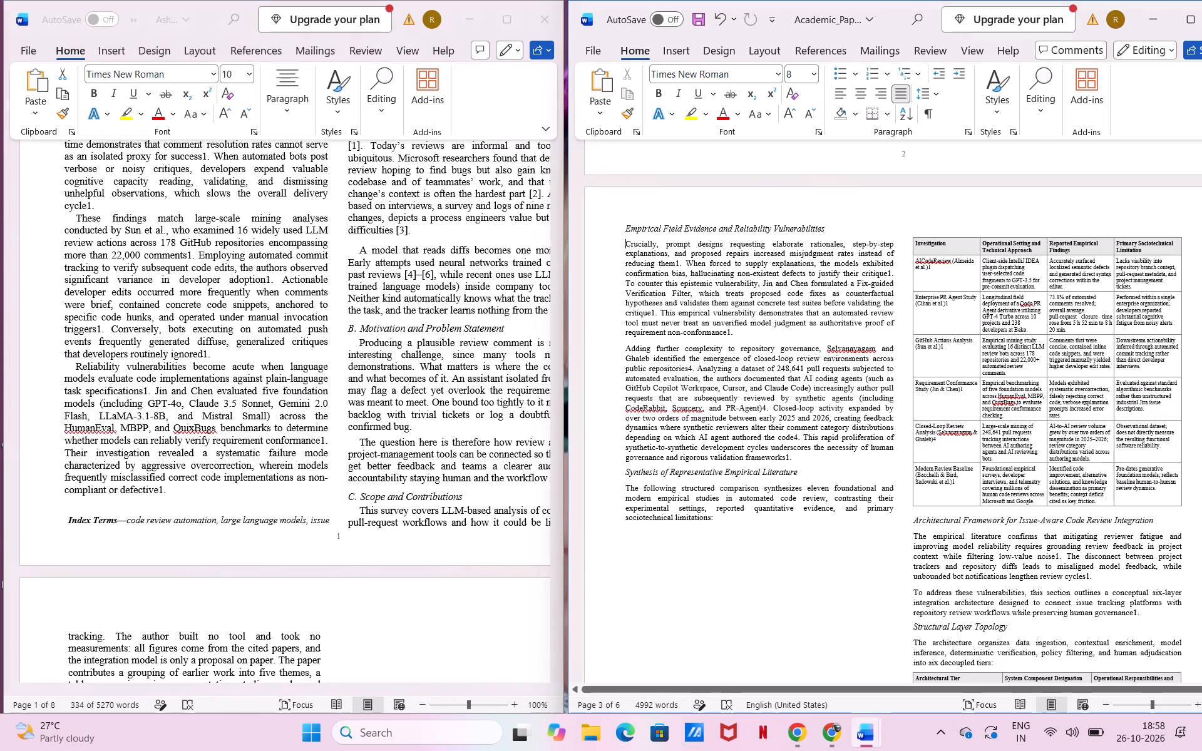
{"action": "key", "text": "Return"}
{"action": "key", "text": "Up"}
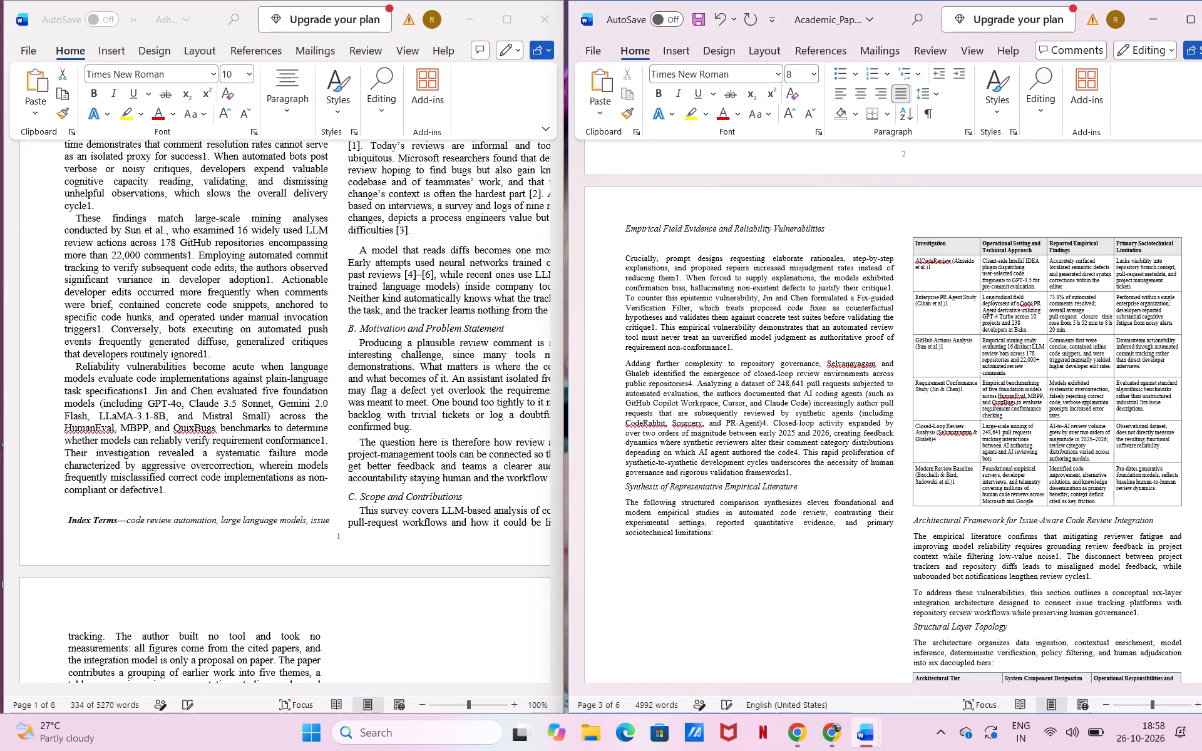
{"action": "key", "text": "ctrl+v"}
Remove the blank lines between the pasted paragraphs and the "Crucially" paragraph.
{"action": "key", "text": "BackSpace"}
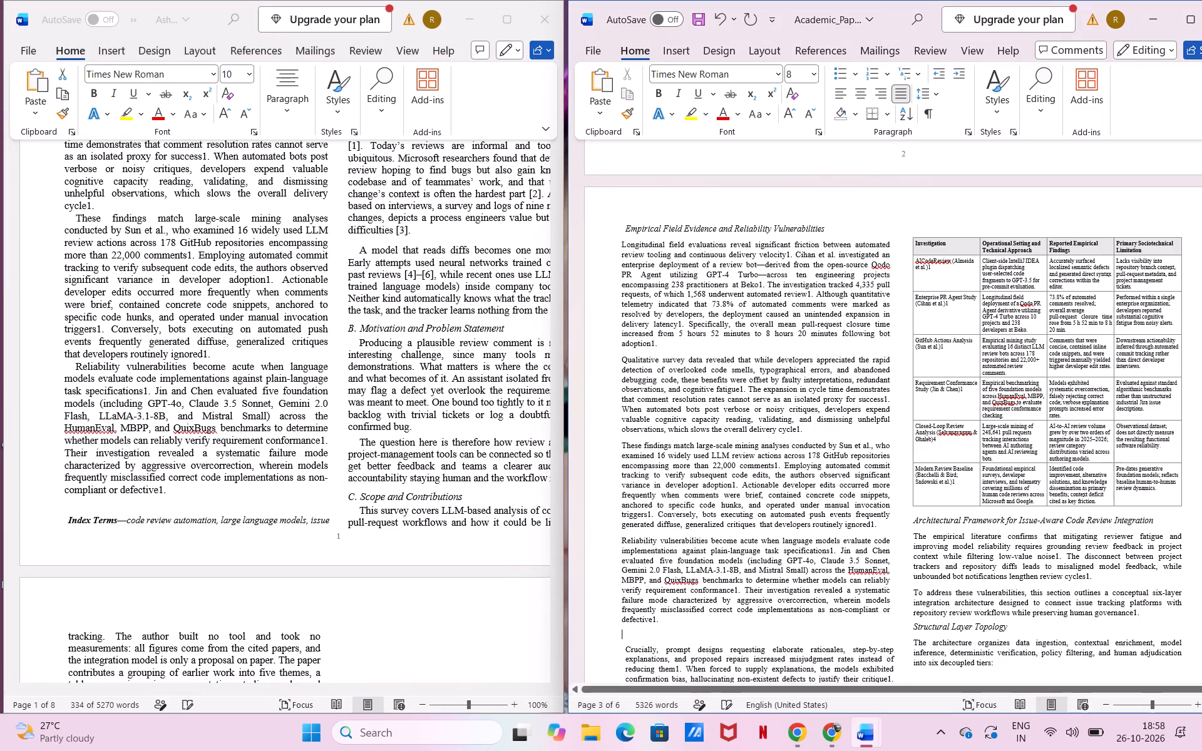
{"action": "key", "text": "BackSpace"}
{"action": "key", "text": "Down"}
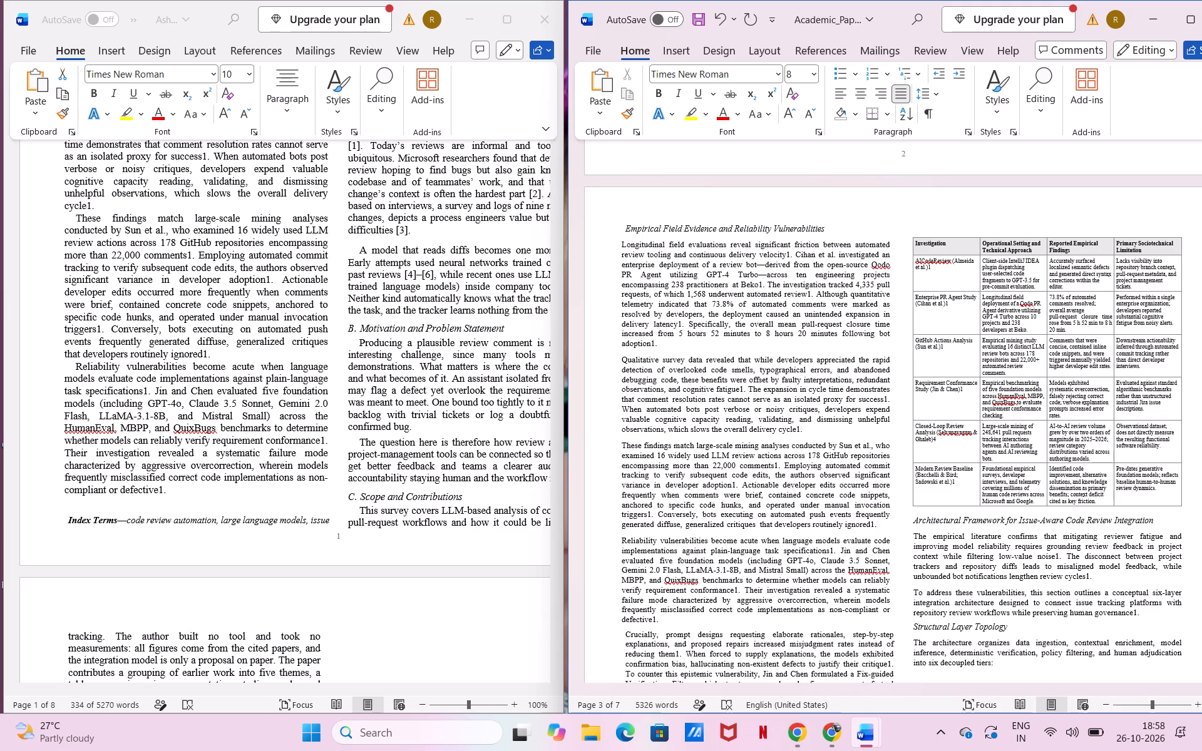
{"action": "key", "text": "Left"}
{"action": "key", "text": "Left"}
{"action": "key", "text": "Left"}
{"action": "key", "text": "Left"}
{"action": "key", "text": "Left"}
{"action": "key", "text": "Left"}
{"action": "key", "text": "Left"}
{"action": "key", "text": "Left"}
{"action": "key", "text": "Left"}
{"action": "key", "text": "Left"}
{"action": "key", "text": "BackSpace"}
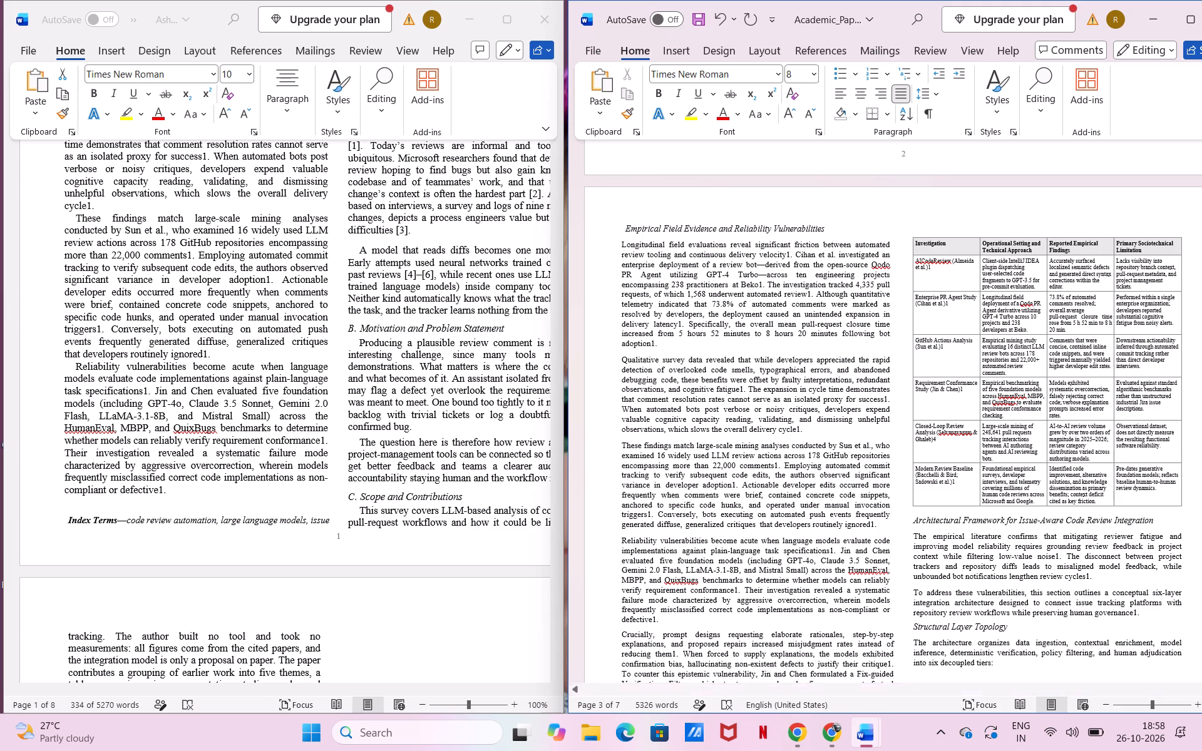
Copy the "Investigation" table from the other document's "D. Paper Organization" section and paste it below "into six decoupled tiers:" in Academic_Paper.
{"action": "scroll", "coordinate": [789, 340], "scroll_direction": "down", "scroll_amount": 1}
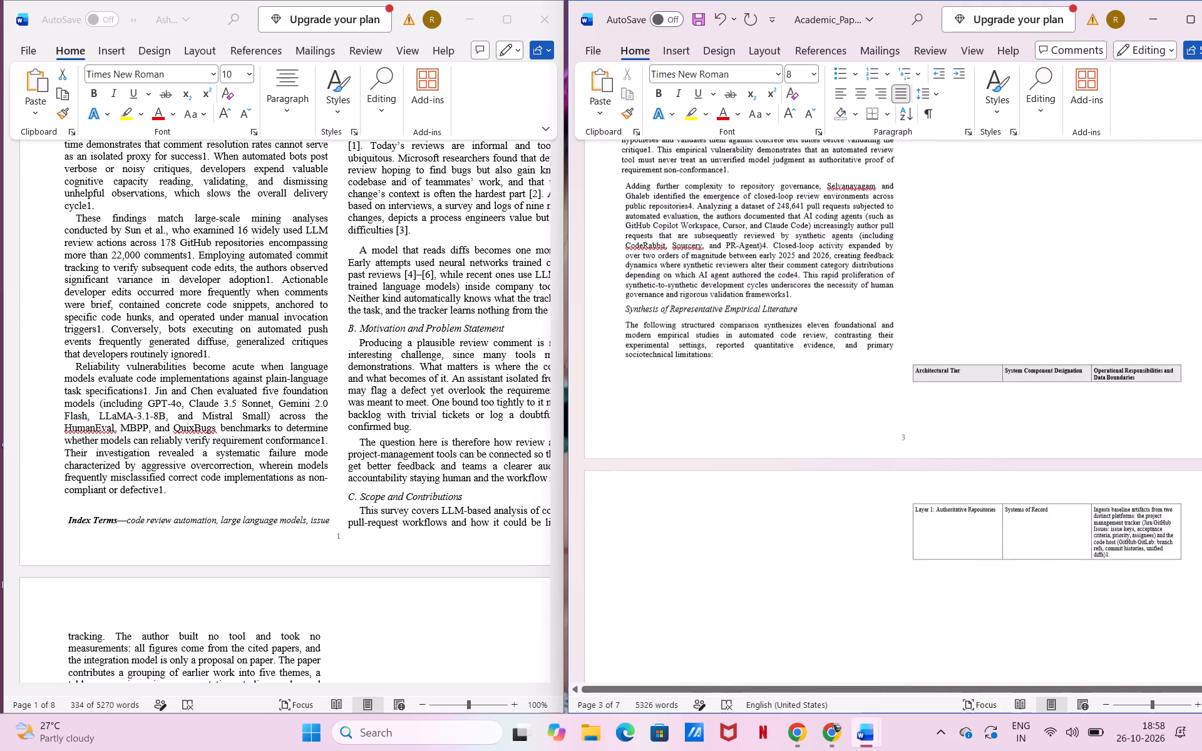
{"action": "scroll", "coordinate": [789, 340], "scroll_direction": "down", "scroll_amount": 1}
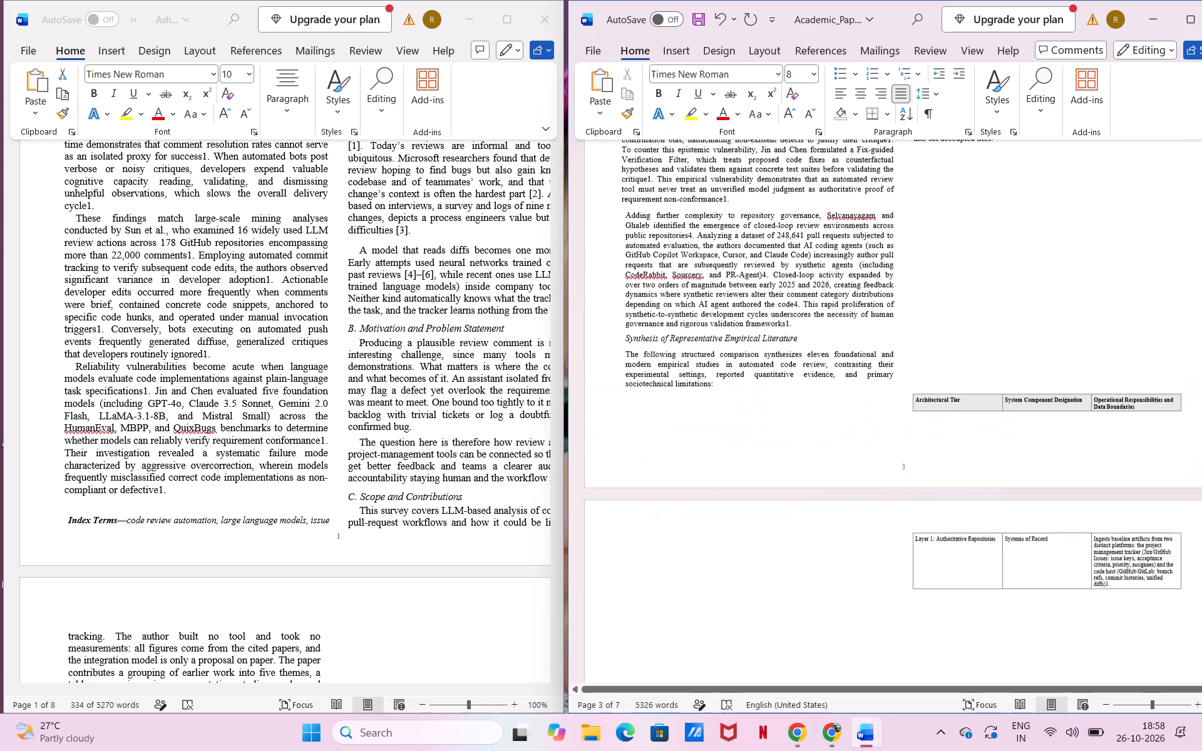
{"action": "scroll", "coordinate": [789, 340], "scroll_direction": "down", "scroll_amount": 1}
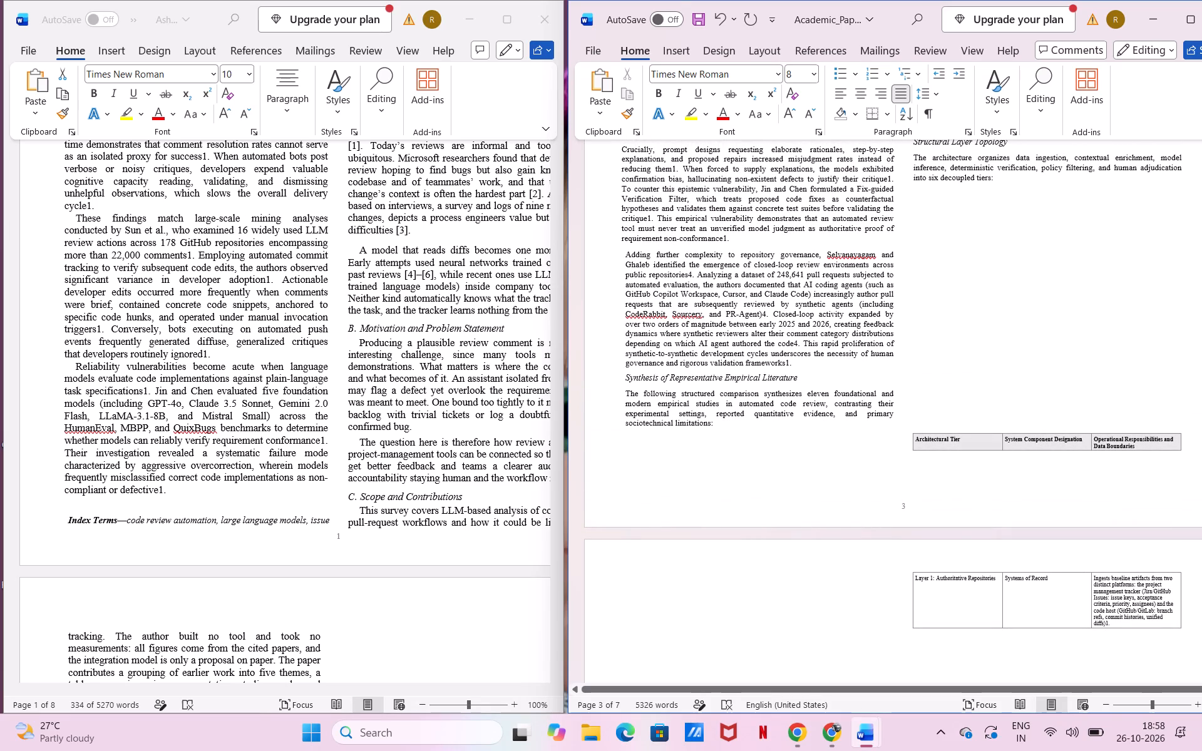
{"action": "left_click", "coordinate": [924, 209]}
{"action": "left_click", "coordinate": [912, 182]}
{"action": "left_click", "coordinate": [995, 181]}
{"action": "key", "text": "Return"}
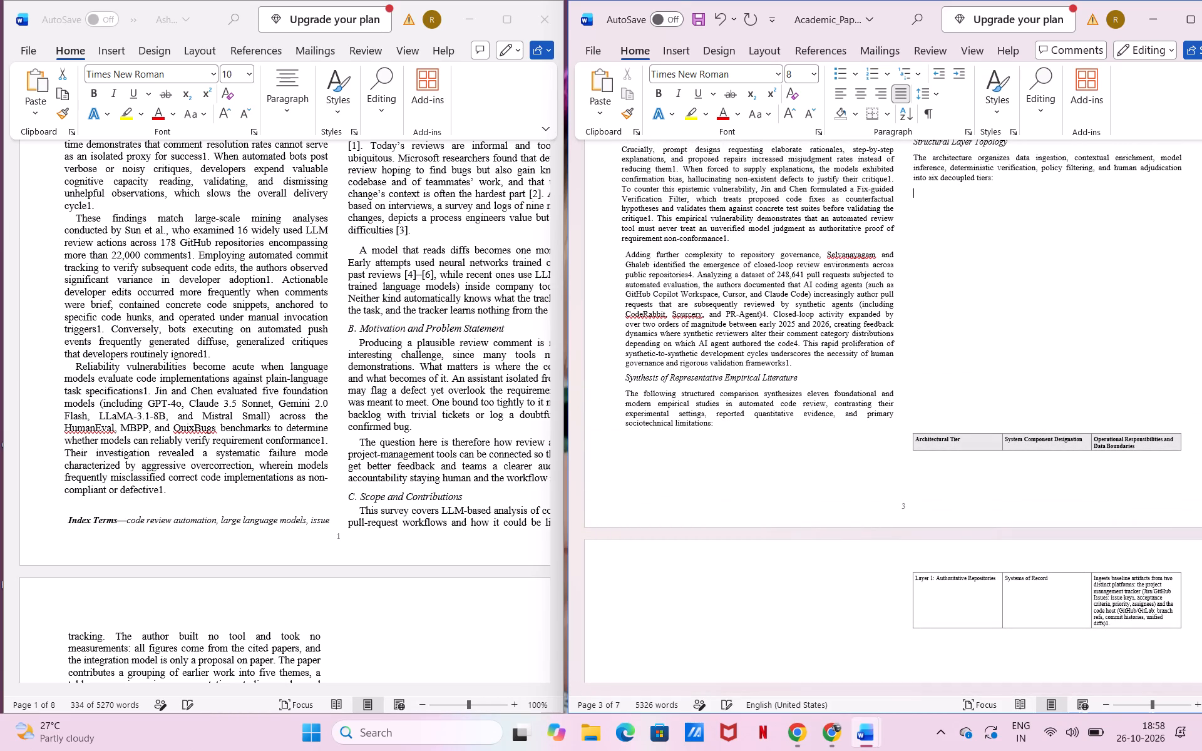
{"action": "scroll", "coordinate": [394, 439], "scroll_direction": "down", "scroll_amount": 3}
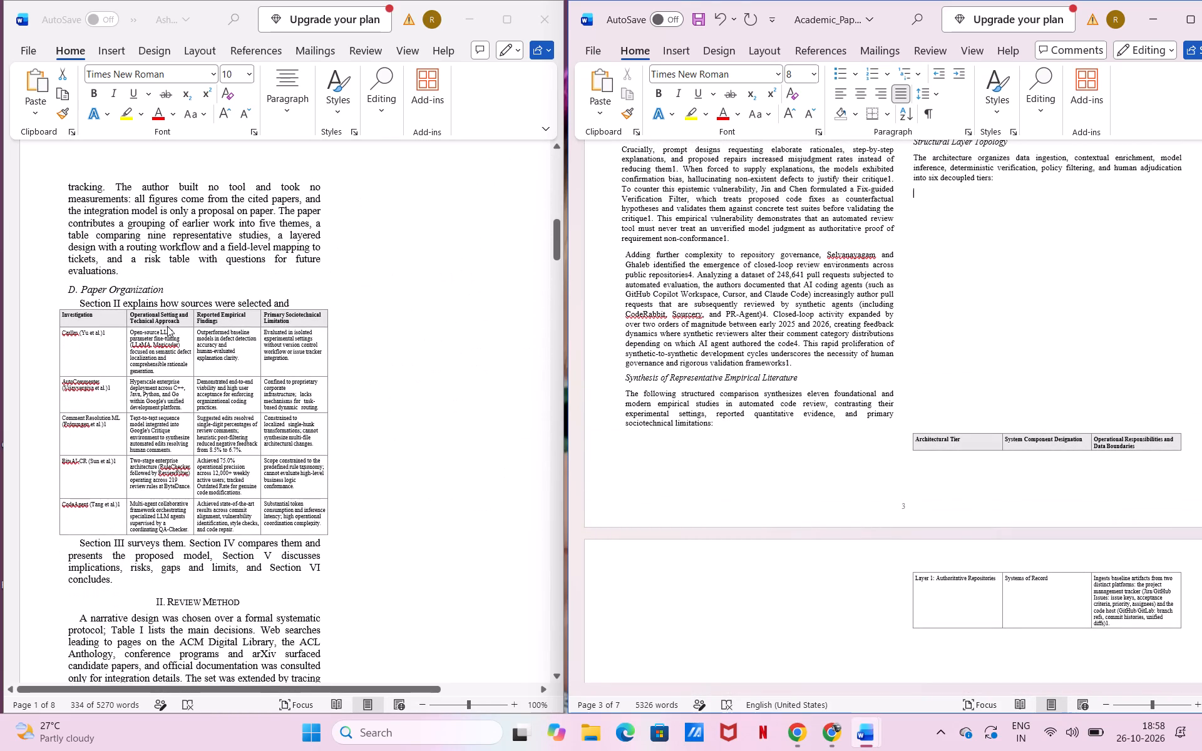
{"action": "left_click", "coordinate": [93, 321]}
{"action": "left_click", "coordinate": [53, 302]}
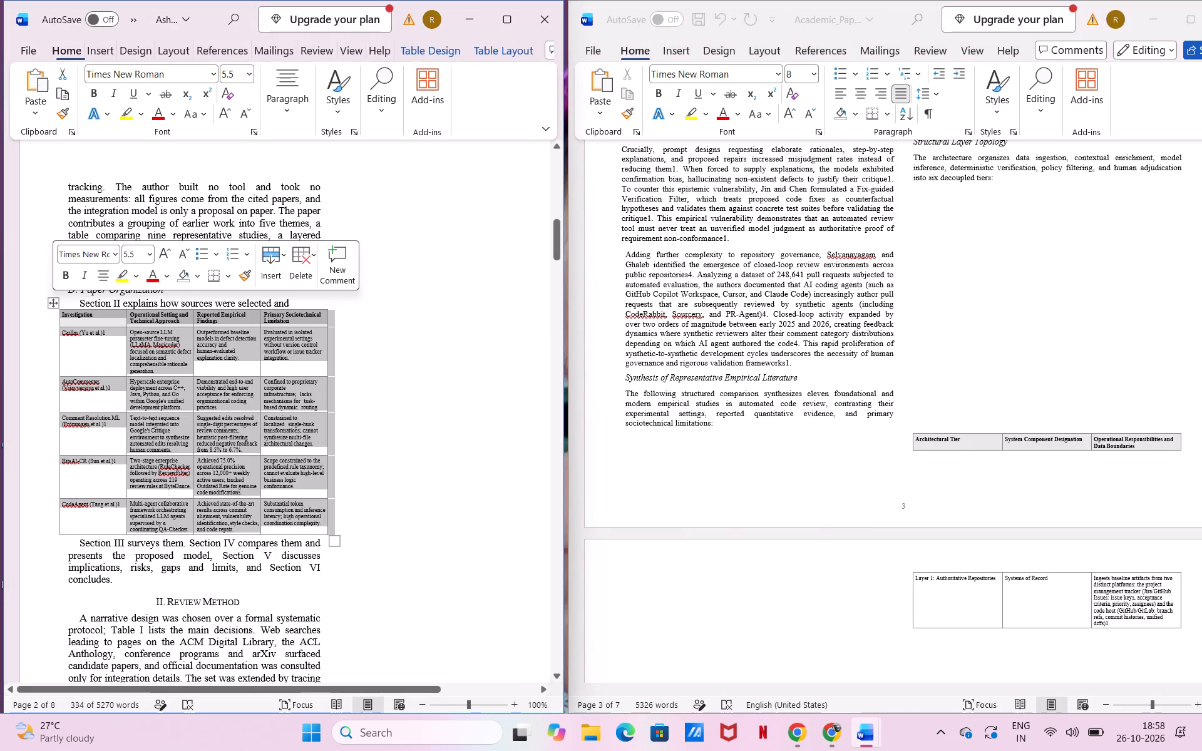
{"action": "key", "text": "ctrl+c"}
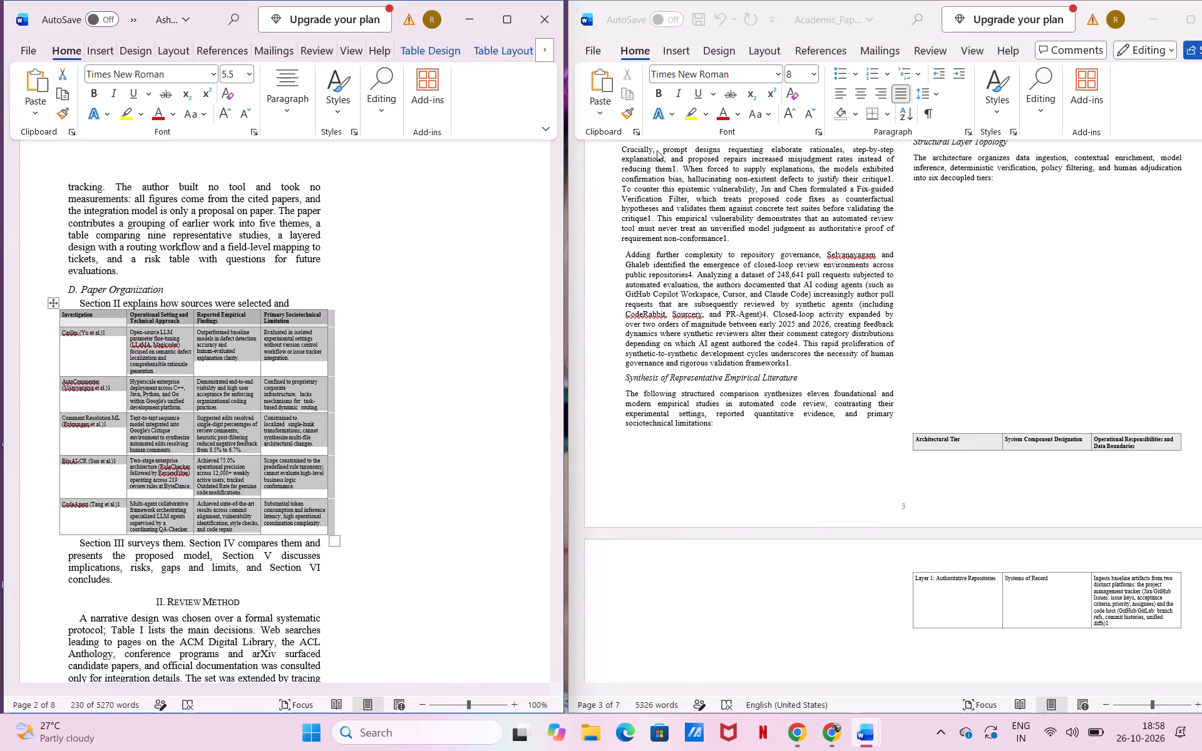
{"action": "left_click", "coordinate": [923, 190]}
{"action": "key", "text": "ctrl+v"}
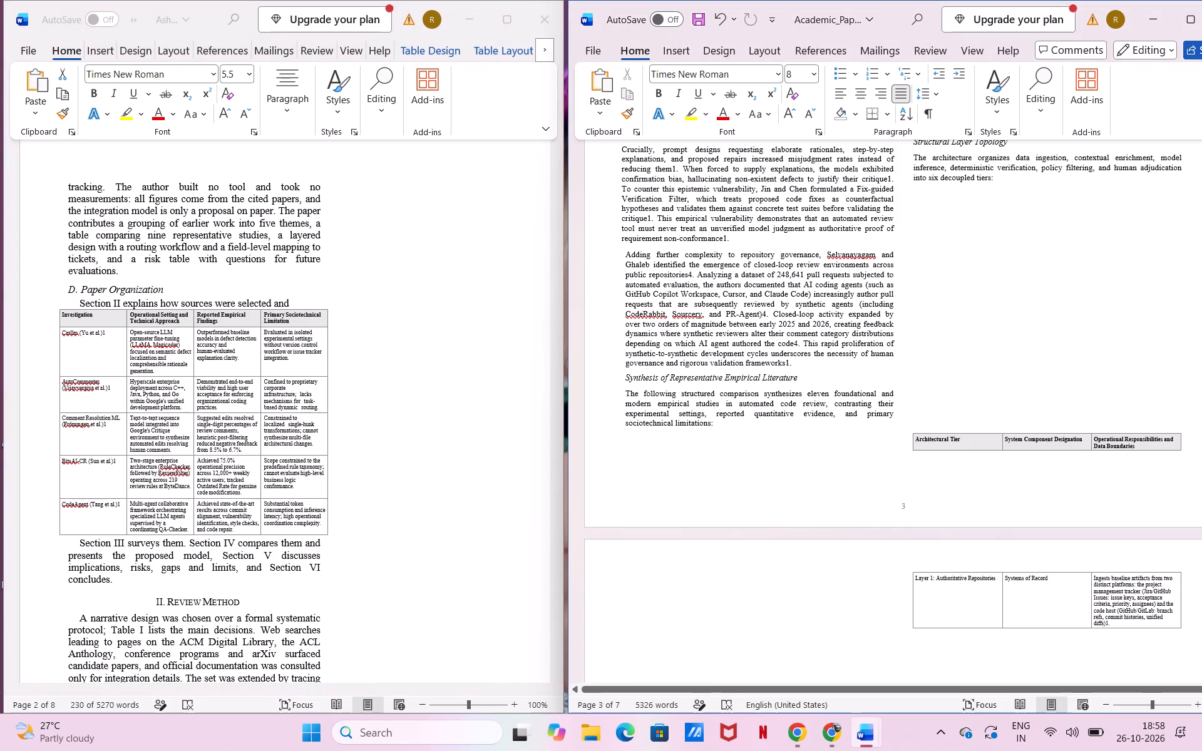
Insert one blank line above the pasted "Investigation" table and three below it, before the "Architectural Tier" table.
{"action": "left_click", "coordinate": [1002, 174]}
{"action": "key", "text": "Return"}
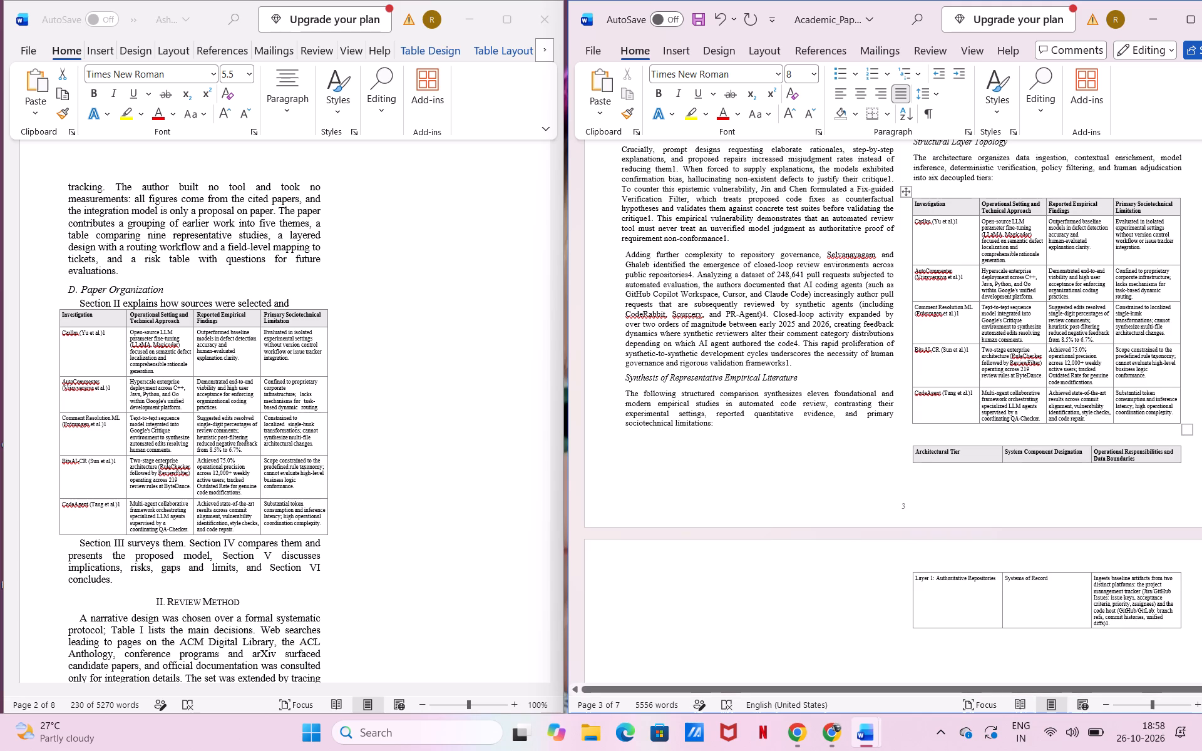
{"action": "left_click", "coordinate": [948, 437]}
{"action": "key", "text": "Return"}
{"action": "key", "text": "Return"}
{"action": "key", "text": "Return"}
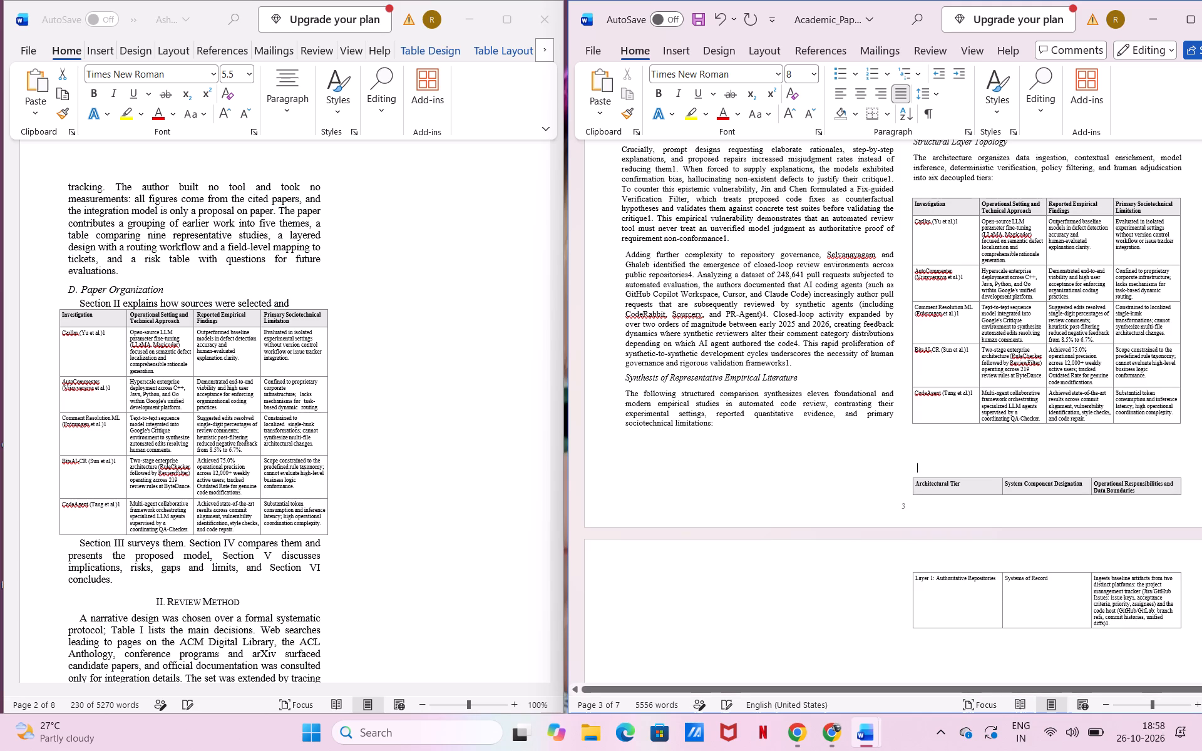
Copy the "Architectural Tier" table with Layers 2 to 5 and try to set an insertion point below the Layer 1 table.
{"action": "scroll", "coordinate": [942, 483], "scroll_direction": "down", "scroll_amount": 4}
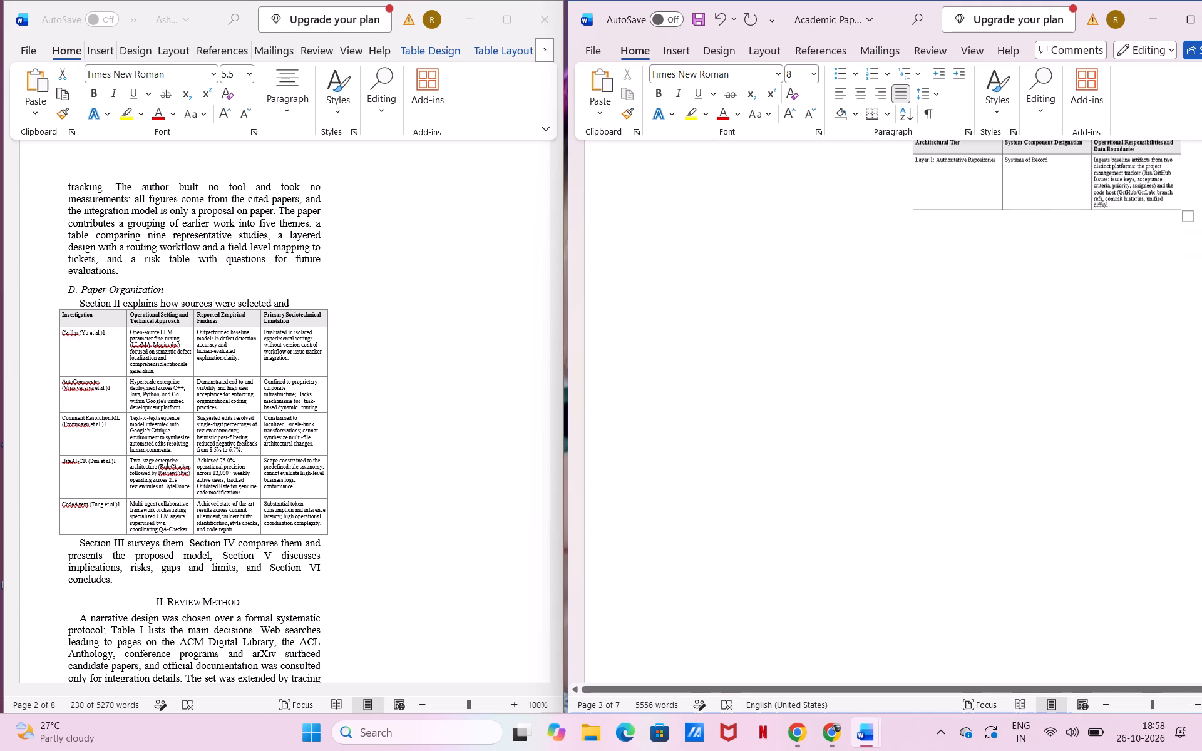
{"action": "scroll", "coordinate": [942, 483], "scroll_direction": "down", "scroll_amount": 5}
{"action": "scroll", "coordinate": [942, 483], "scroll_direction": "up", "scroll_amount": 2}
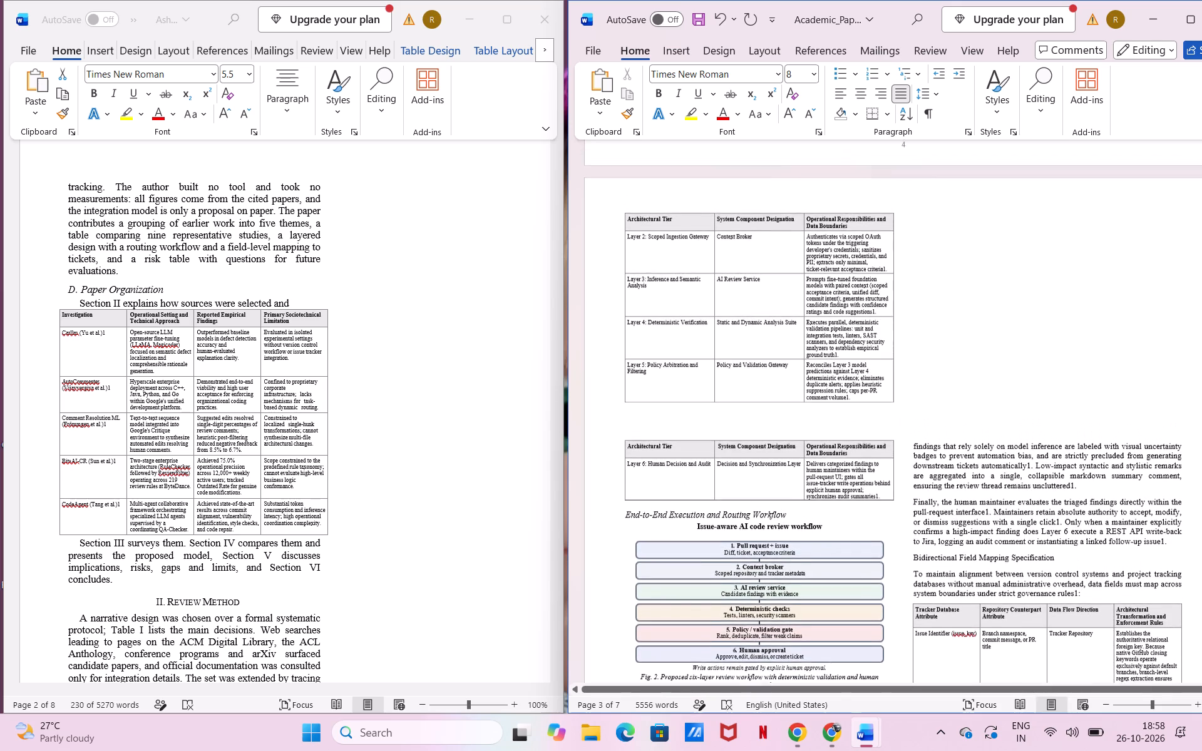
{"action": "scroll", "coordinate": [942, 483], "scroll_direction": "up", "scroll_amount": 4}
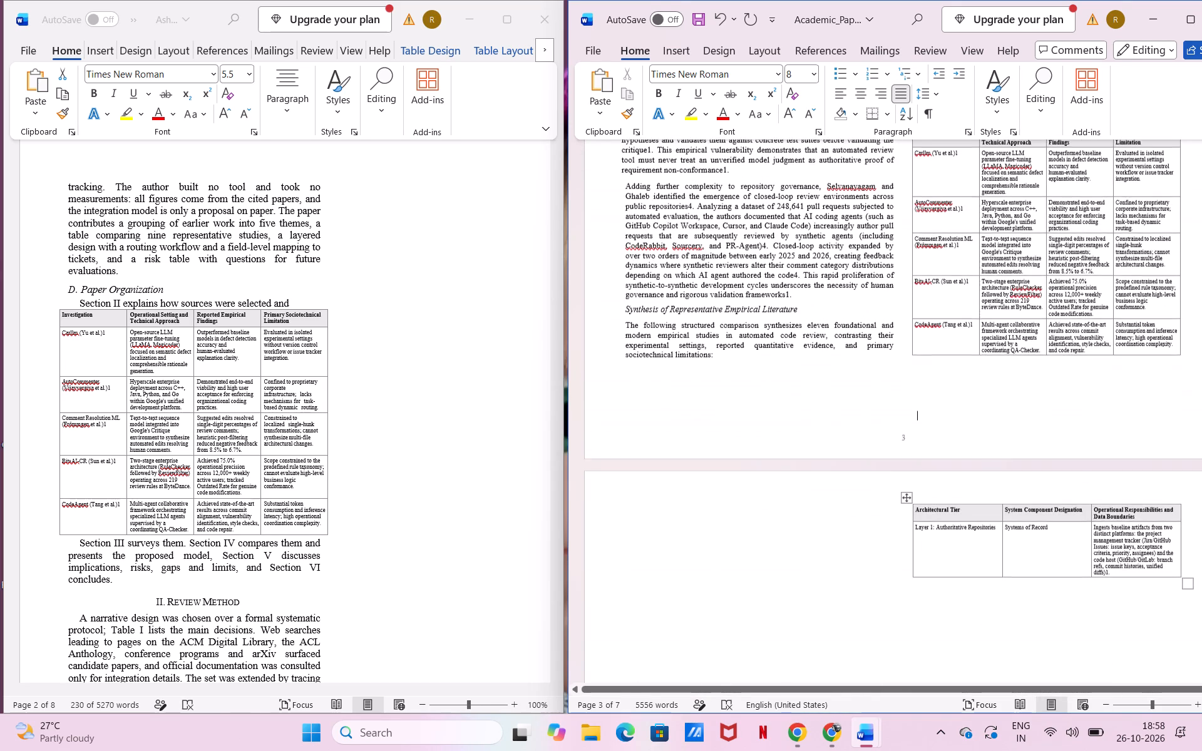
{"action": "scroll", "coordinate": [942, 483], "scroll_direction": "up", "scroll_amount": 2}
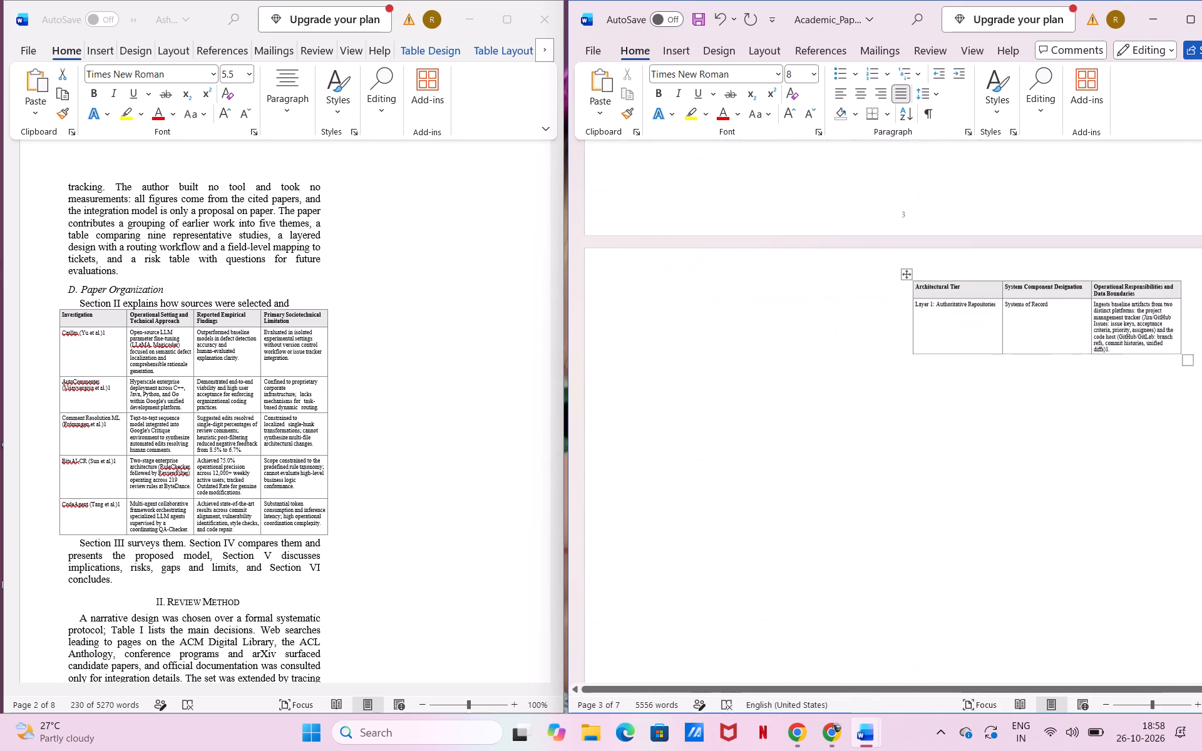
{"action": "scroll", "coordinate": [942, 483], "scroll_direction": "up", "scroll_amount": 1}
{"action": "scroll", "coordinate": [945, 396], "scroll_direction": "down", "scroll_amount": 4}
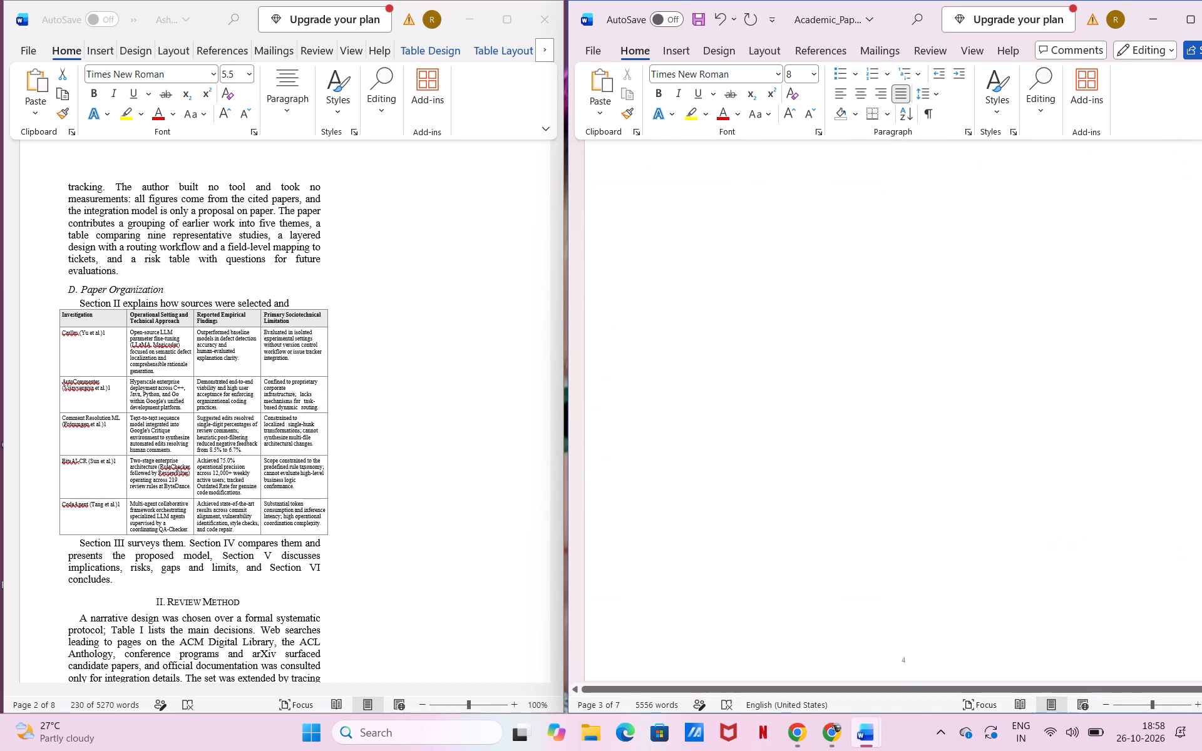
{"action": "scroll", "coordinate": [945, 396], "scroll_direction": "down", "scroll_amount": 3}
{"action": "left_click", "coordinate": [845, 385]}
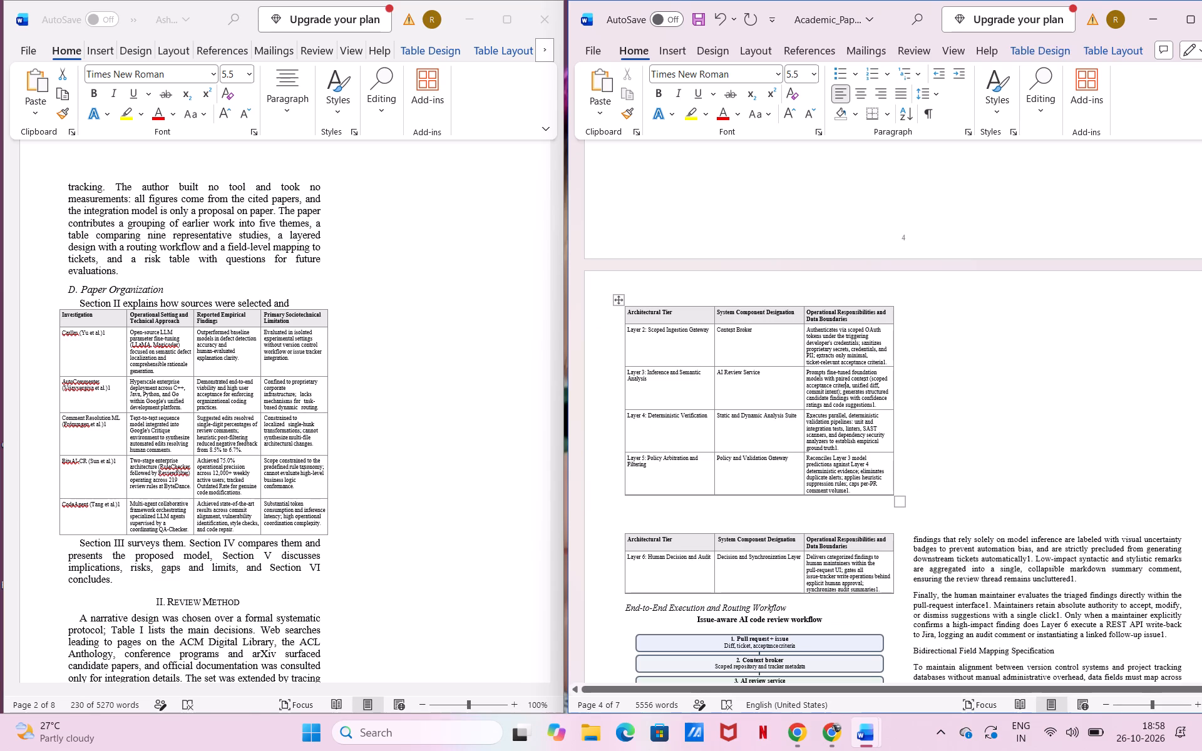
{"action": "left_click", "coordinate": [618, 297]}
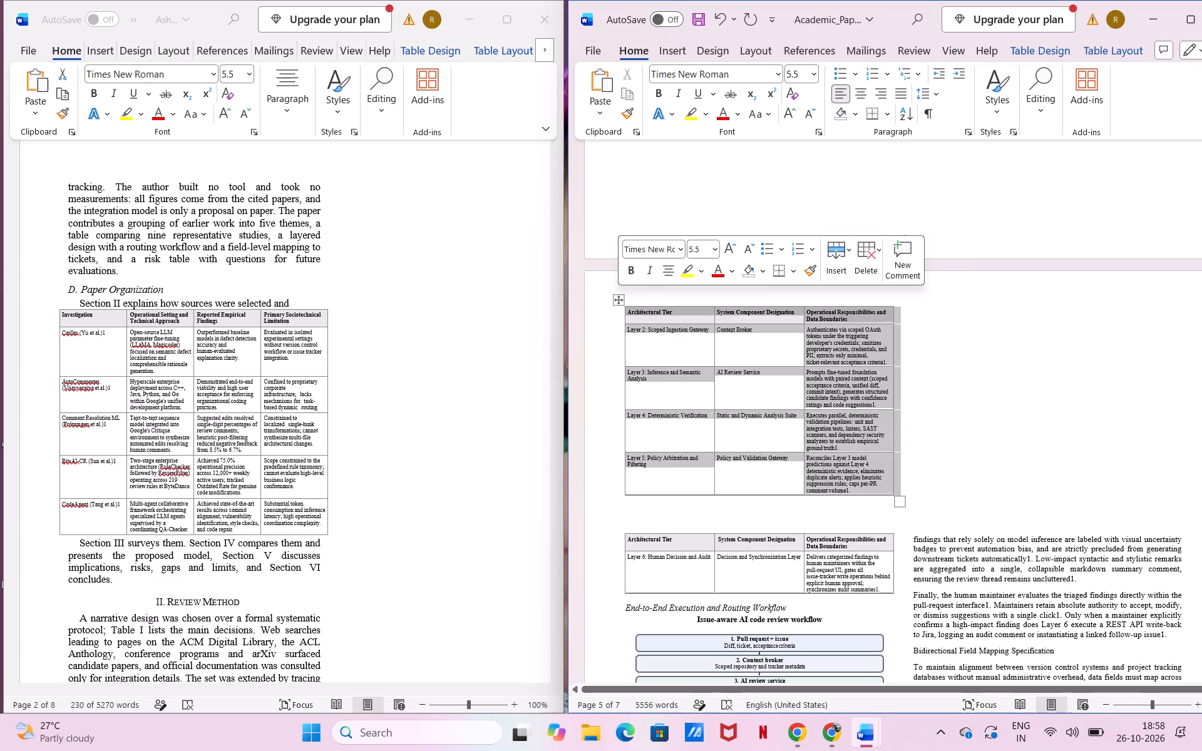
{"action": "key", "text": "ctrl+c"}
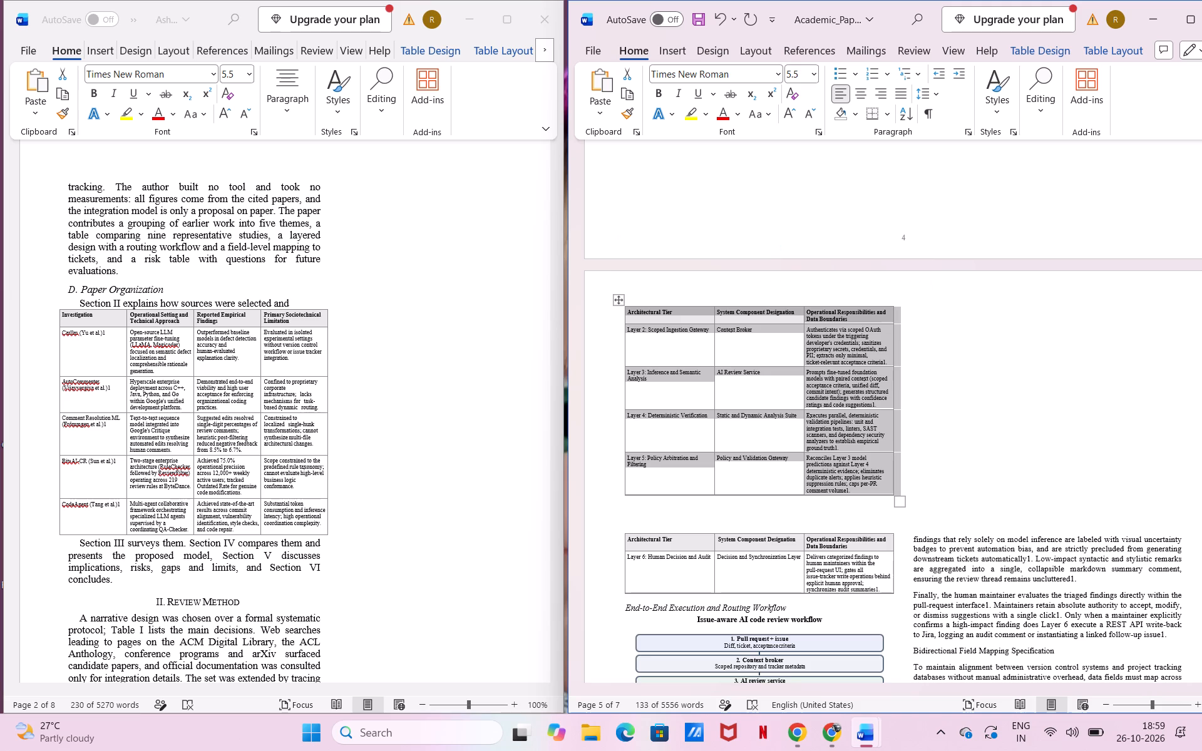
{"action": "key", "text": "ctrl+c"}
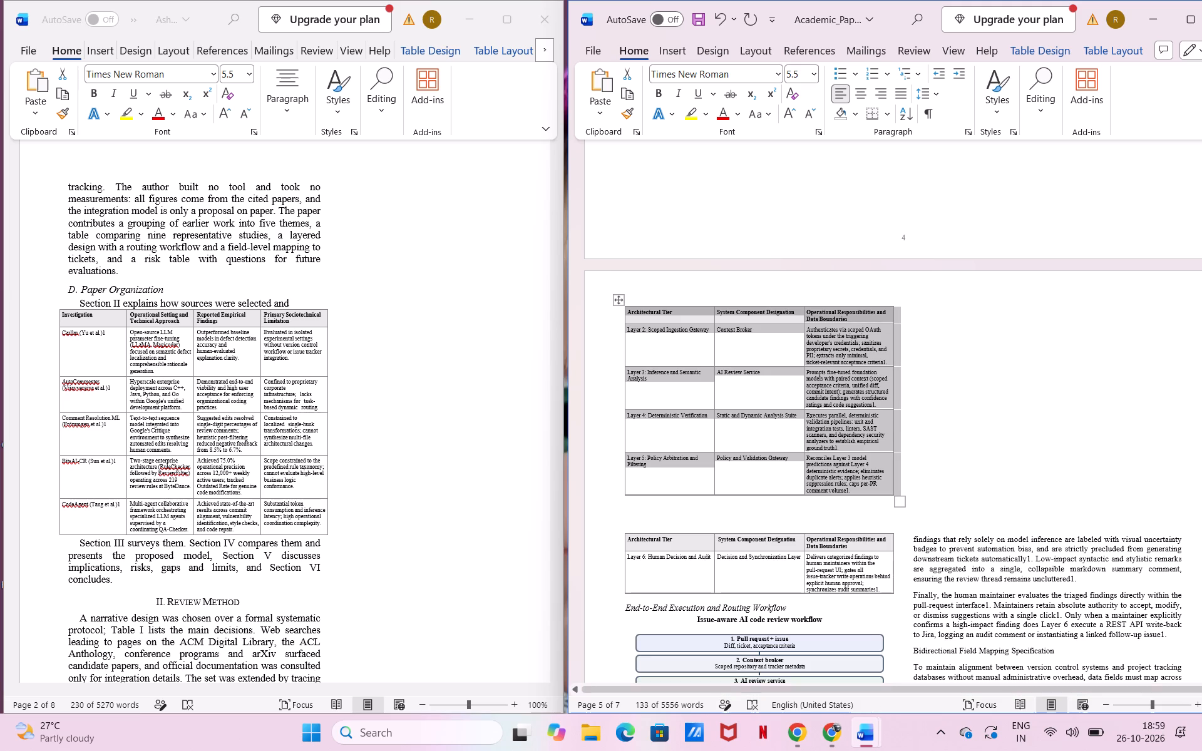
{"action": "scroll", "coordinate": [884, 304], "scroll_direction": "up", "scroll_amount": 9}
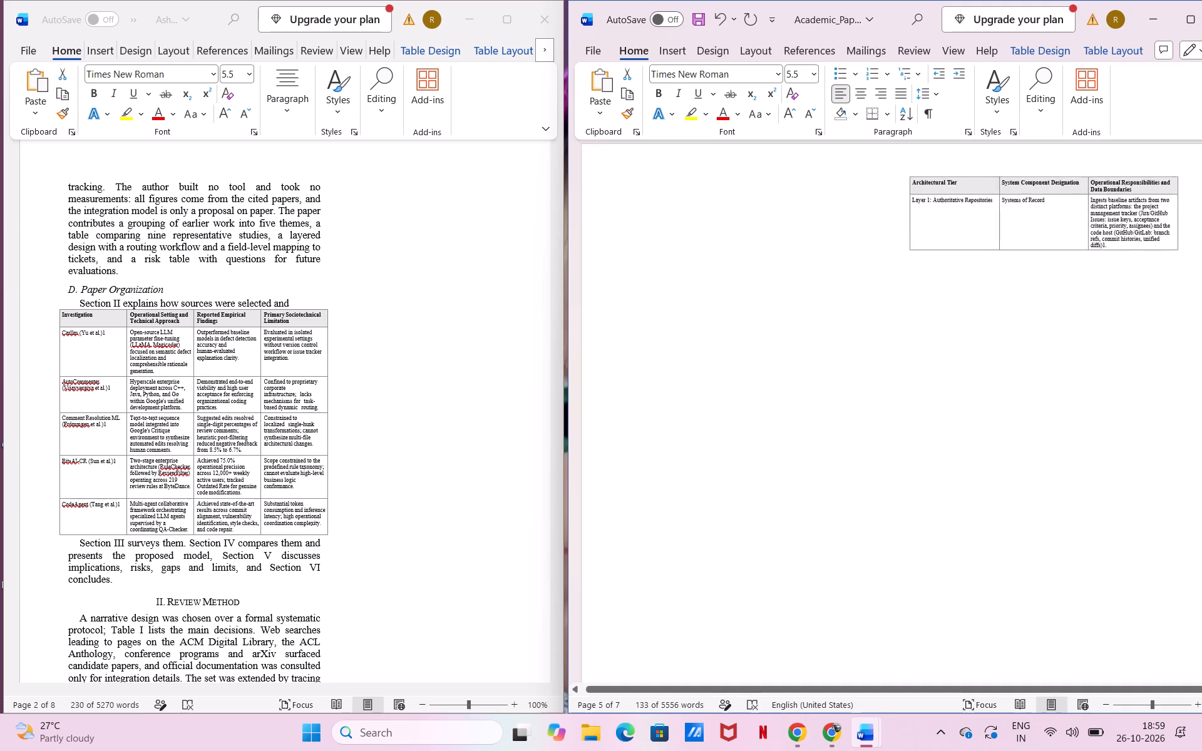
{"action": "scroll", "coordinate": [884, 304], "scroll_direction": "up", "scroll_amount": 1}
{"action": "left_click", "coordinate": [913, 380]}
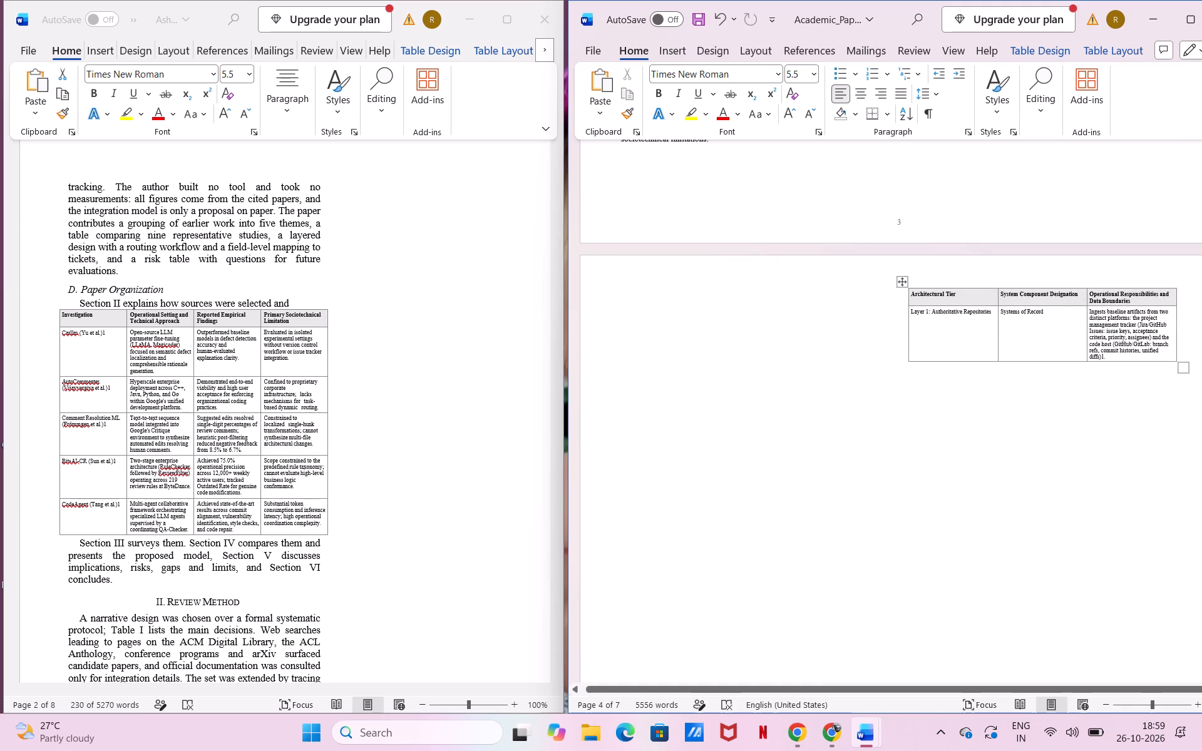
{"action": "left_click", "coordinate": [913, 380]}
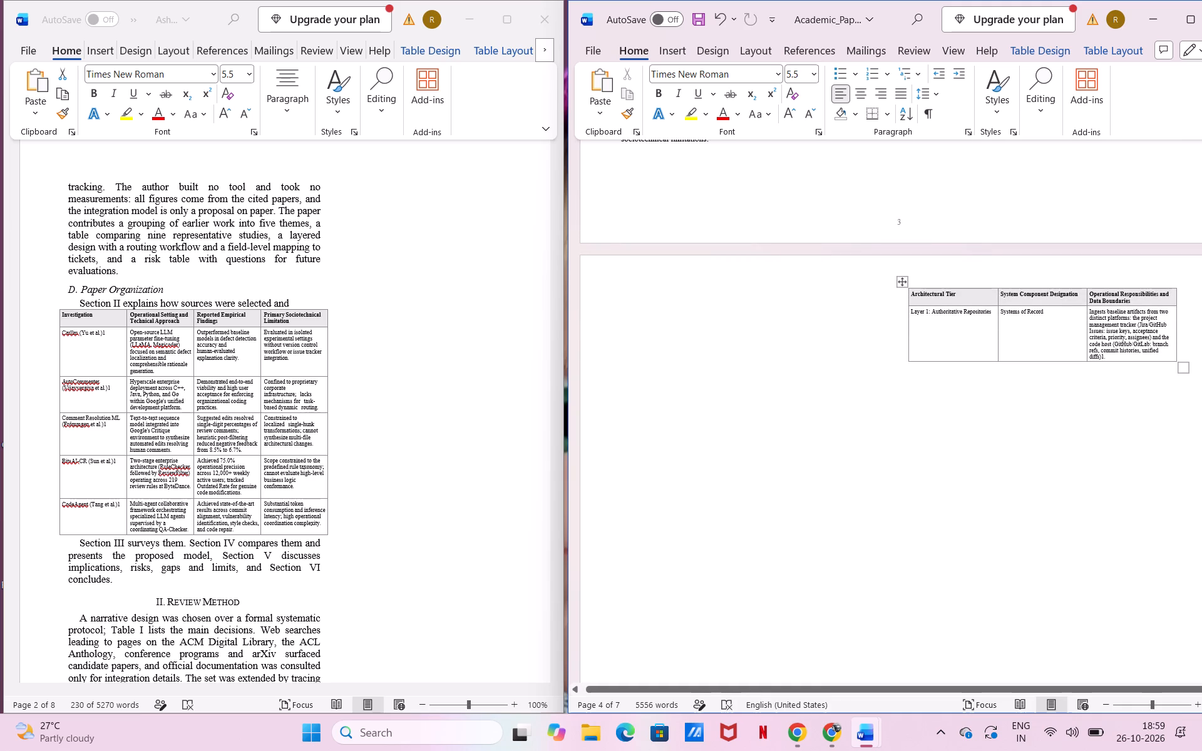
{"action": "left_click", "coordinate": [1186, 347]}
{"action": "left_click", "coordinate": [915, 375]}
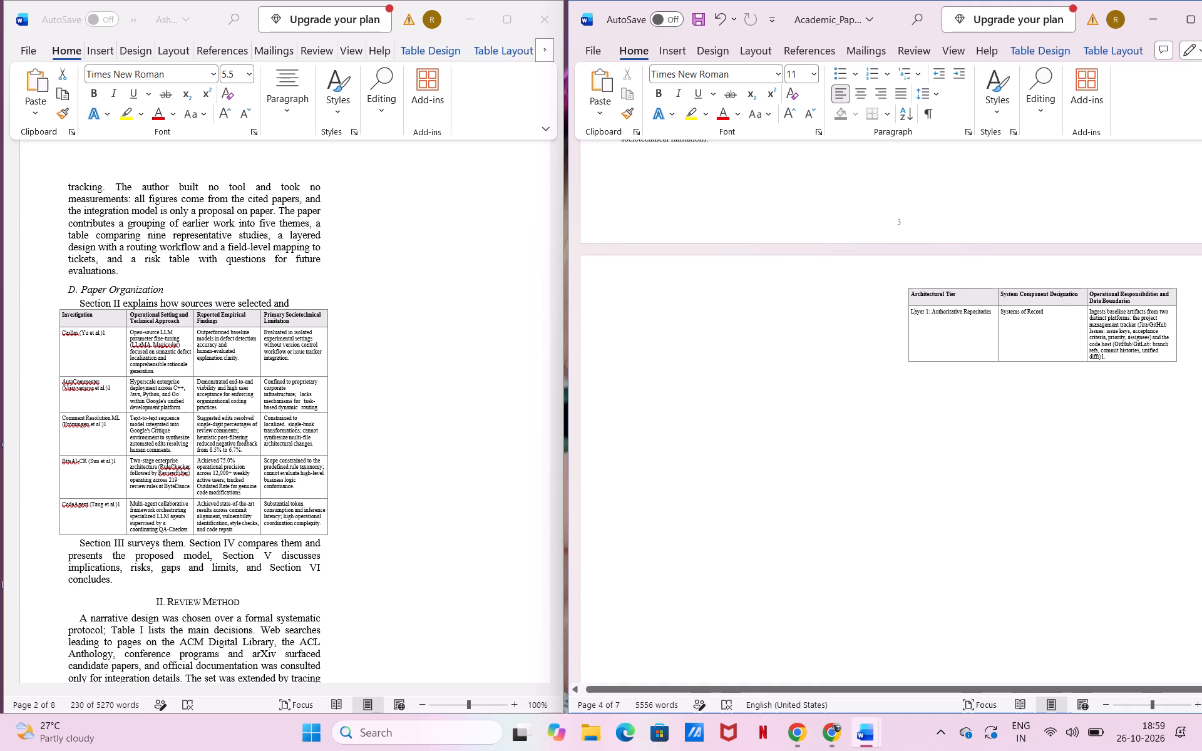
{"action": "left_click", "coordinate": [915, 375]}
Copy the "Architectural Tier" table with Layers 2 to 5 from page 5 and delete it from there.
{"action": "scroll", "coordinate": [915, 375], "scroll_direction": "down", "scroll_amount": 1}
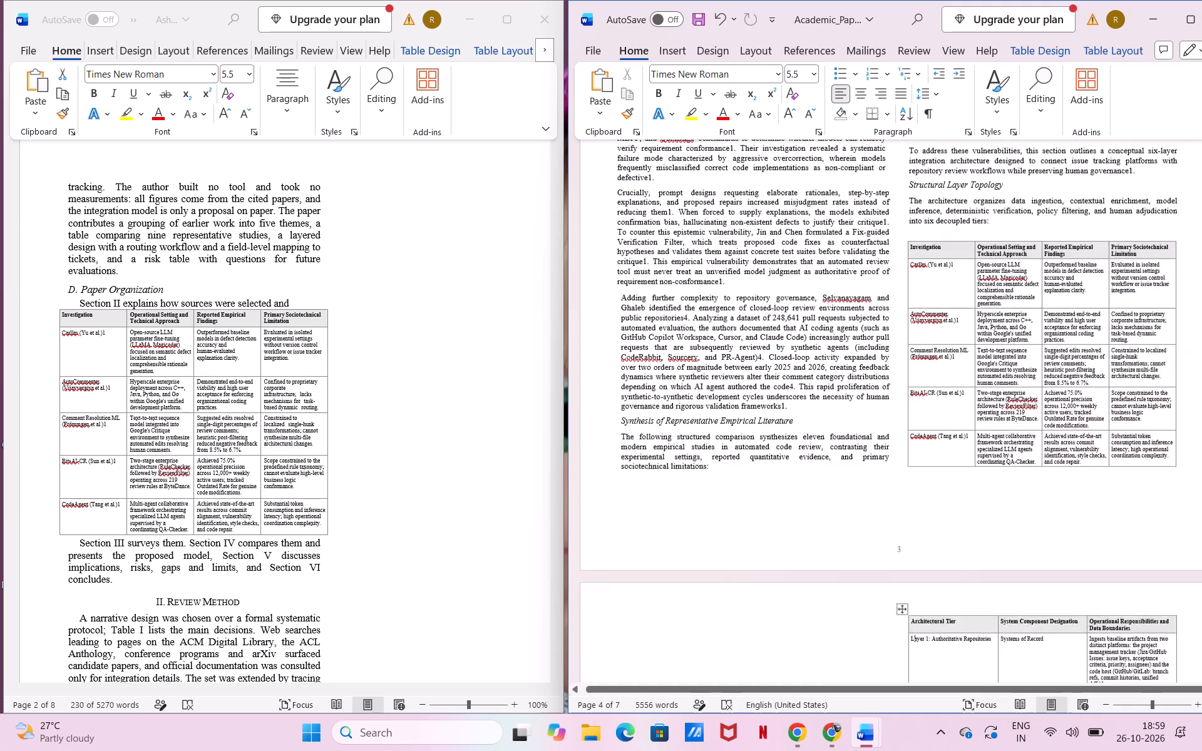
{"action": "scroll", "coordinate": [915, 375], "scroll_direction": "down", "scroll_amount": 1}
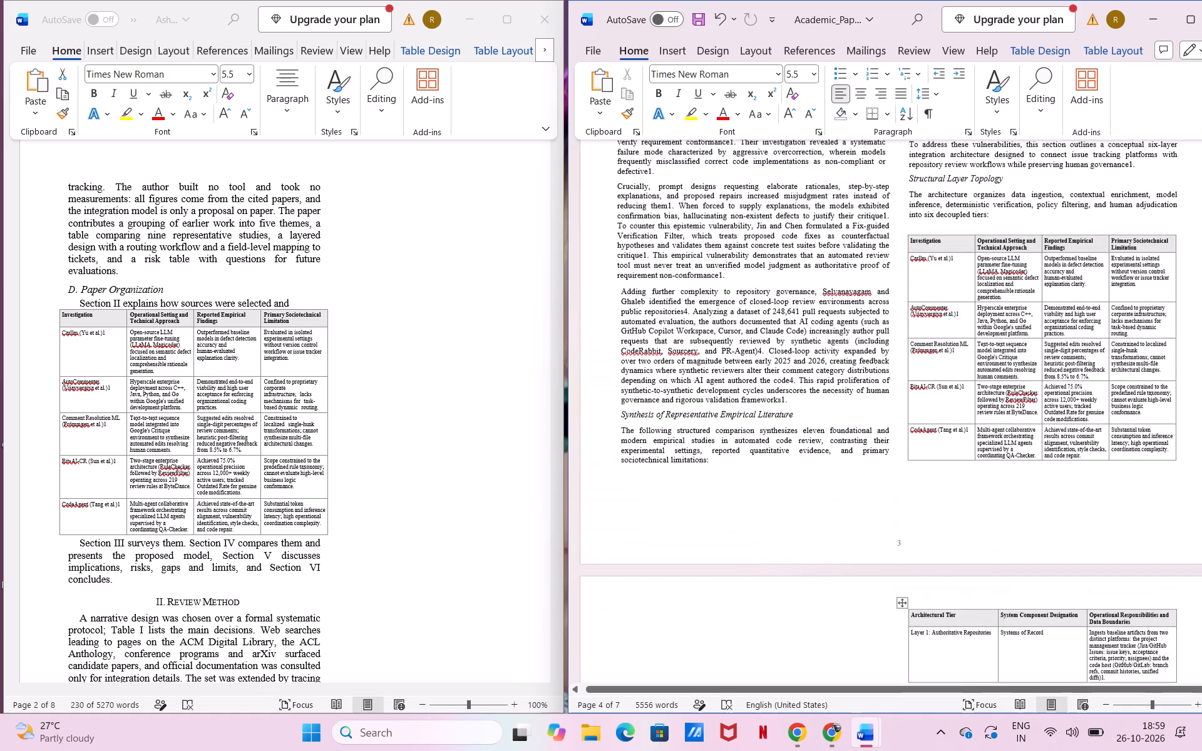
{"action": "scroll", "coordinate": [915, 375], "scroll_direction": "down", "scroll_amount": 2}
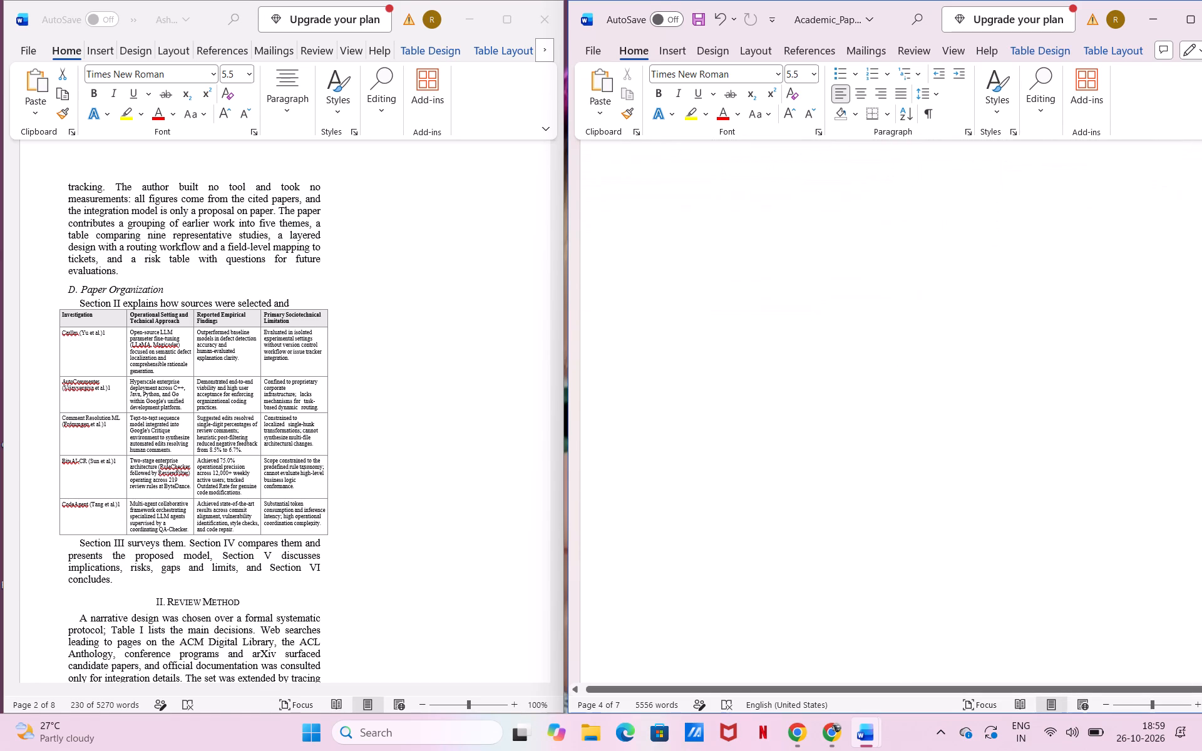
{"action": "scroll", "coordinate": [915, 375], "scroll_direction": "down", "scroll_amount": 4}
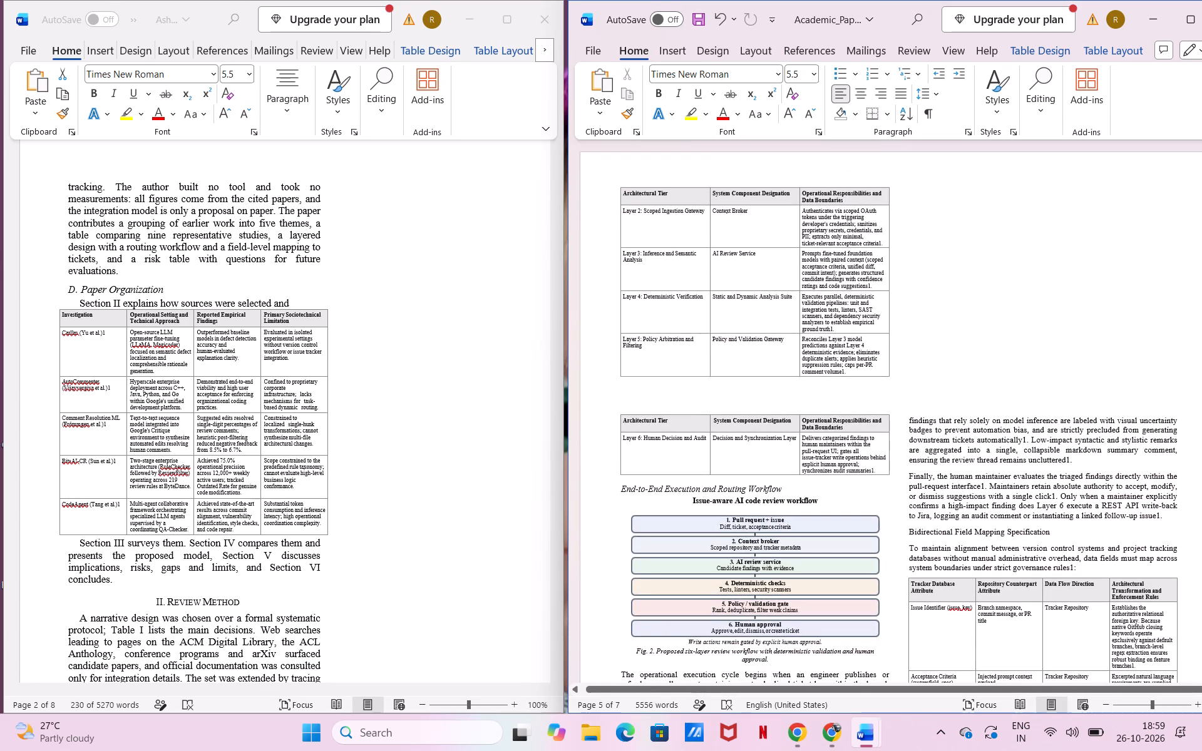
{"action": "left_click", "coordinate": [613, 173]}
{"action": "left_click", "coordinate": [634, 191]}
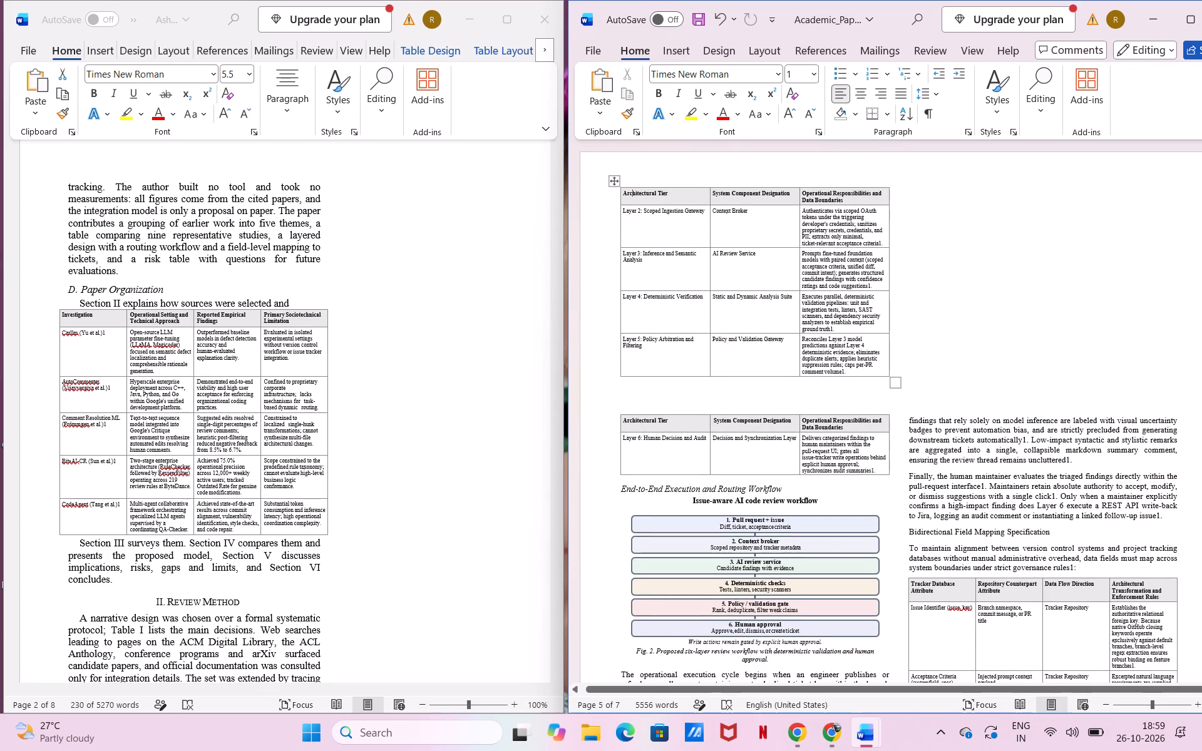
{"action": "left_click", "coordinate": [615, 182]}
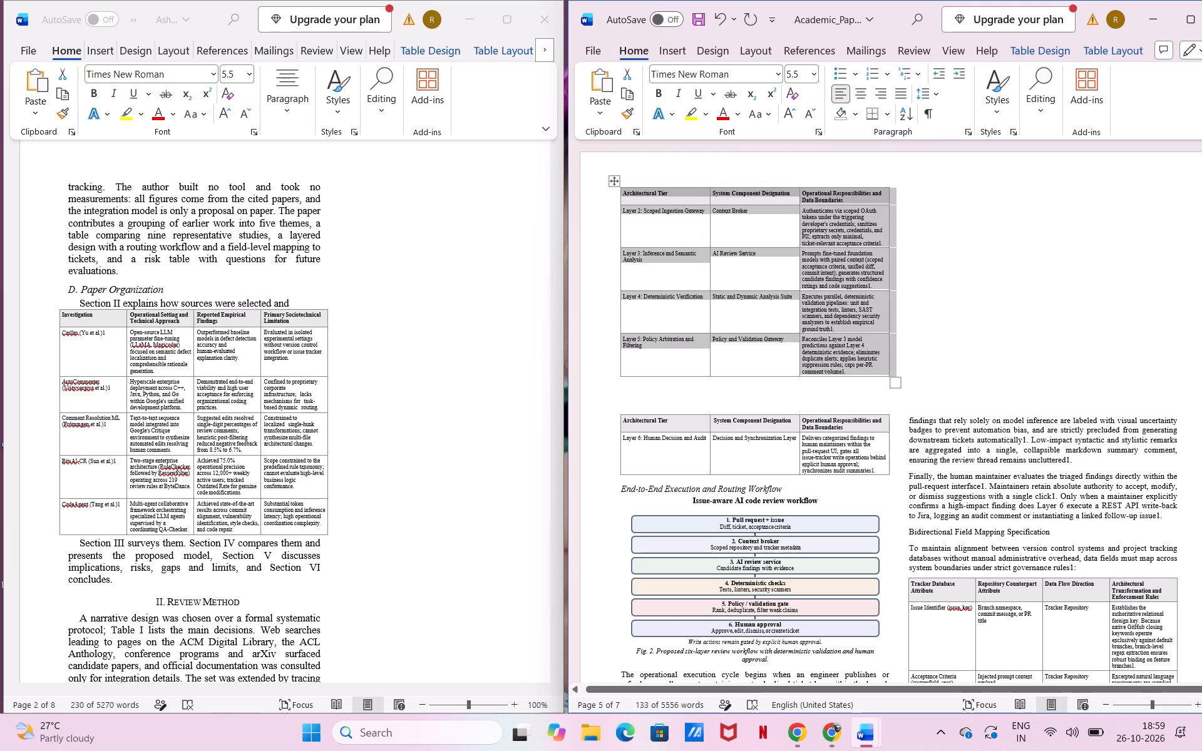
{"action": "key", "text": "ctrl+c"}
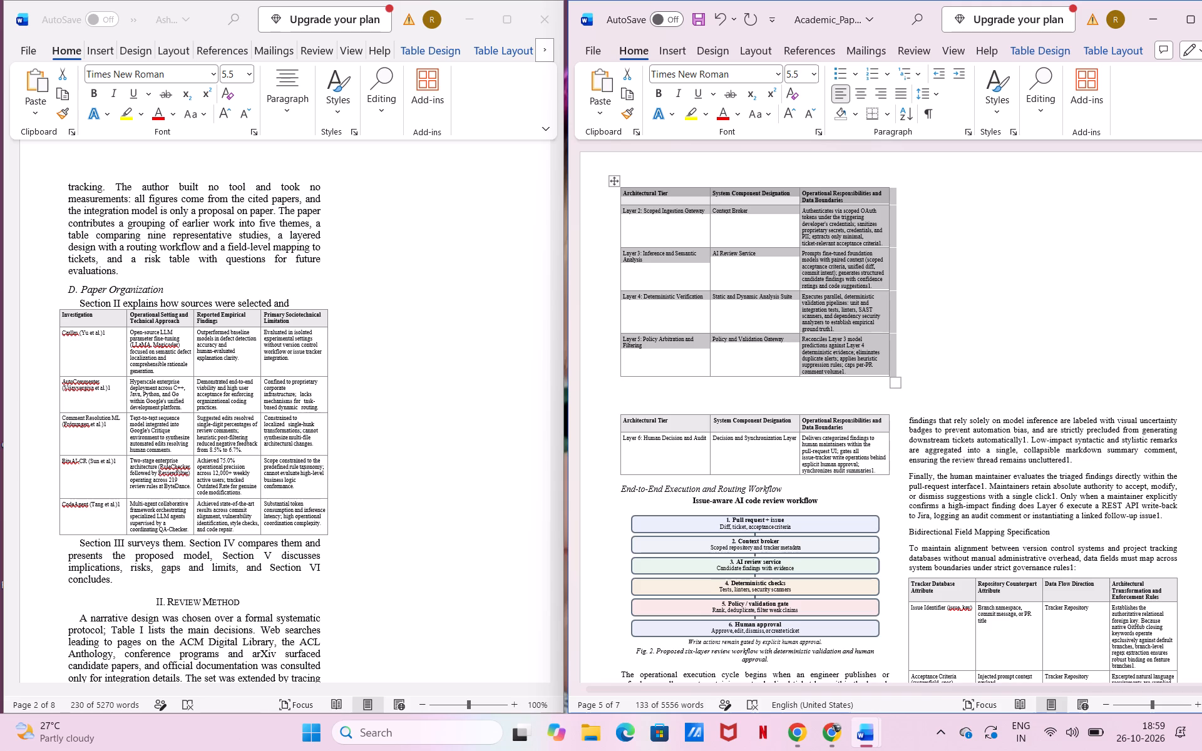
{"action": "key", "text": "ctrl+c"}
{"action": "scroll", "coordinate": [615, 182], "scroll_direction": "up", "scroll_amount": 2}
{"action": "key", "text": "BackSpace"}
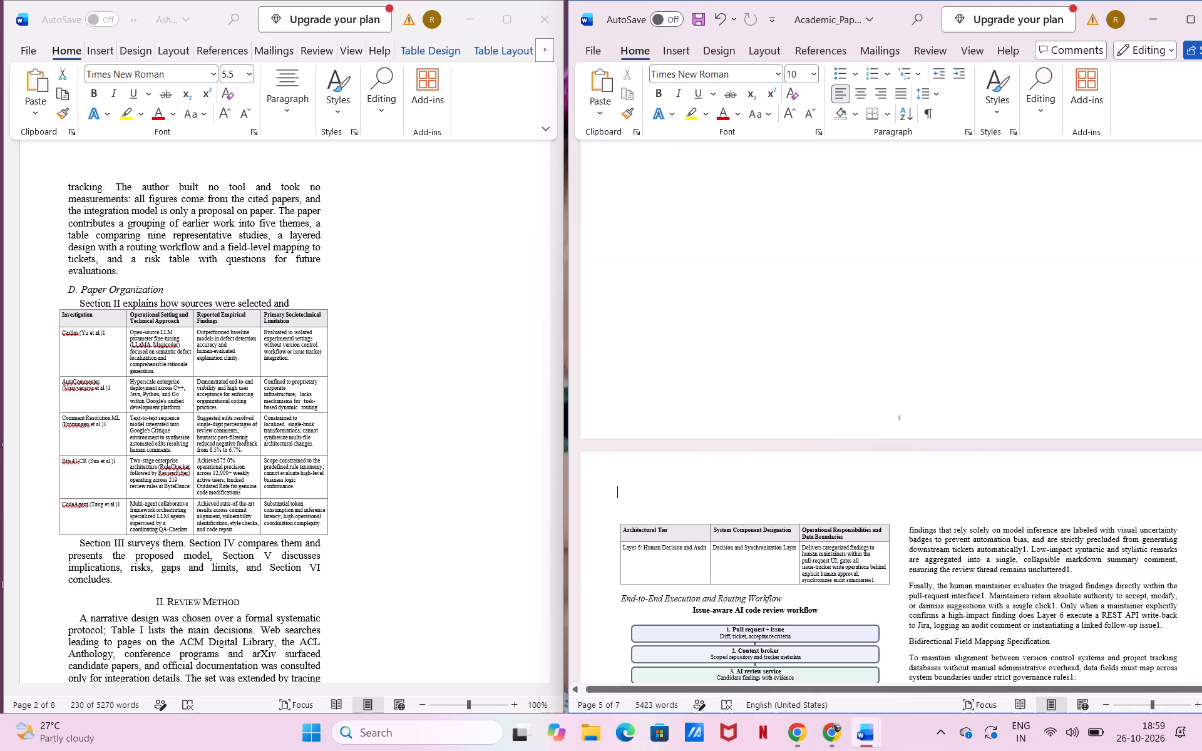
Move the empty text box from below "sociotechnical limitations:" on page 3 to the top of page 4, beside the Layer 1 table.
{"action": "scroll", "coordinate": [615, 182], "scroll_direction": "up", "scroll_amount": 6}
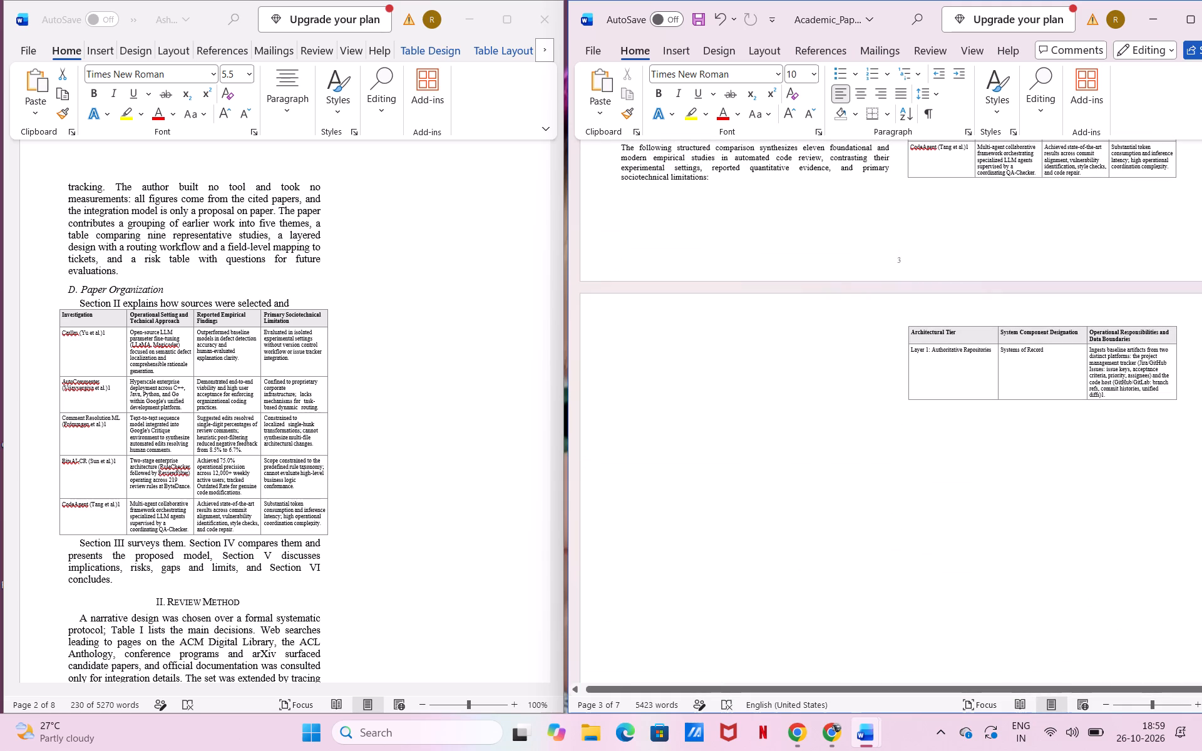
{"action": "left_click", "coordinate": [604, 330]}
{"action": "left_click", "coordinate": [634, 340]}
{"action": "left_click", "coordinate": [634, 340]}
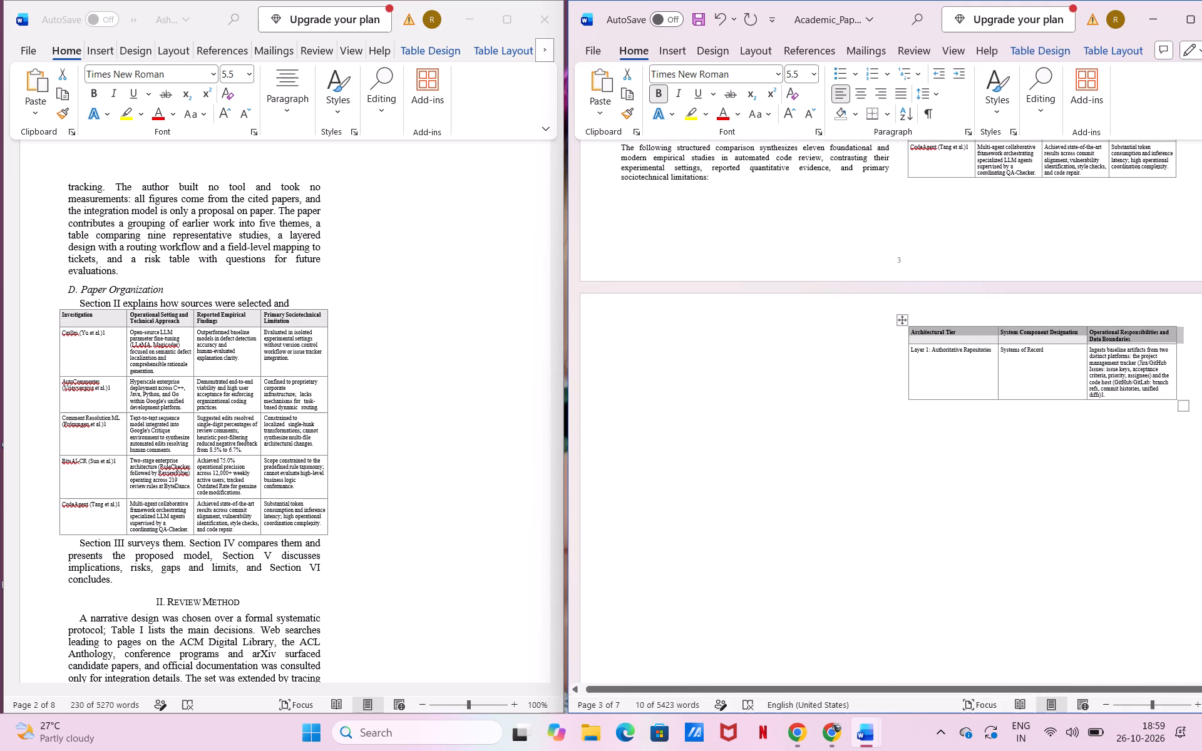
{"action": "left_click", "coordinate": [646, 401]}
{"action": "left_click", "coordinate": [820, 256]}
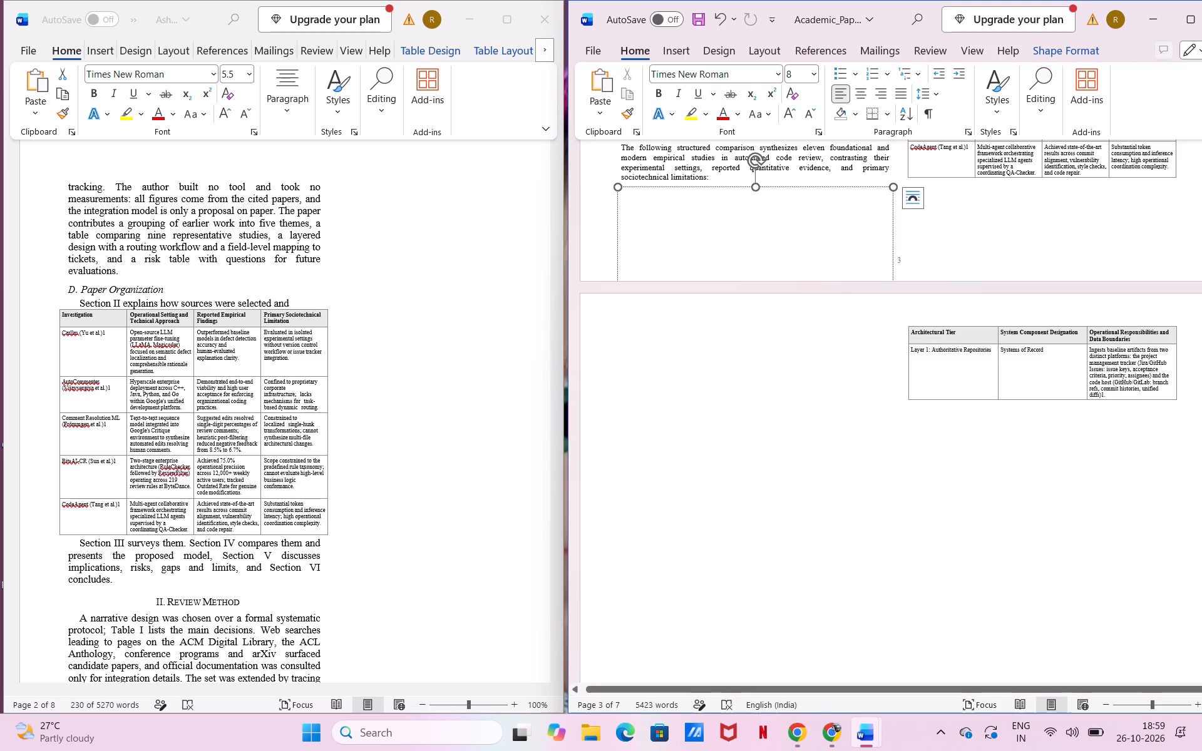
{"action": "left_click_drag", "start_coordinate": [850, 188], "coordinate": [848, 258]}
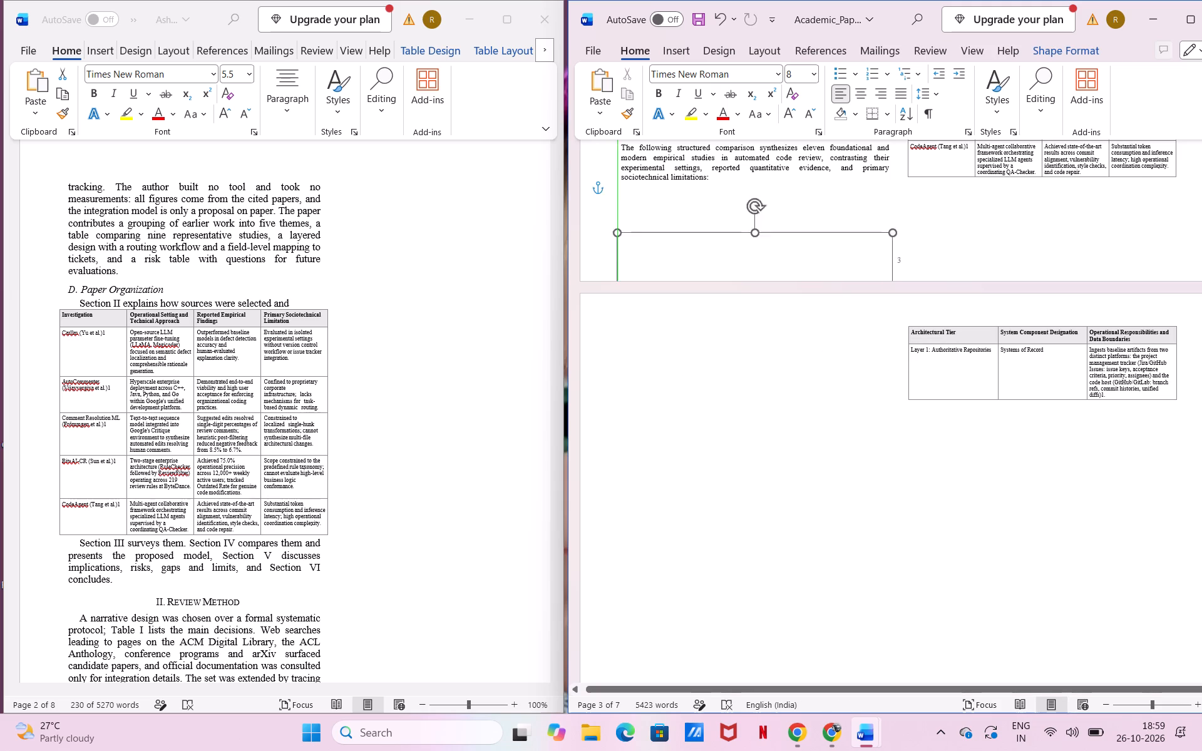
{"action": "left_click_drag", "start_coordinate": [848, 258], "coordinate": [839, 333]}
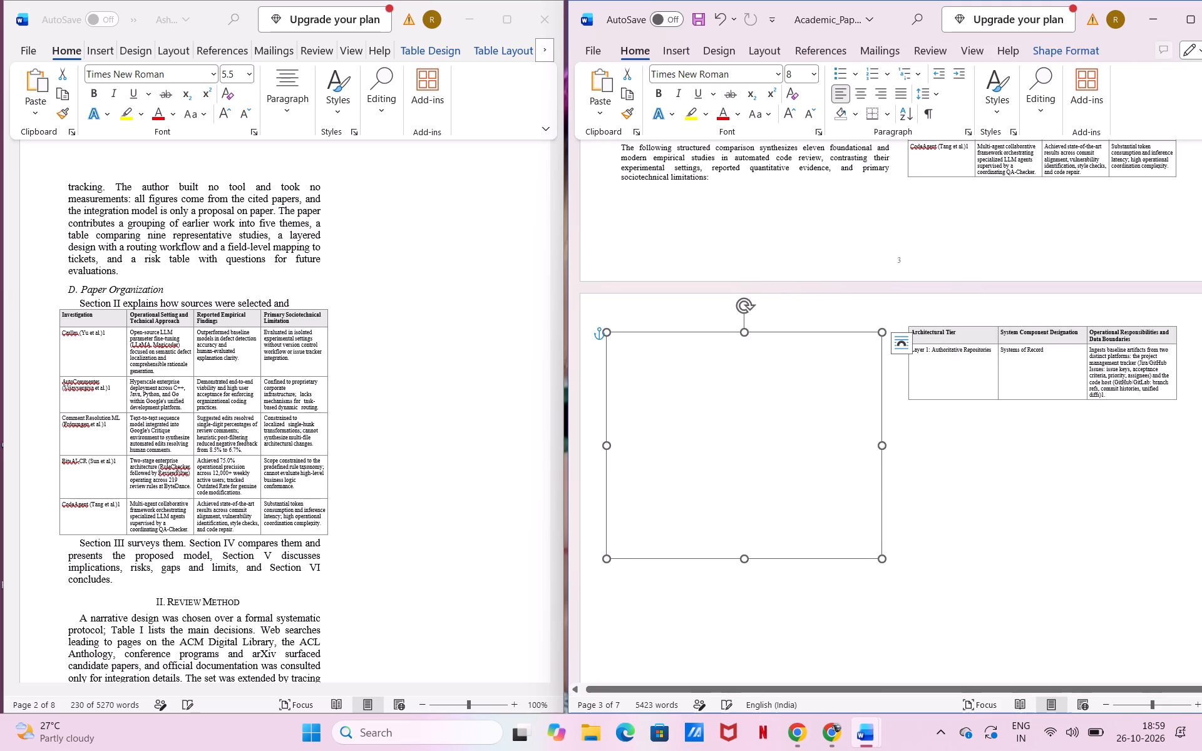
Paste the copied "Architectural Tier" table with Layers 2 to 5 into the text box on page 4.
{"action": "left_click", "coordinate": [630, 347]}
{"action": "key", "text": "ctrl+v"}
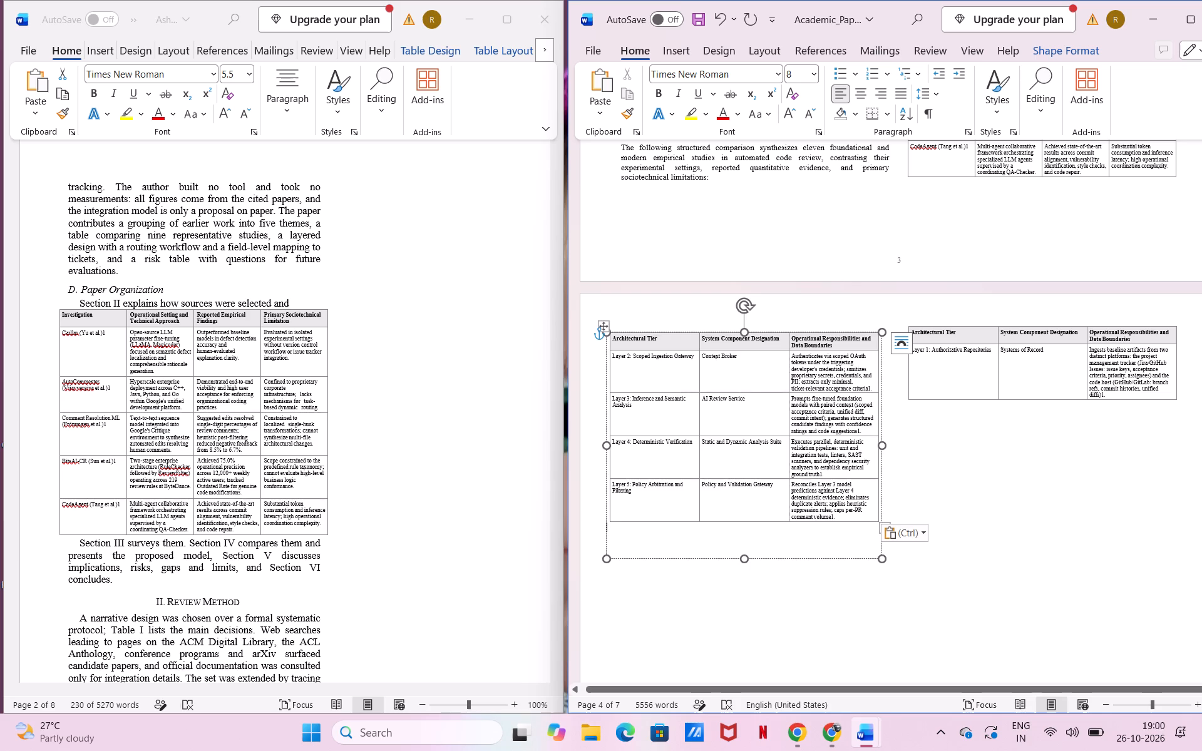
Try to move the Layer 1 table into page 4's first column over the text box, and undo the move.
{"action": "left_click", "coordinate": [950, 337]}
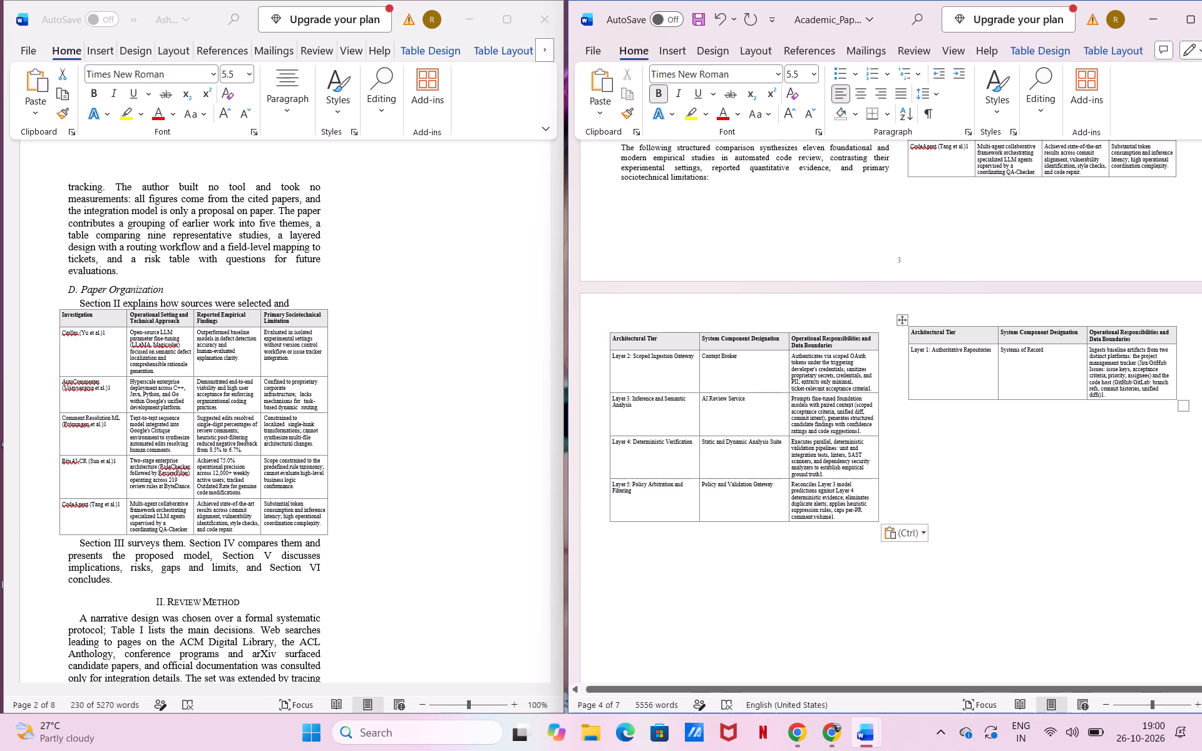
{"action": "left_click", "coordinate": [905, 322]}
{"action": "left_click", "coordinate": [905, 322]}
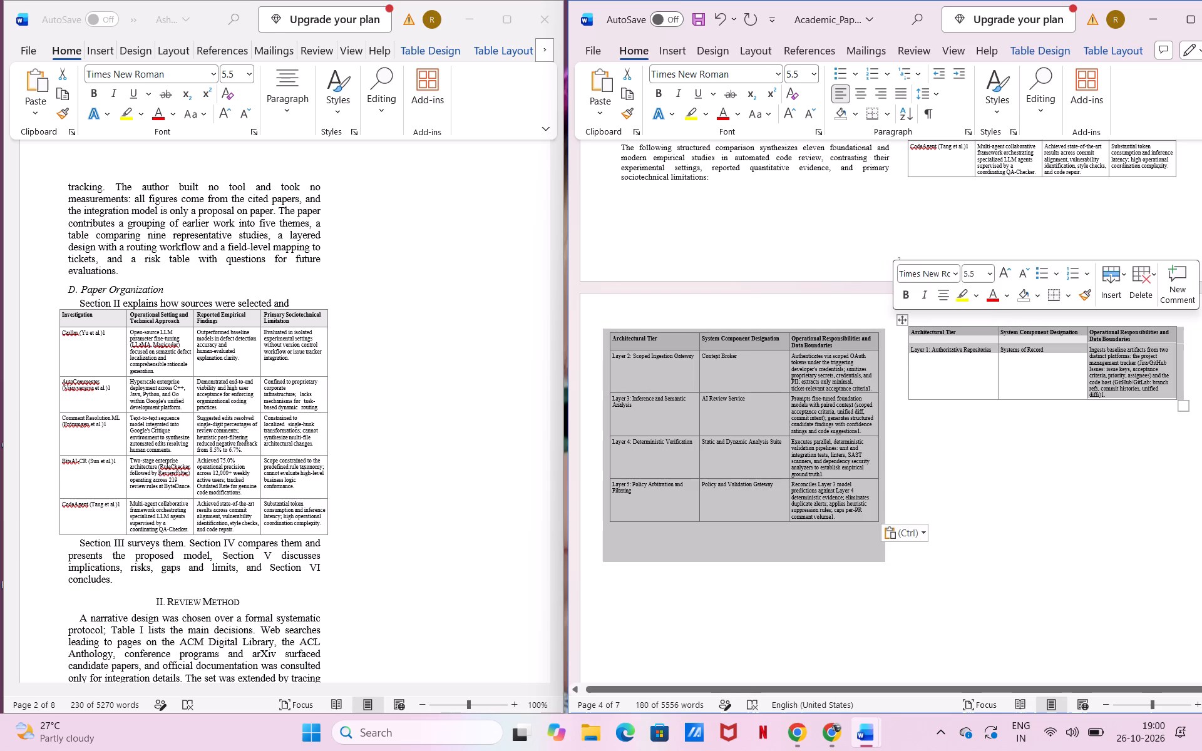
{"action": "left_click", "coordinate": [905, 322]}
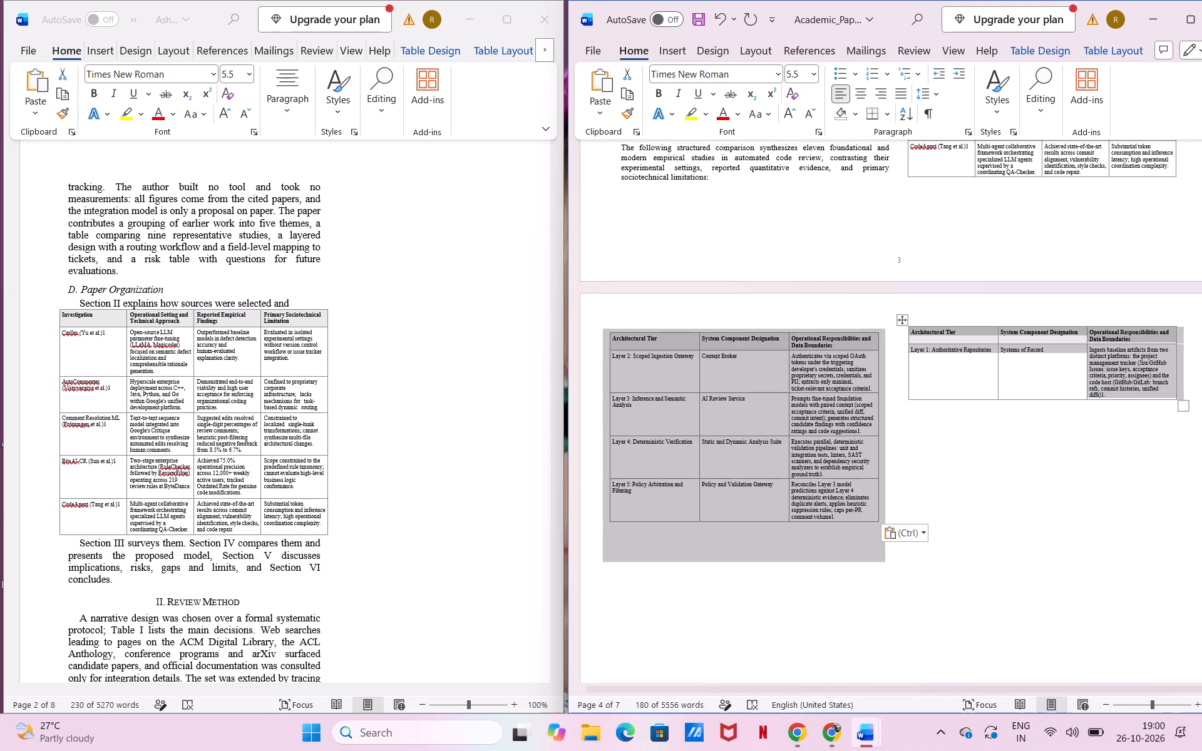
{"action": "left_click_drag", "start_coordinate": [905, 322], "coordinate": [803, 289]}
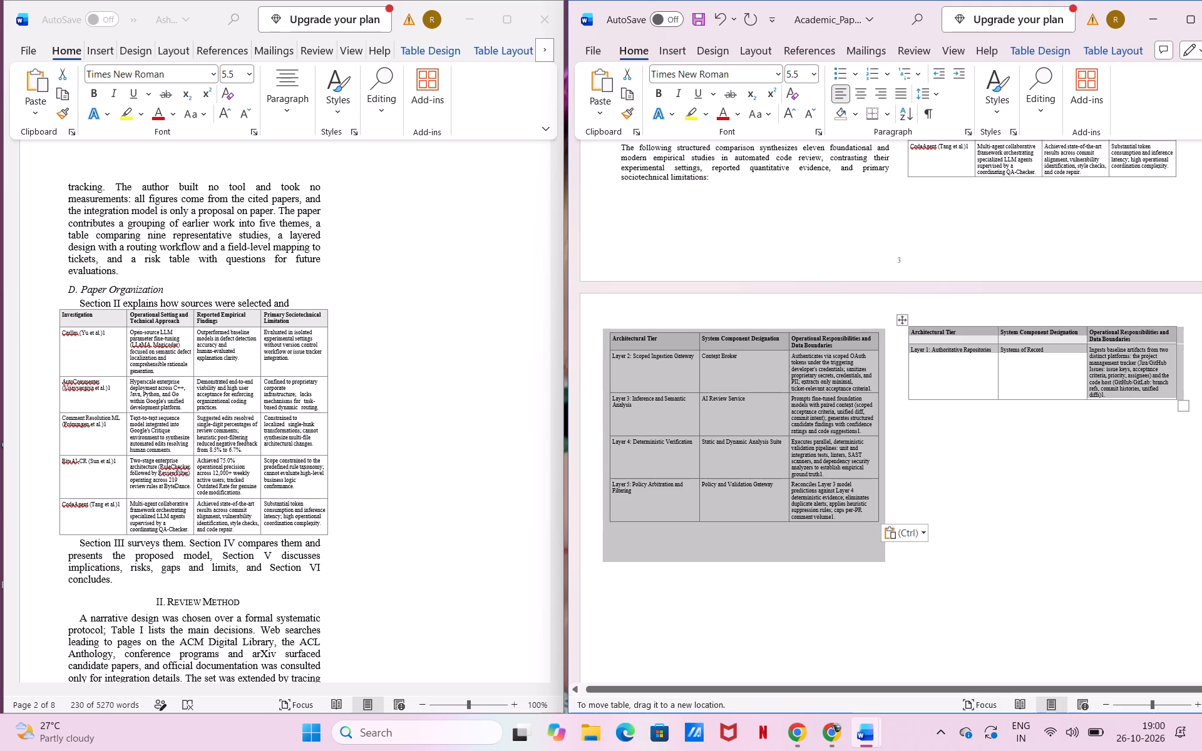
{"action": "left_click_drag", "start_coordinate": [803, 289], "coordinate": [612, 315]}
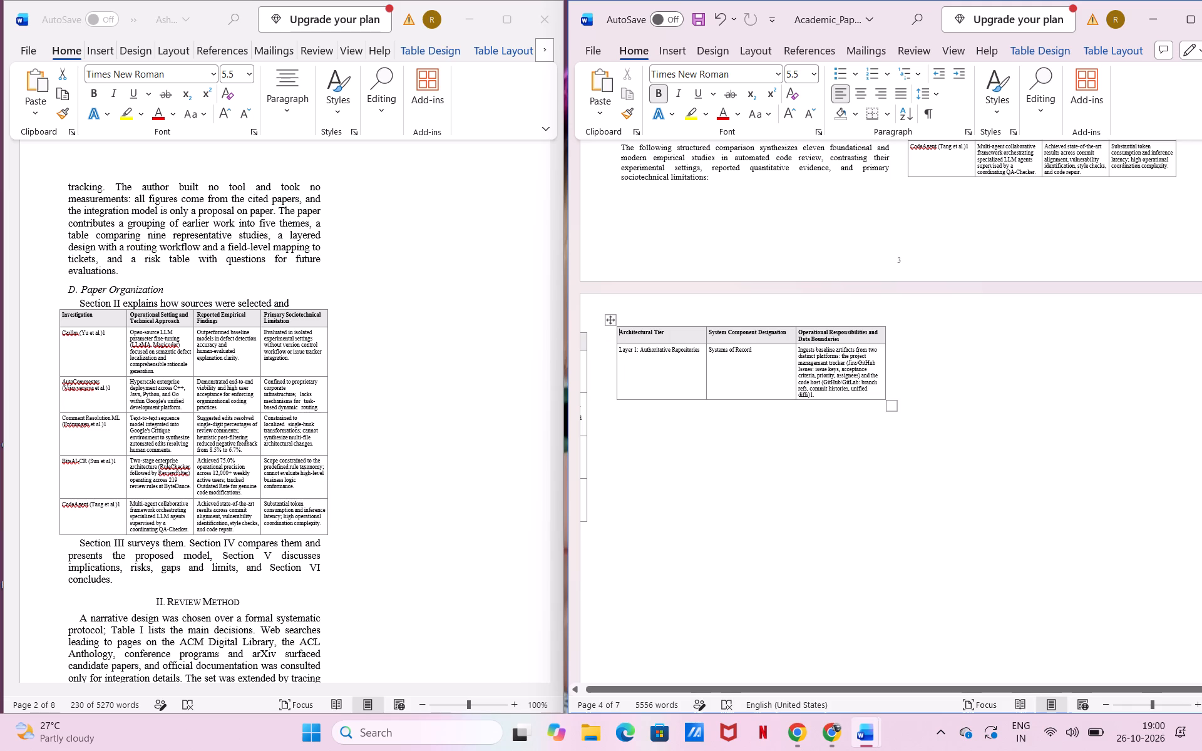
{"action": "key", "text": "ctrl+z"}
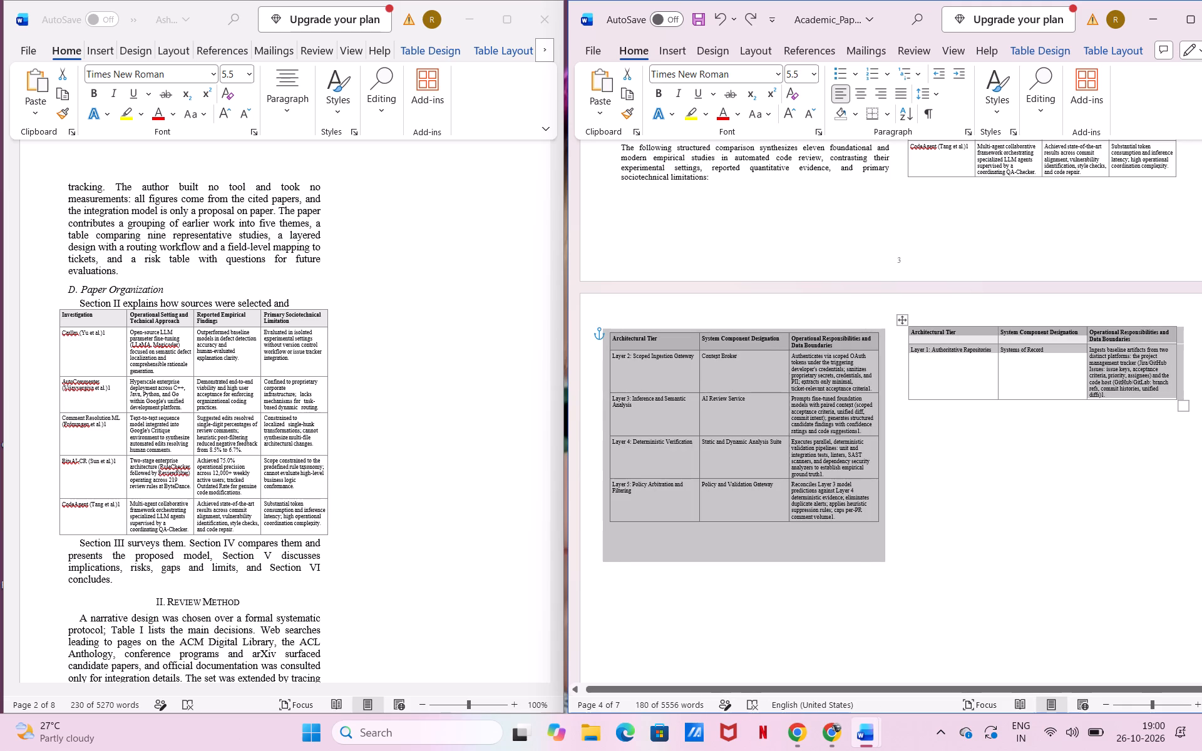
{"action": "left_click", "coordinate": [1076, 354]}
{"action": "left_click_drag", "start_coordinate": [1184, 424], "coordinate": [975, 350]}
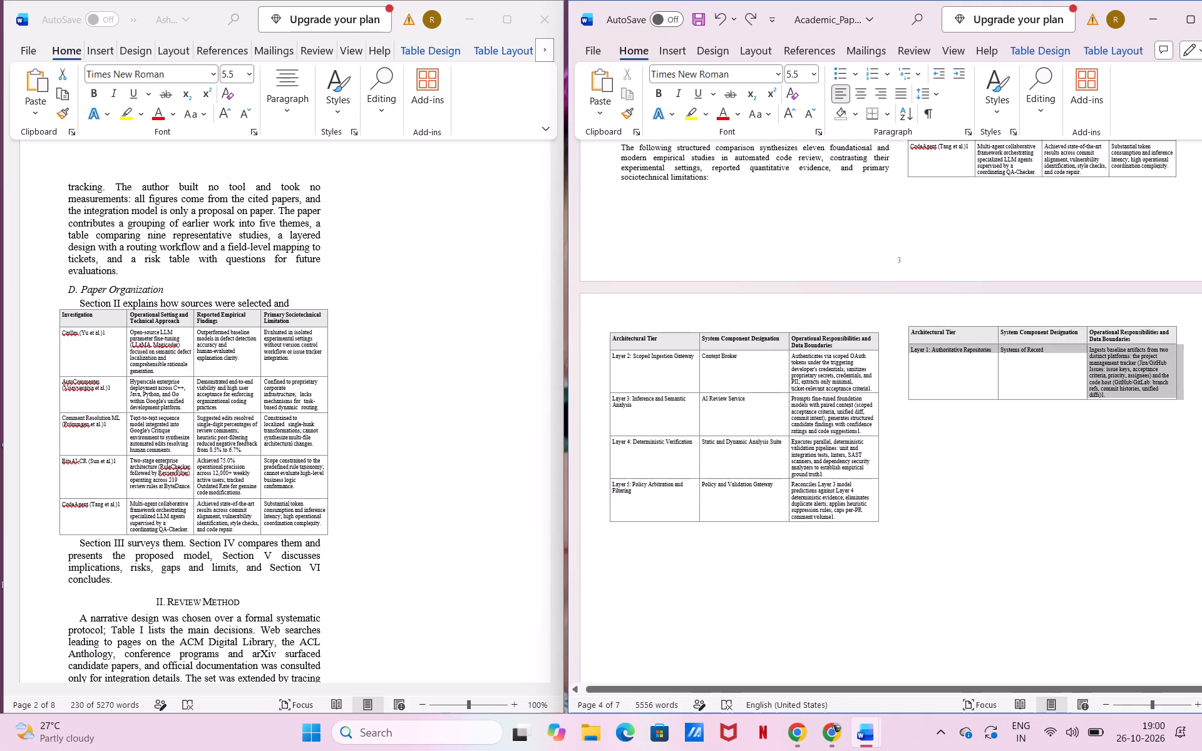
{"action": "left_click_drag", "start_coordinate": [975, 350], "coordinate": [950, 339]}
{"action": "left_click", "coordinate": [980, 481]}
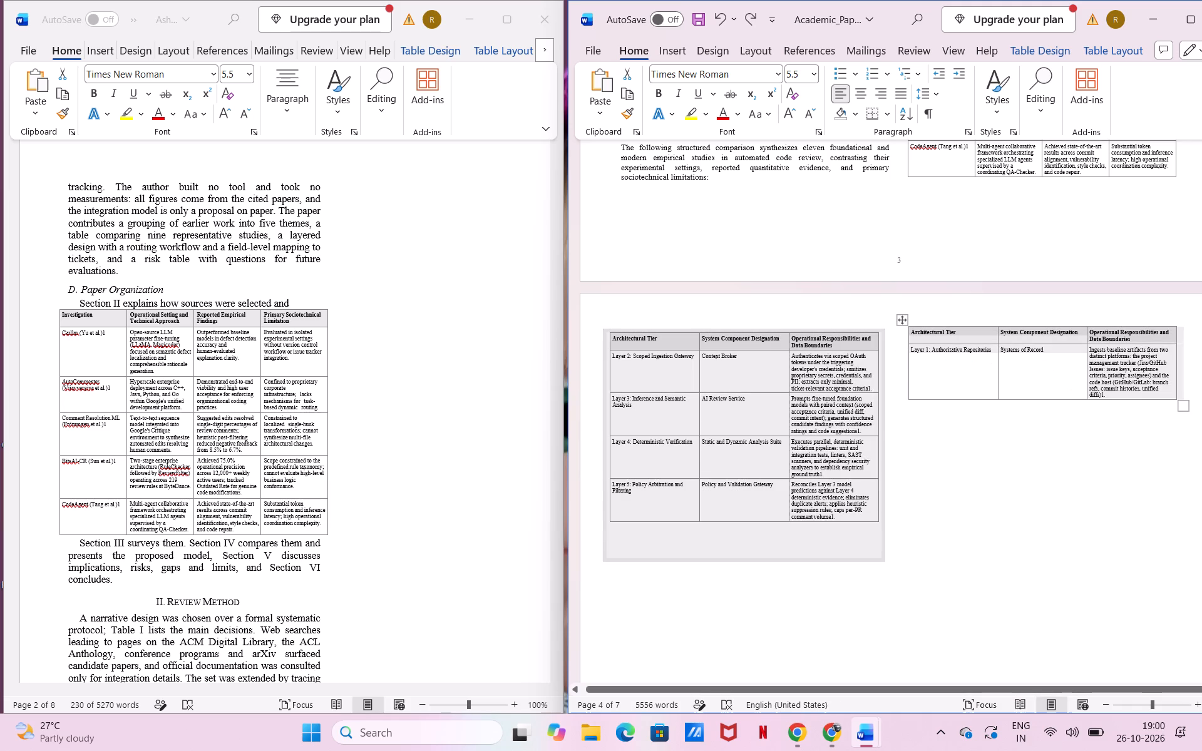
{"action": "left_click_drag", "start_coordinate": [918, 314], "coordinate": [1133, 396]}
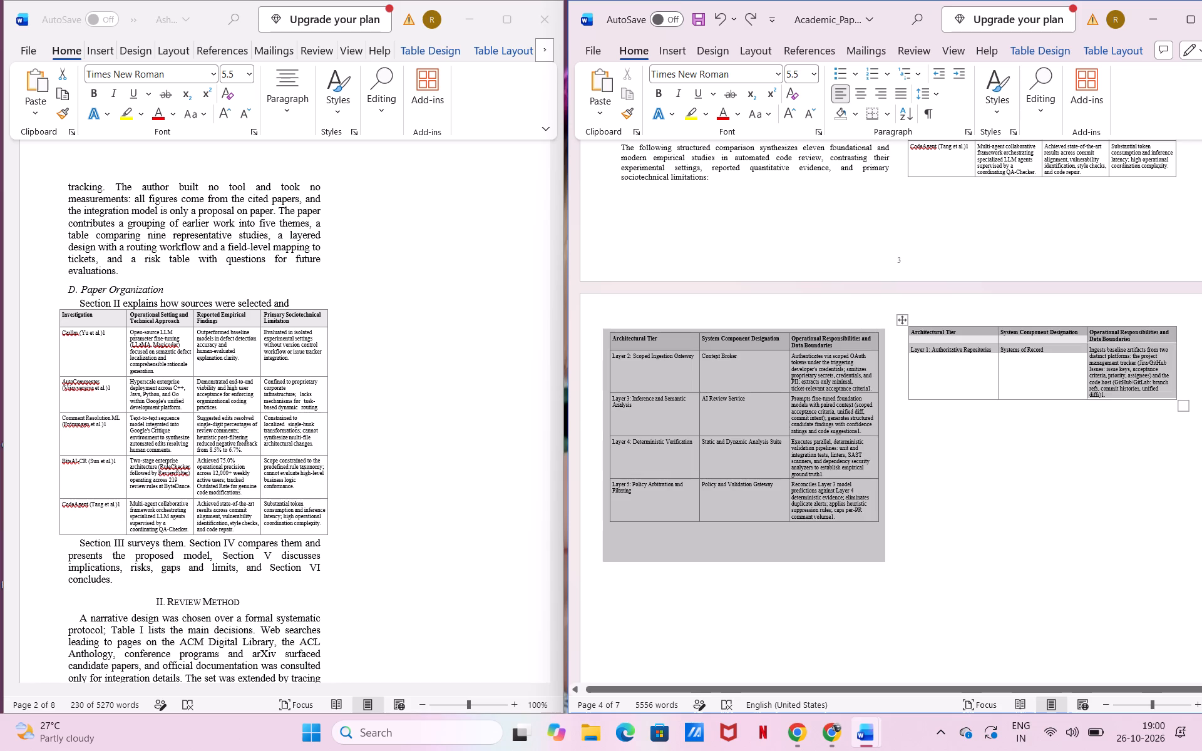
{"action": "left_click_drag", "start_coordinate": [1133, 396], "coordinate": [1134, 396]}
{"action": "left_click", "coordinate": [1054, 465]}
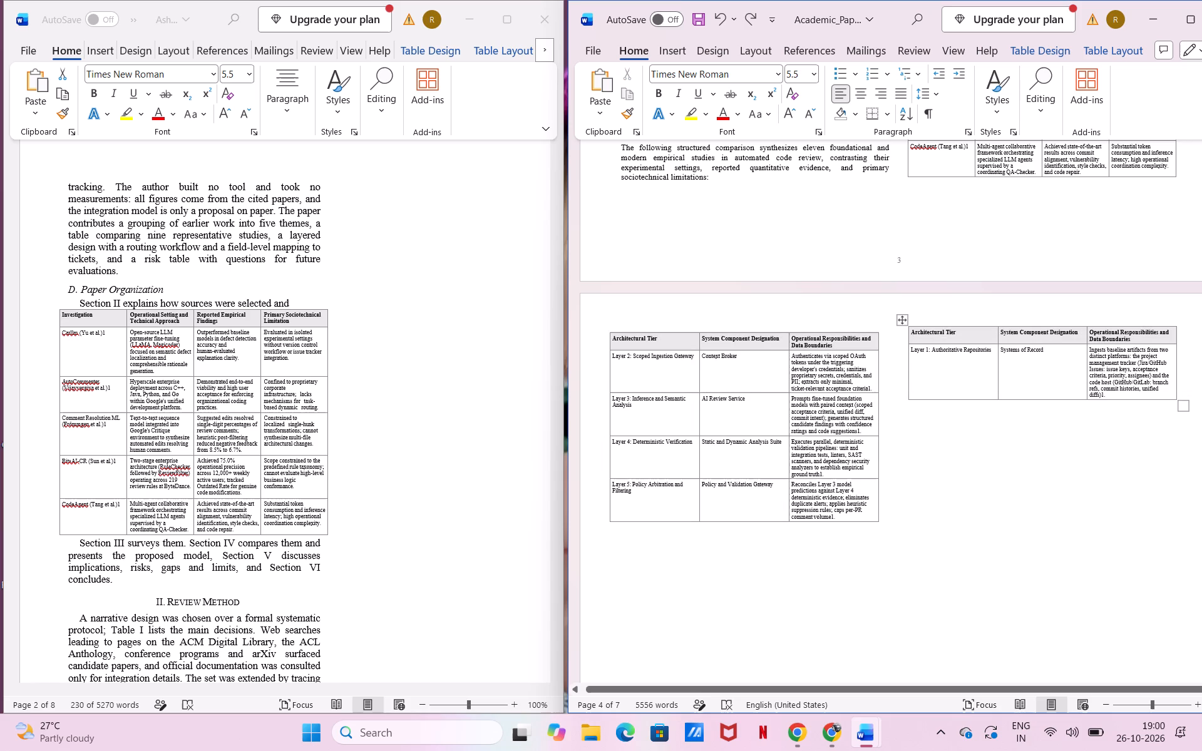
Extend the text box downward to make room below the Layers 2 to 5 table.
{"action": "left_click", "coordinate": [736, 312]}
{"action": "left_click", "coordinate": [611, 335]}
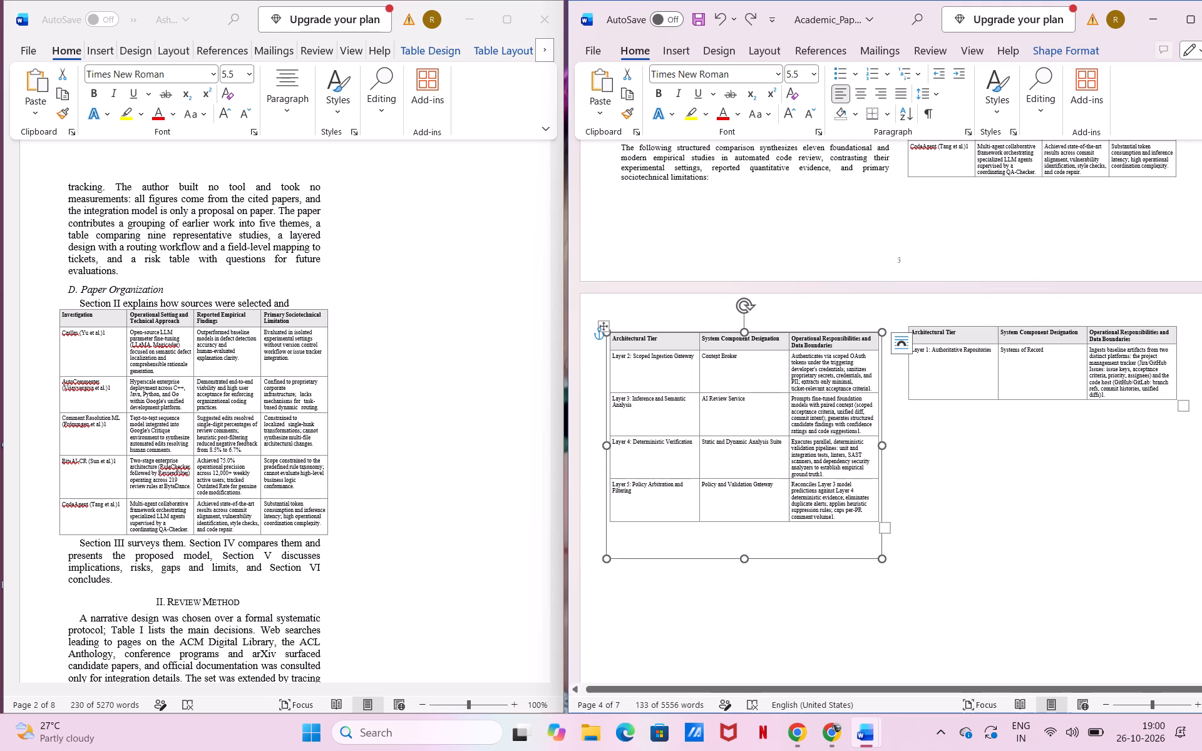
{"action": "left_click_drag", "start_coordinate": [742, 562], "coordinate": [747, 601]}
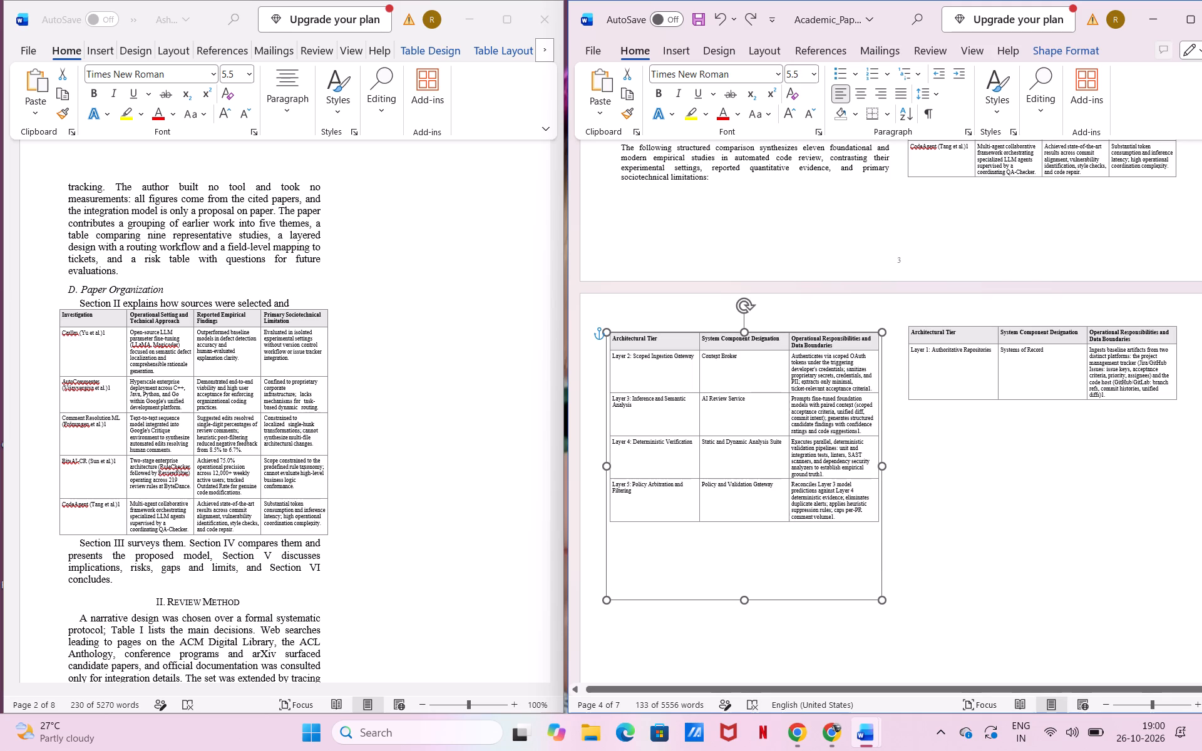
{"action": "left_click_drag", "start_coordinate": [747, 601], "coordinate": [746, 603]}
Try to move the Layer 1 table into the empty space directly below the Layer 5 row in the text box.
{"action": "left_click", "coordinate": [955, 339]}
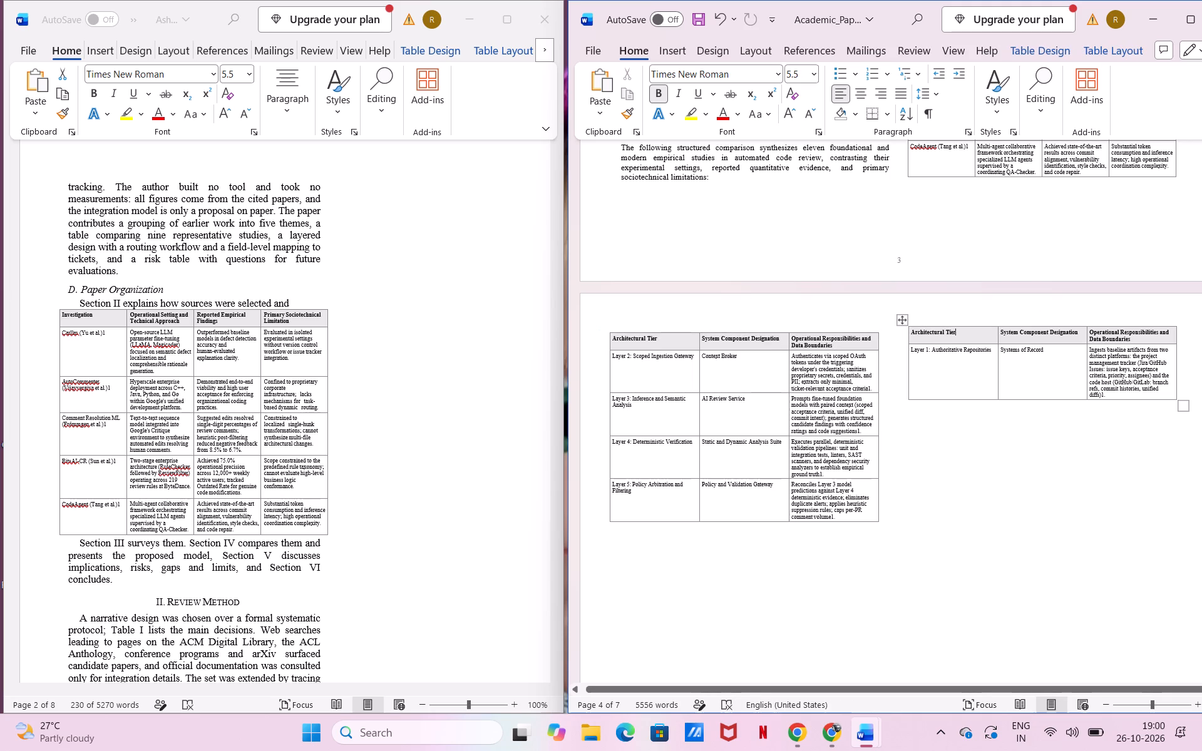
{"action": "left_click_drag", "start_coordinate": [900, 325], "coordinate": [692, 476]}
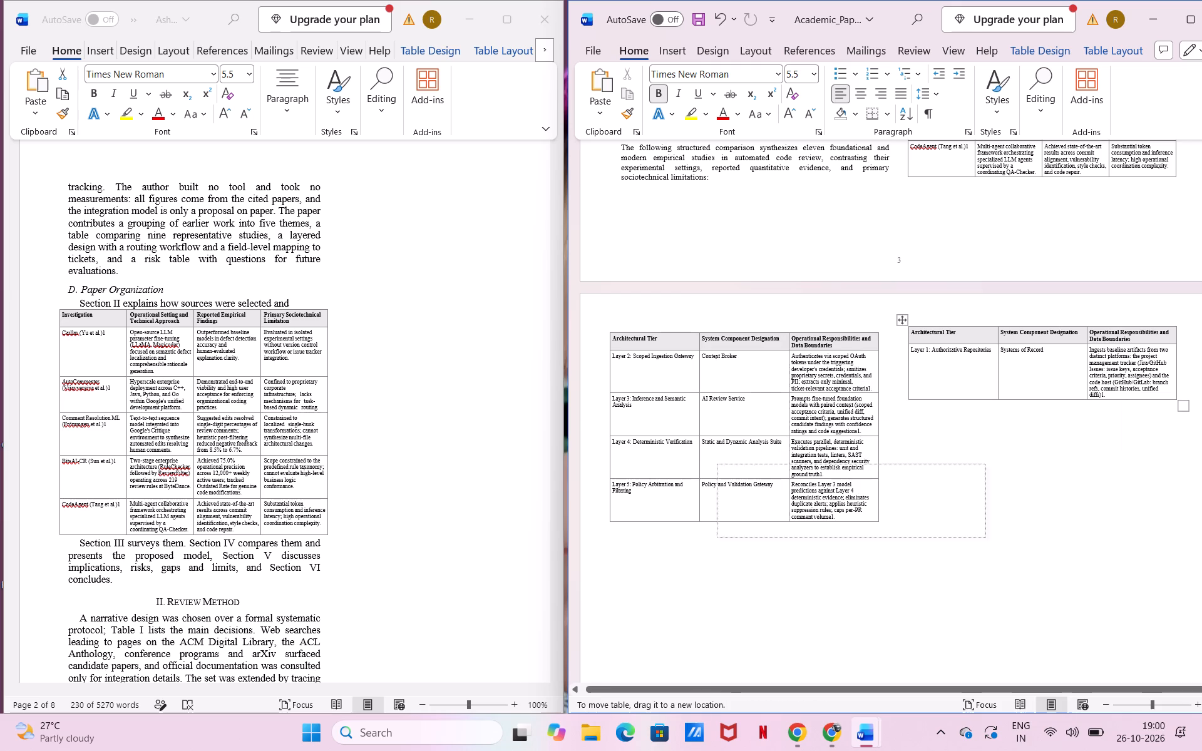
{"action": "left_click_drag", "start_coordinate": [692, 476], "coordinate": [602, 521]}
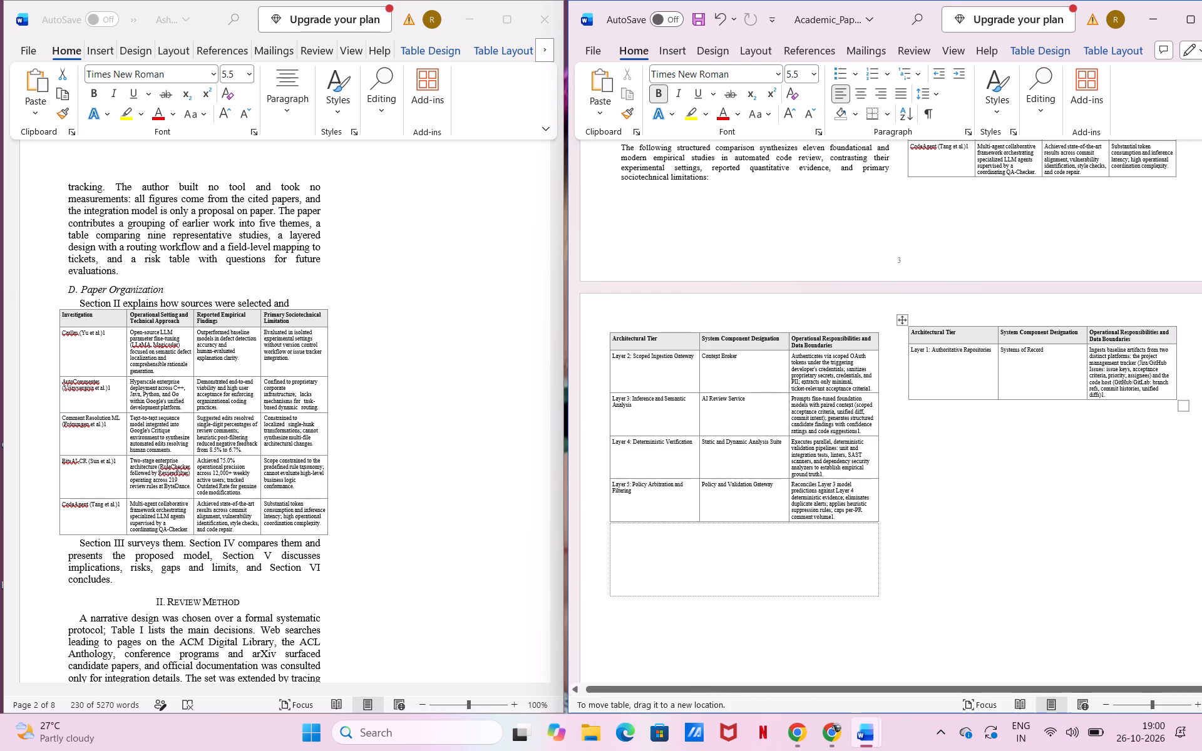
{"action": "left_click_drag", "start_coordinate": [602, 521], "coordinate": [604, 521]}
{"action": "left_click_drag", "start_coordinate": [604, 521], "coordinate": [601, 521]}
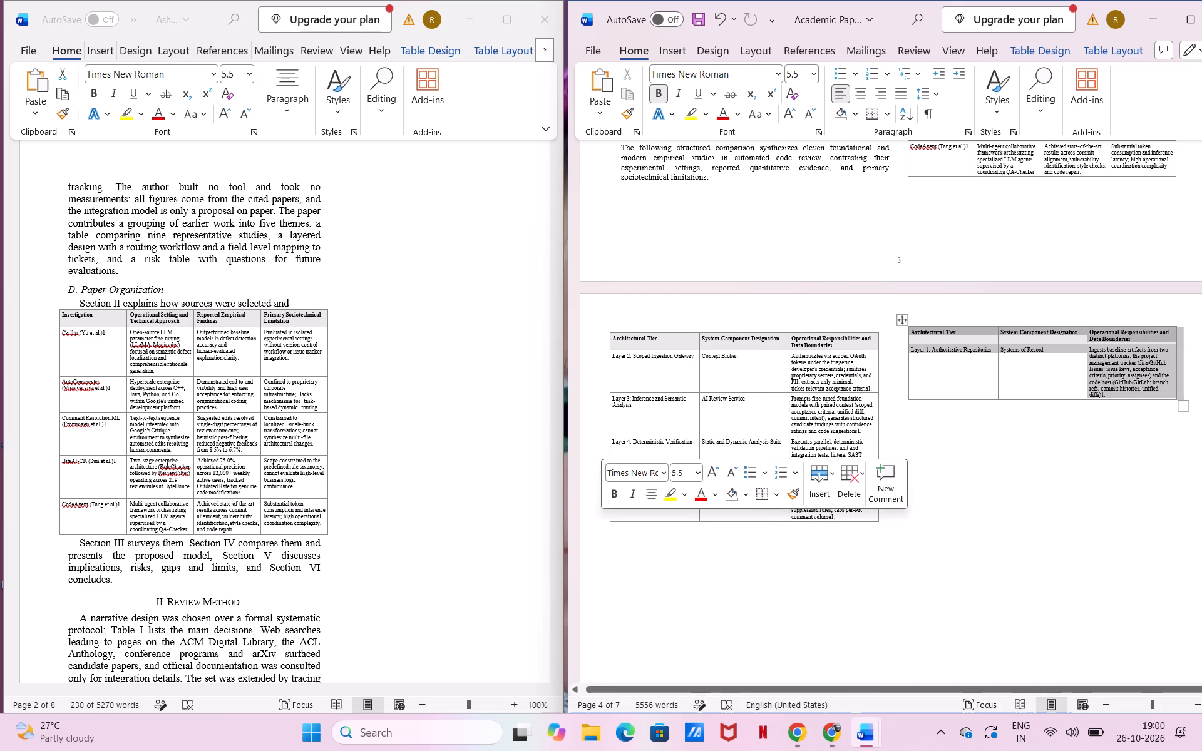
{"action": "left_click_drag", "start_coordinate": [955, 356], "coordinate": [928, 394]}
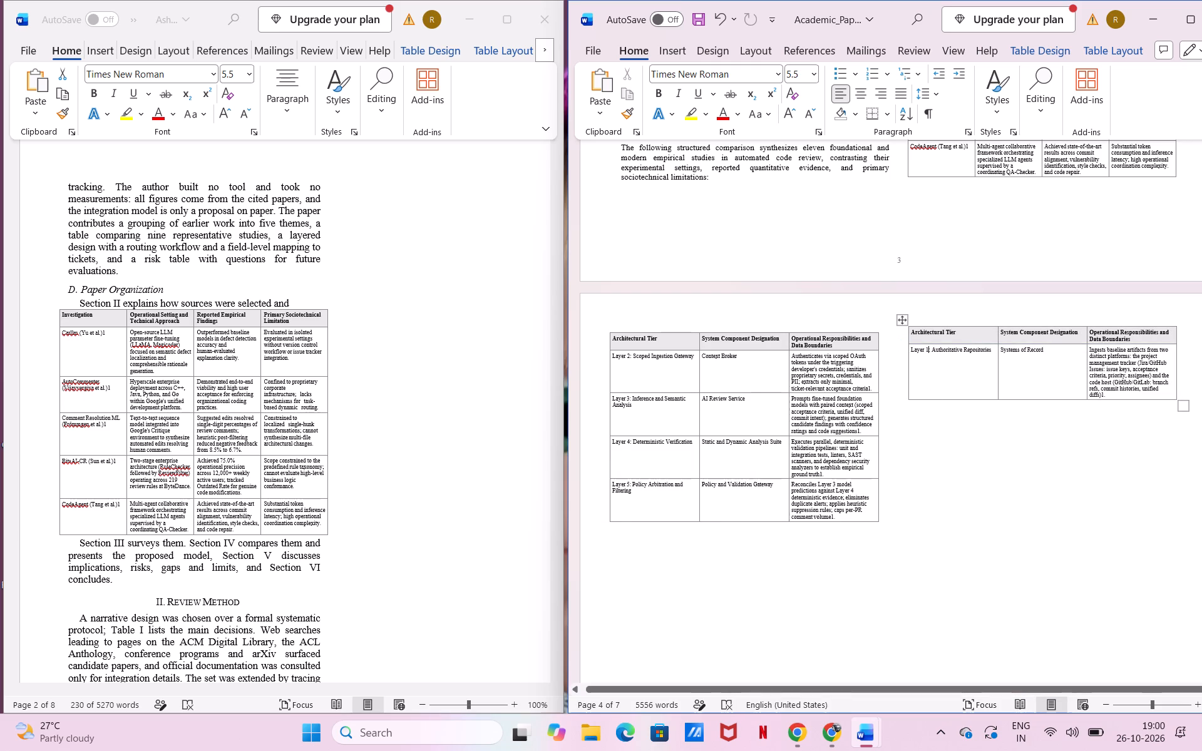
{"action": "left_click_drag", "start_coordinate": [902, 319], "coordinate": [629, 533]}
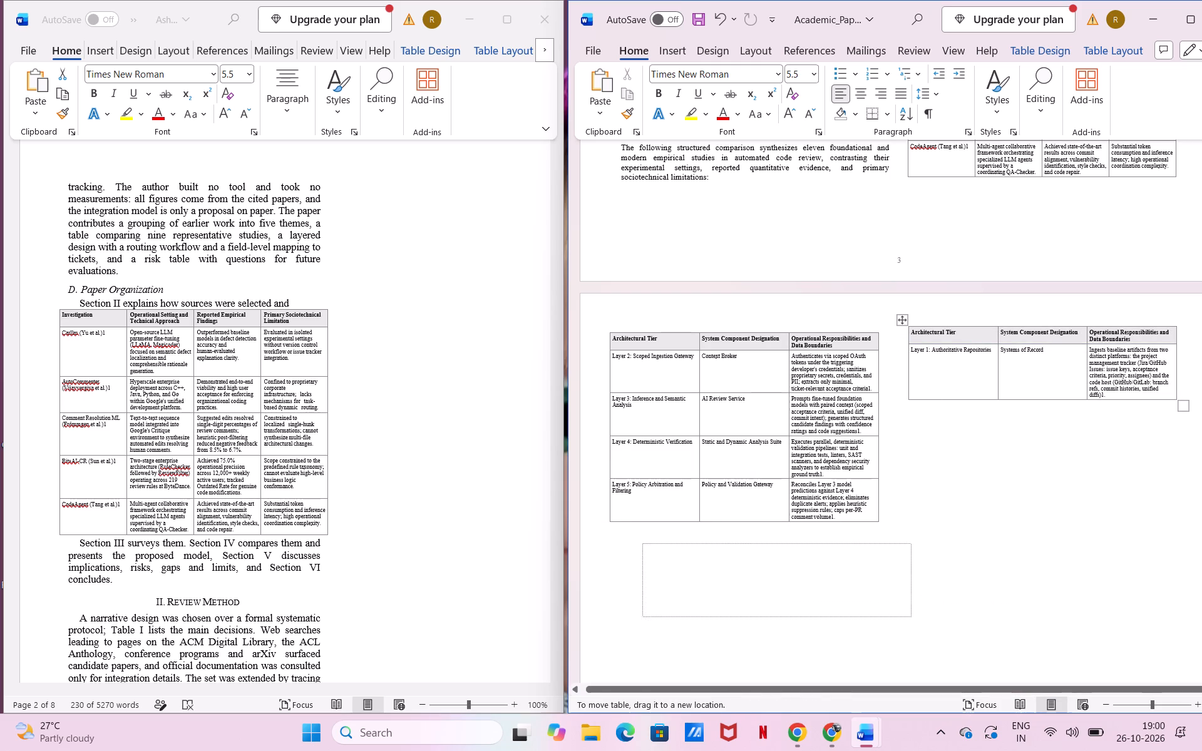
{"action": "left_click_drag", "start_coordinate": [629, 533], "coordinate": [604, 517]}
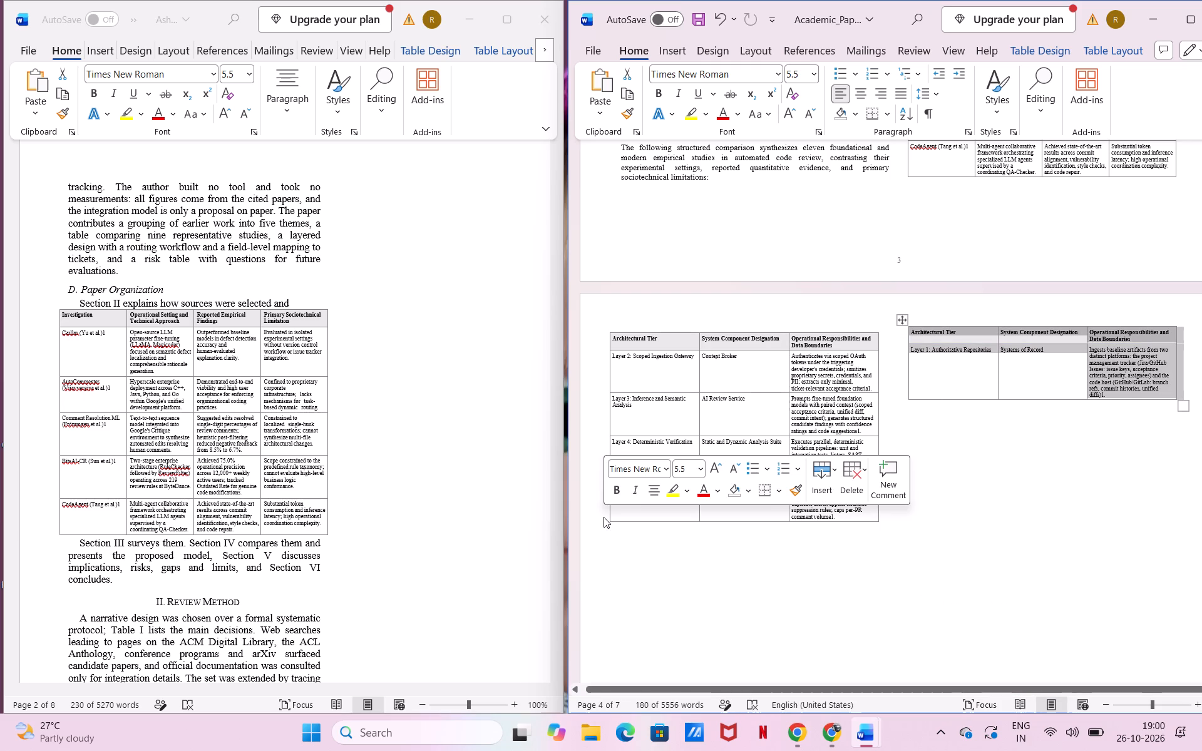
Delete the selected Layer 1 table from page 4 together with the text box holding the Layers 2 to 5 table.
{"action": "key", "text": "BackSpace"}
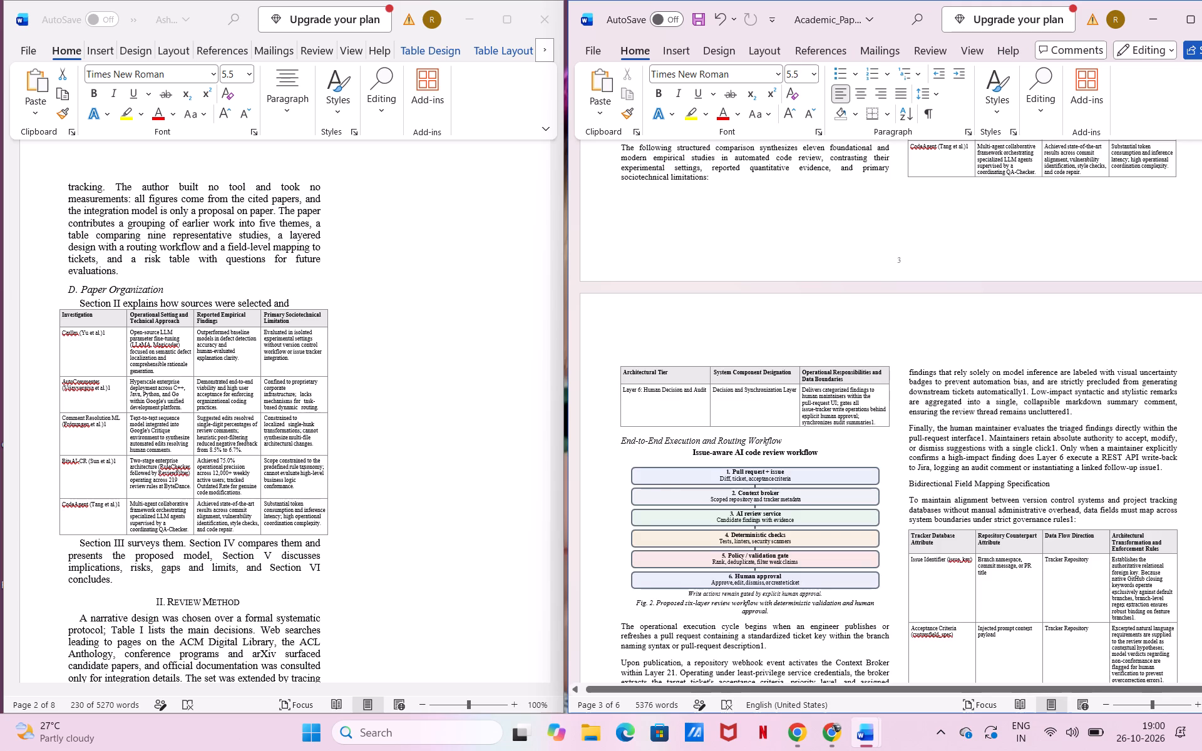
Examine pages 3 and 4 around the "Investigation" table, the Layer 6 table and the field mapping table to check the layout.
{"action": "left_click", "coordinate": [933, 317]}
{"action": "scroll", "coordinate": [933, 317], "scroll_direction": "up", "scroll_amount": 4}
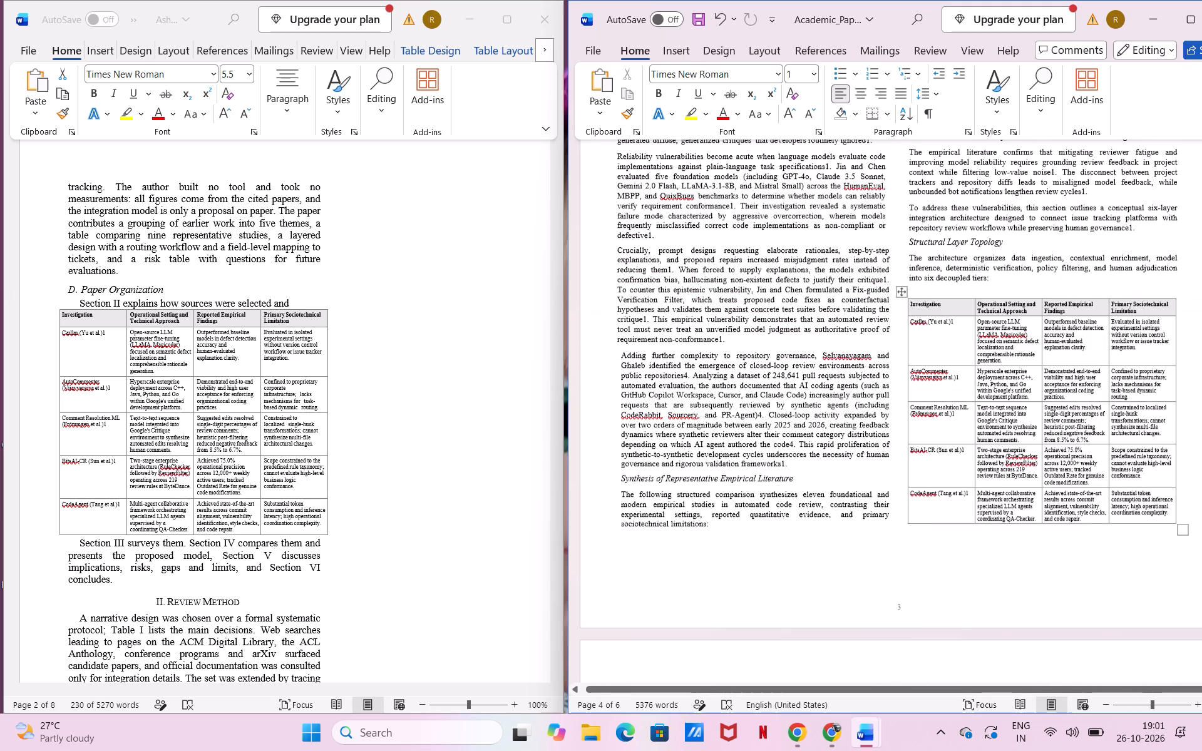
{"action": "scroll", "coordinate": [933, 317], "scroll_direction": "down", "scroll_amount": 1}
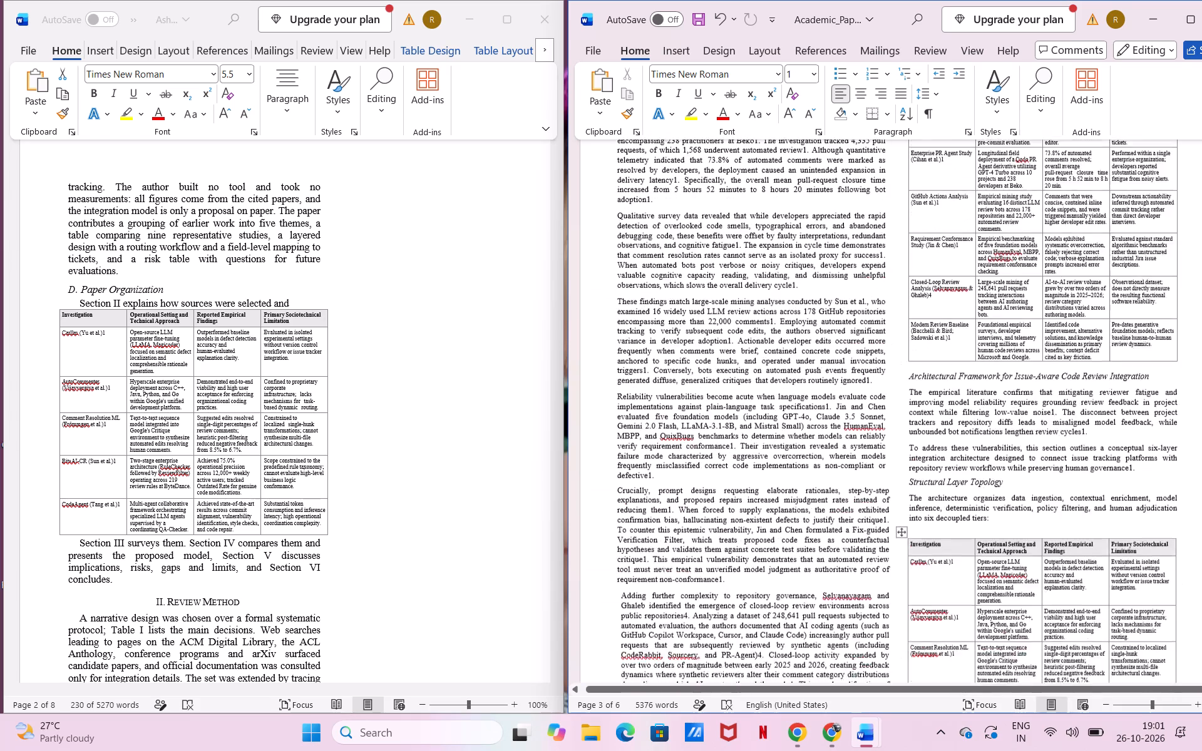
{"action": "scroll", "coordinate": [933, 317], "scroll_direction": "down", "scroll_amount": 1}
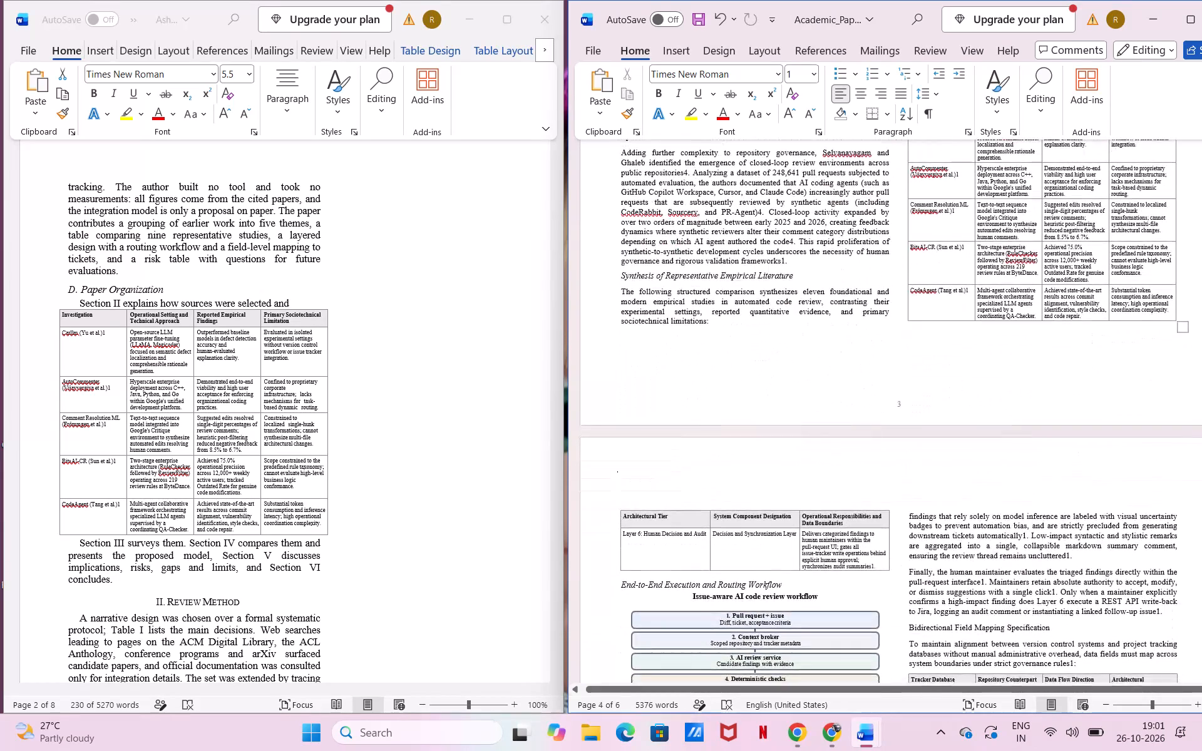
{"action": "scroll", "coordinate": [933, 317], "scroll_direction": "up", "scroll_amount": 1}
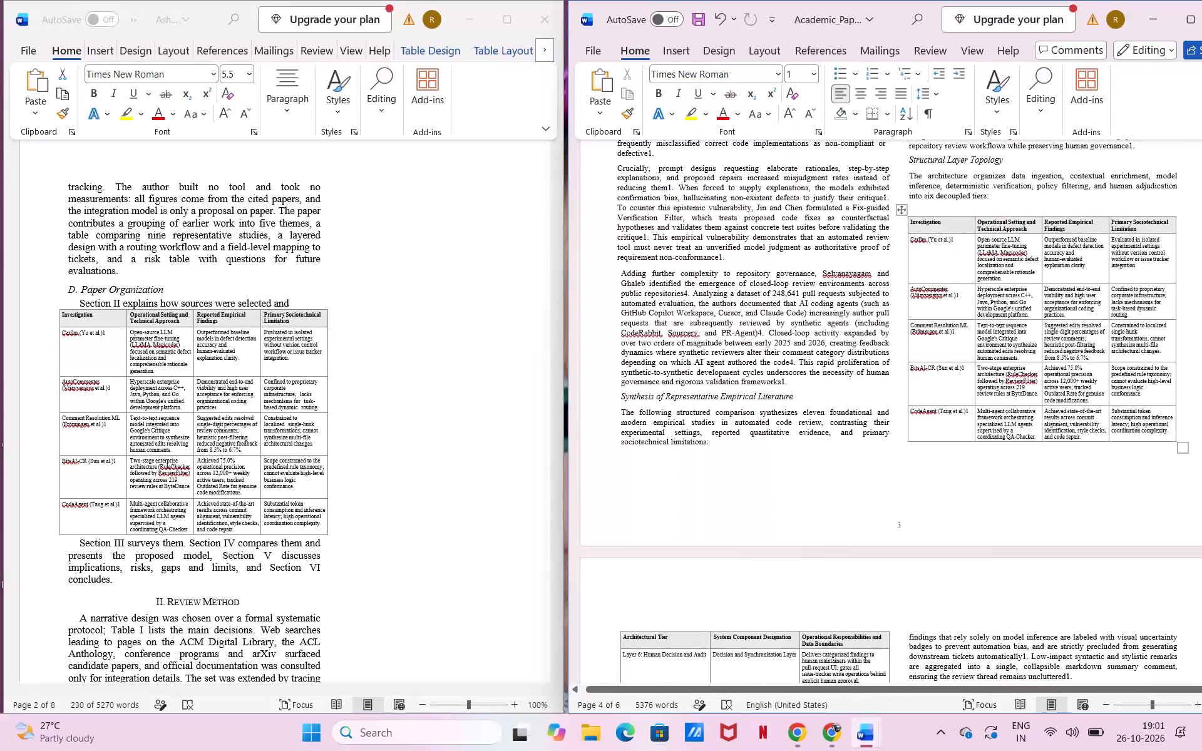
{"action": "scroll", "coordinate": [878, 500], "scroll_direction": "down", "scroll_amount": 4}
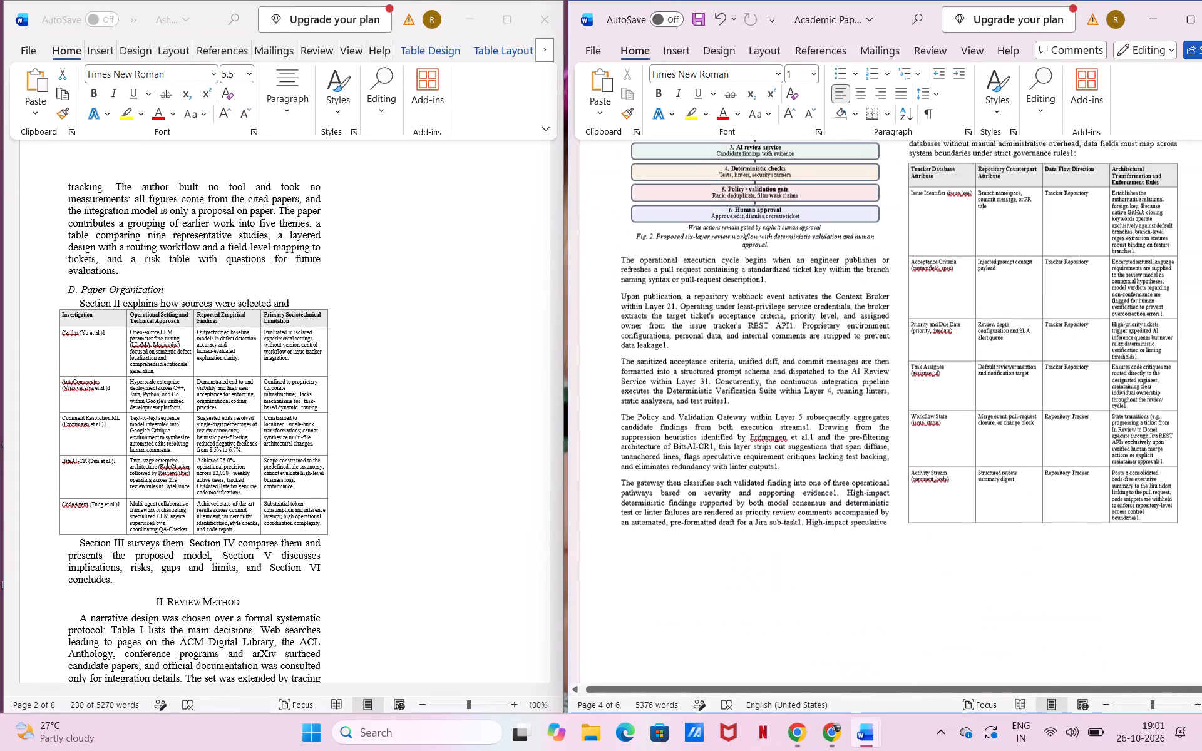
{"action": "scroll", "coordinate": [878, 500], "scroll_direction": "down", "scroll_amount": 1}
{"action": "scroll", "coordinate": [878, 500], "scroll_direction": "up", "scroll_amount": 8}
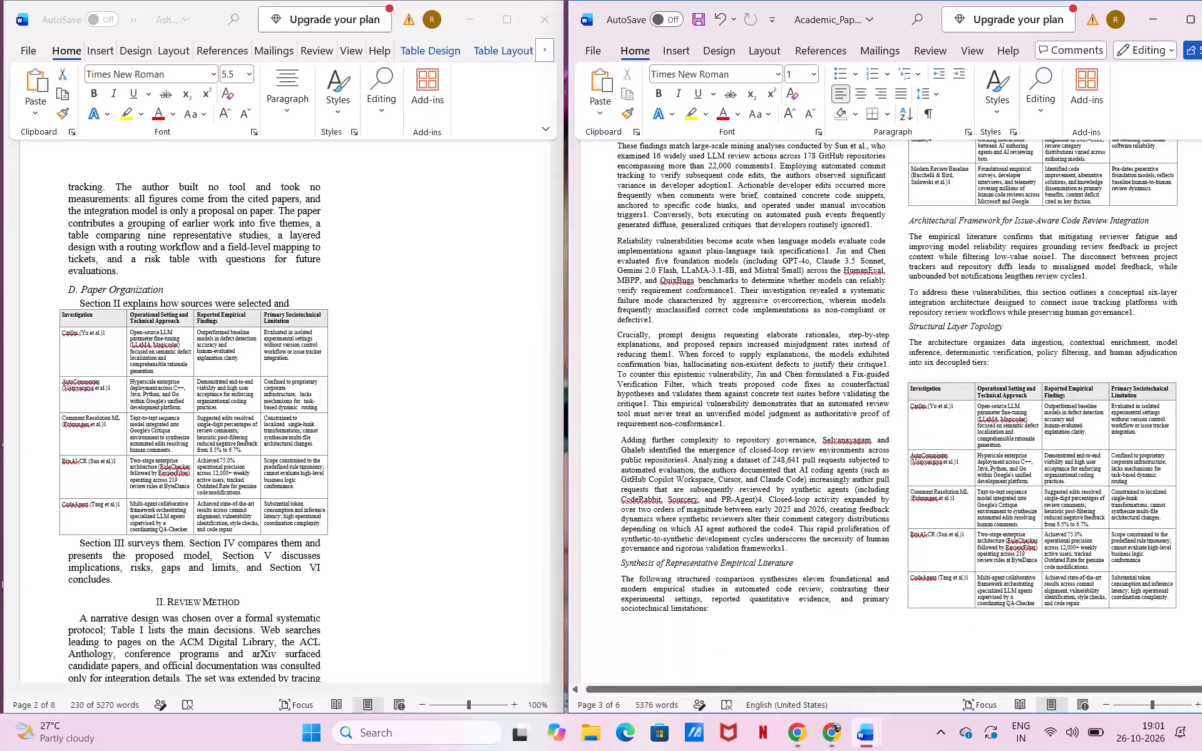
Delete the Layer 6 "Architectural Tier" table at the top of page 4, above the "End-to-End Execution and Routing Workflow" heading.
{"action": "scroll", "coordinate": [878, 500], "scroll_direction": "up", "scroll_amount": 6}
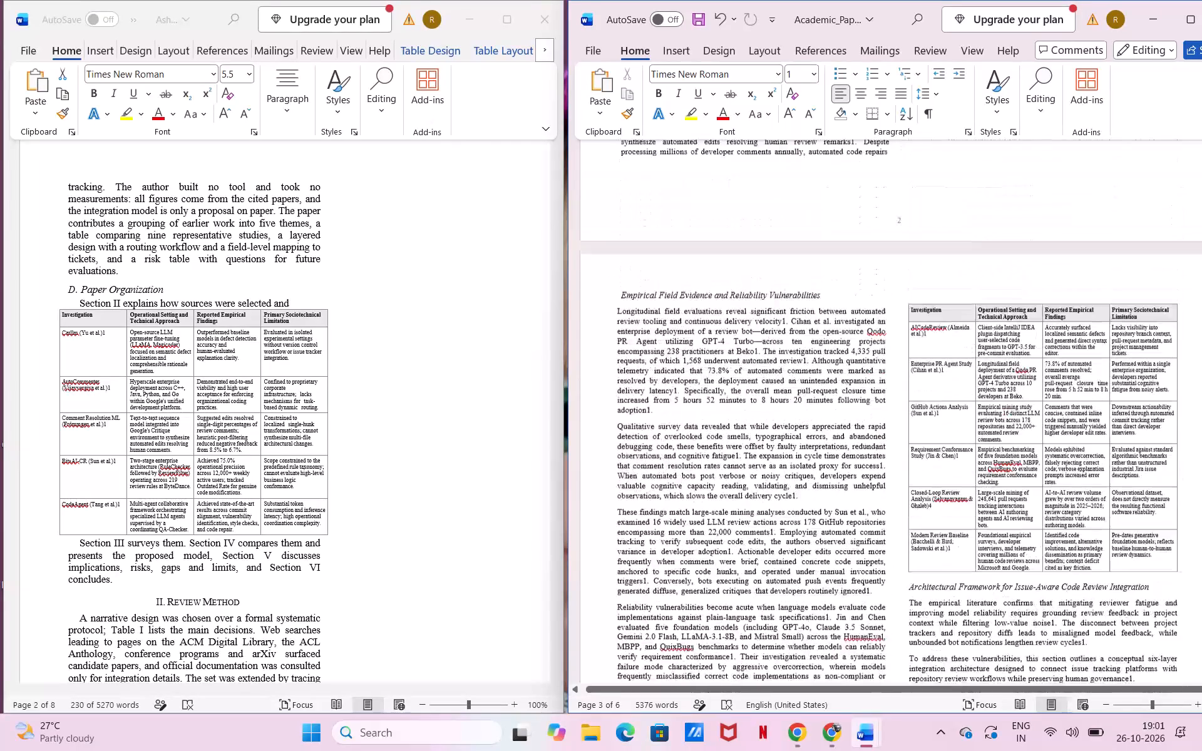
{"action": "scroll", "coordinate": [878, 500], "scroll_direction": "up", "scroll_amount": 3}
{"action": "scroll", "coordinate": [878, 500], "scroll_direction": "down", "scroll_amount": 4}
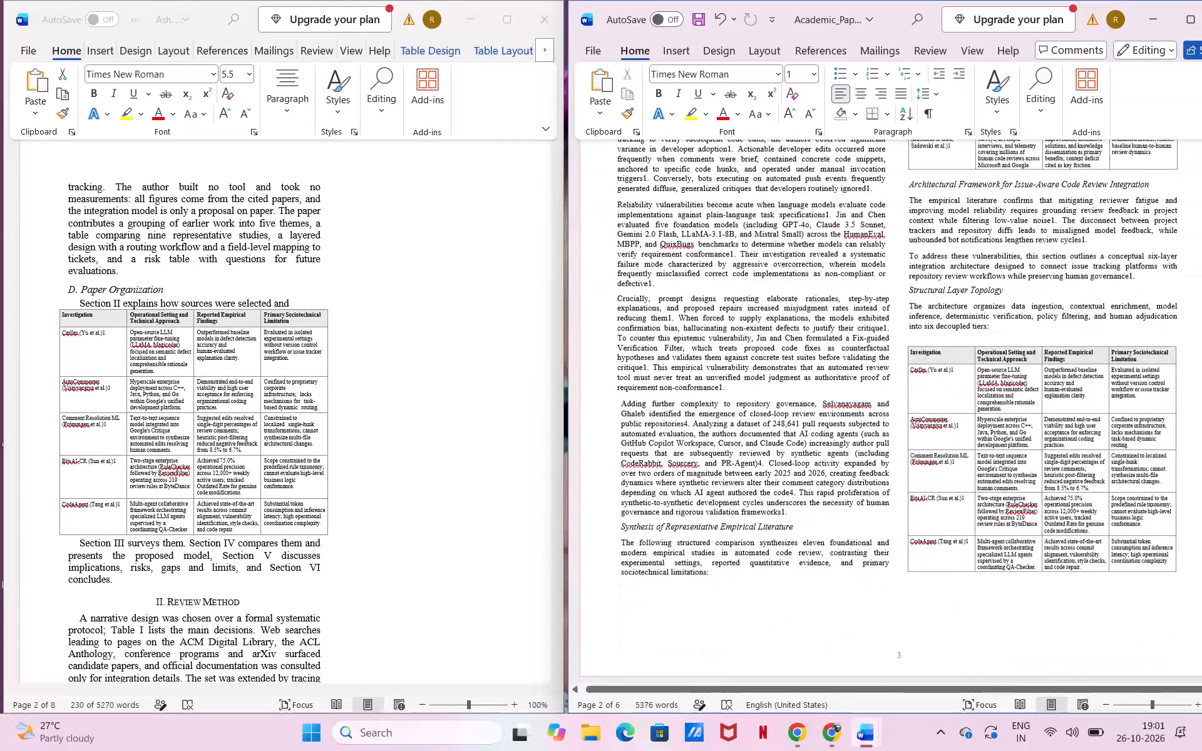
{"action": "scroll", "coordinate": [878, 500], "scroll_direction": "down", "scroll_amount": 3}
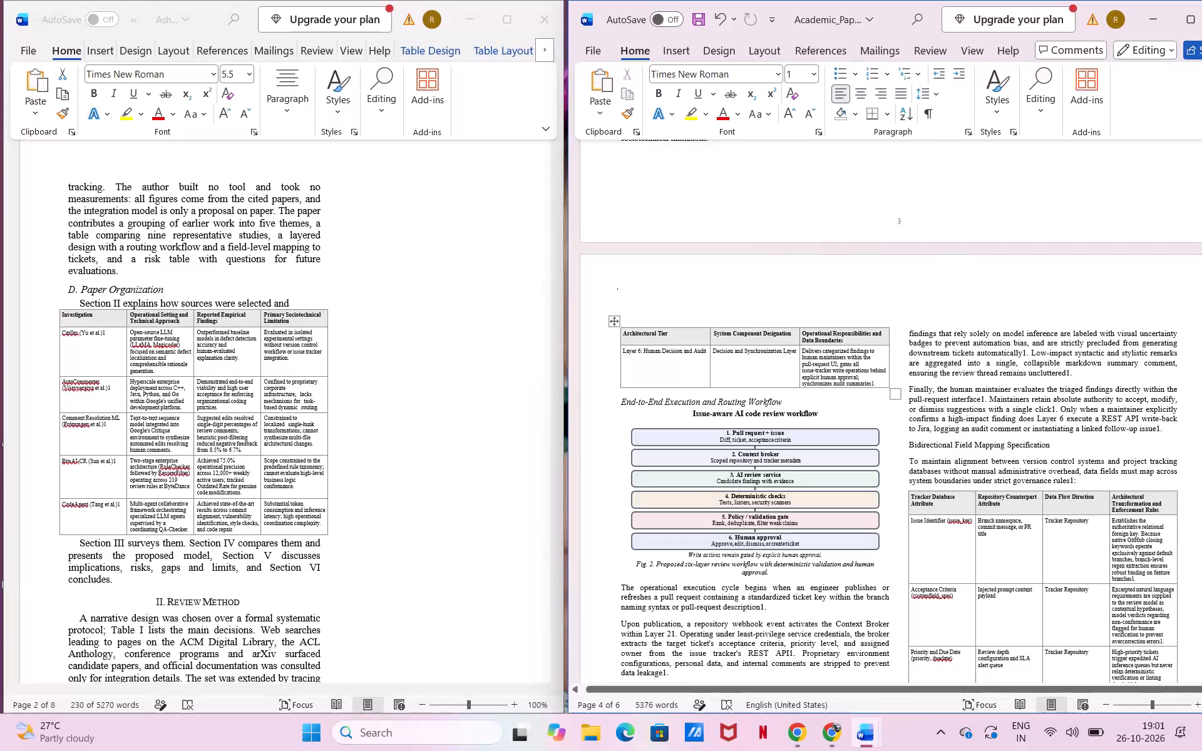
{"action": "left_click", "coordinate": [614, 320]}
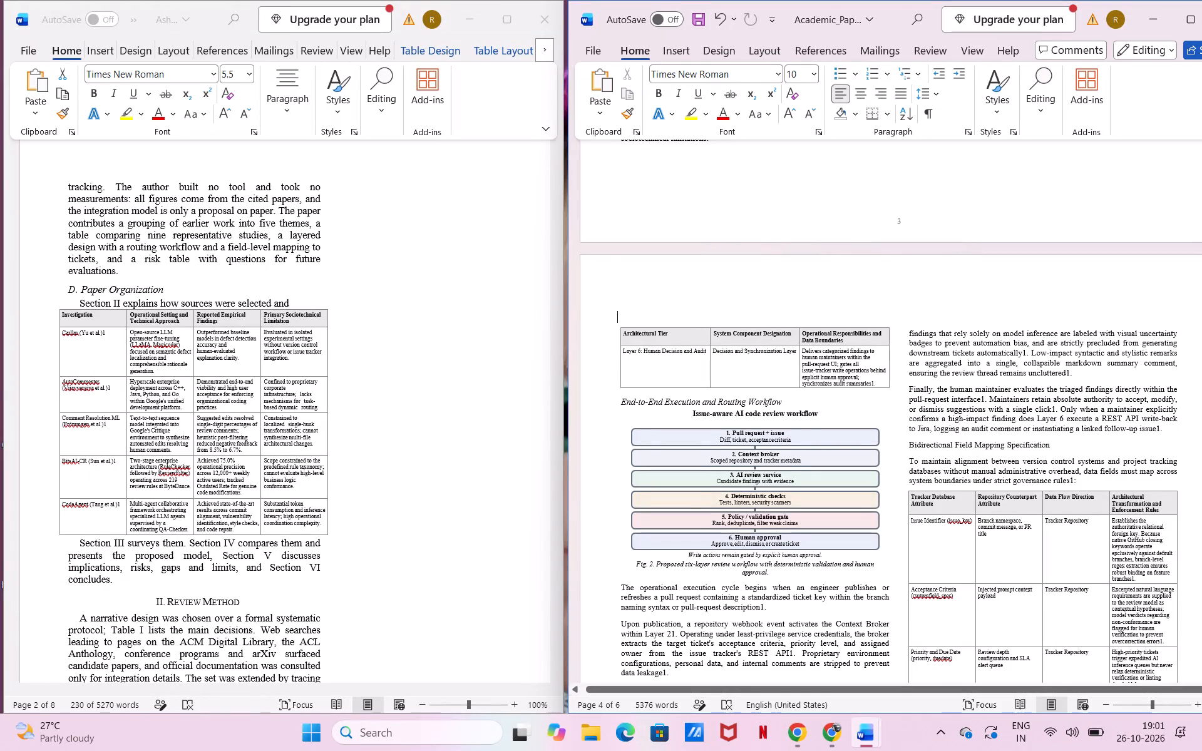
{"action": "left_click", "coordinate": [630, 327]}
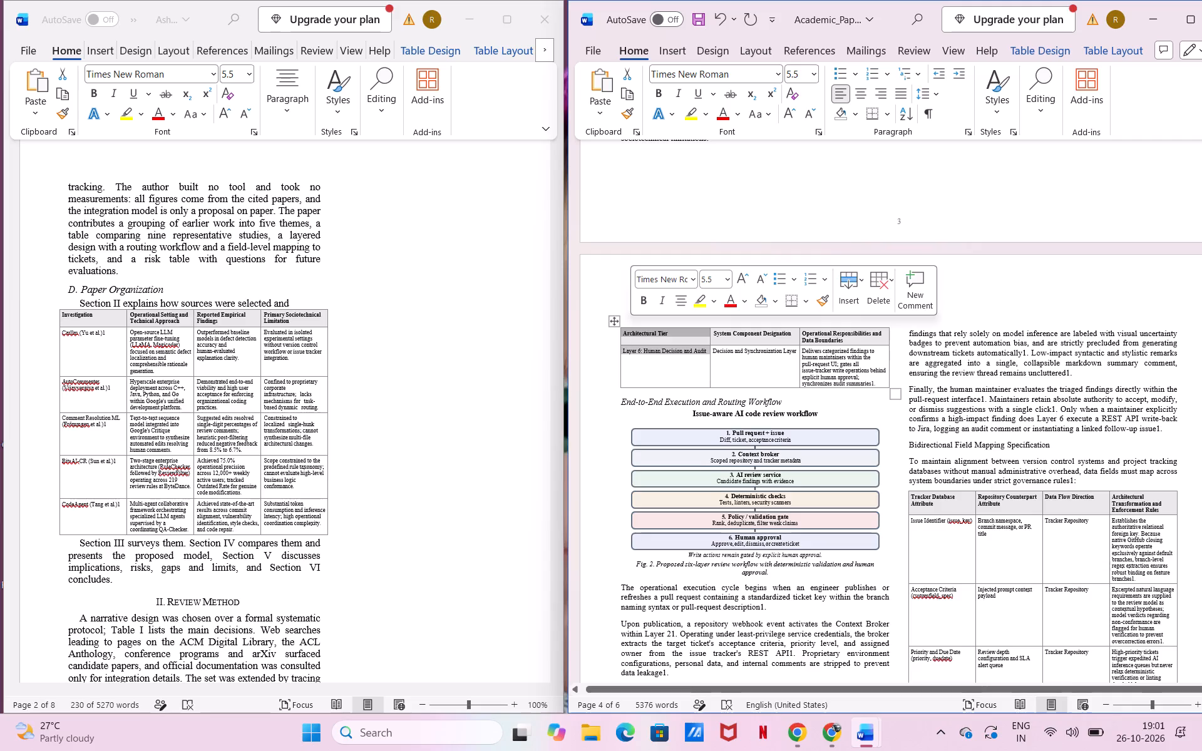
{"action": "left_click", "coordinate": [617, 317]}
{"action": "key", "text": "BackSpace"}
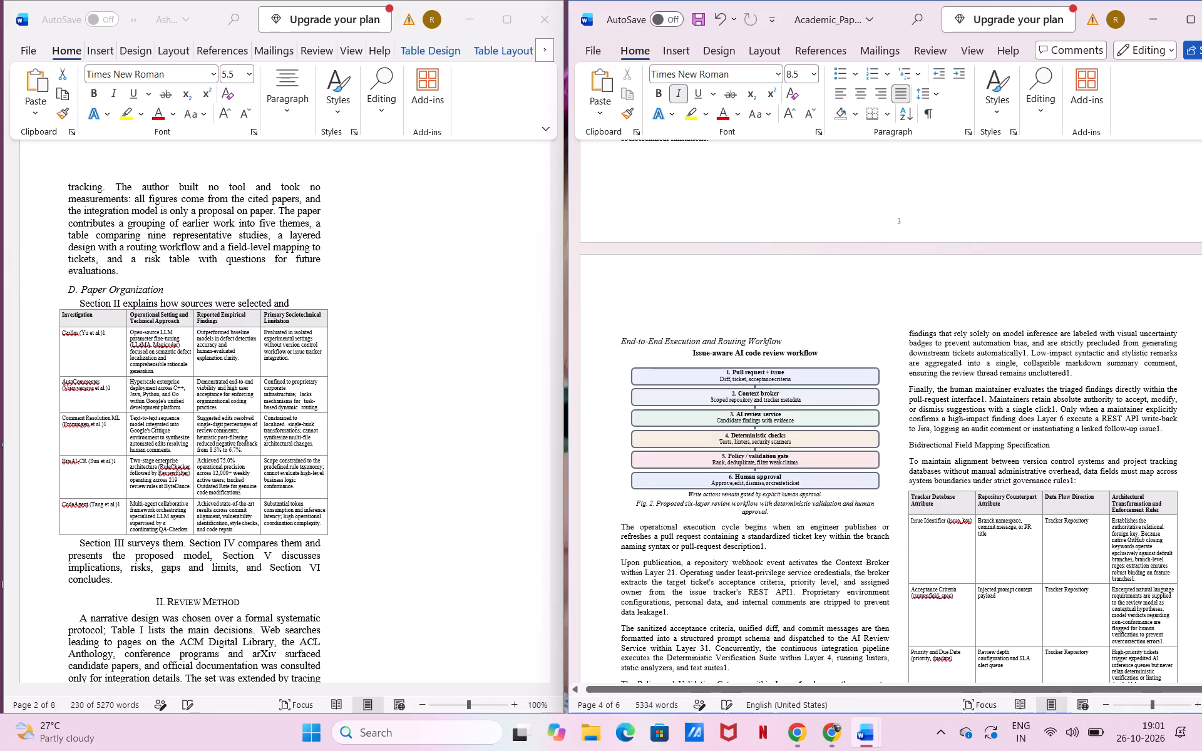
{"action": "scroll", "coordinate": [737, 317], "scroll_direction": "up", "scroll_amount": 7}
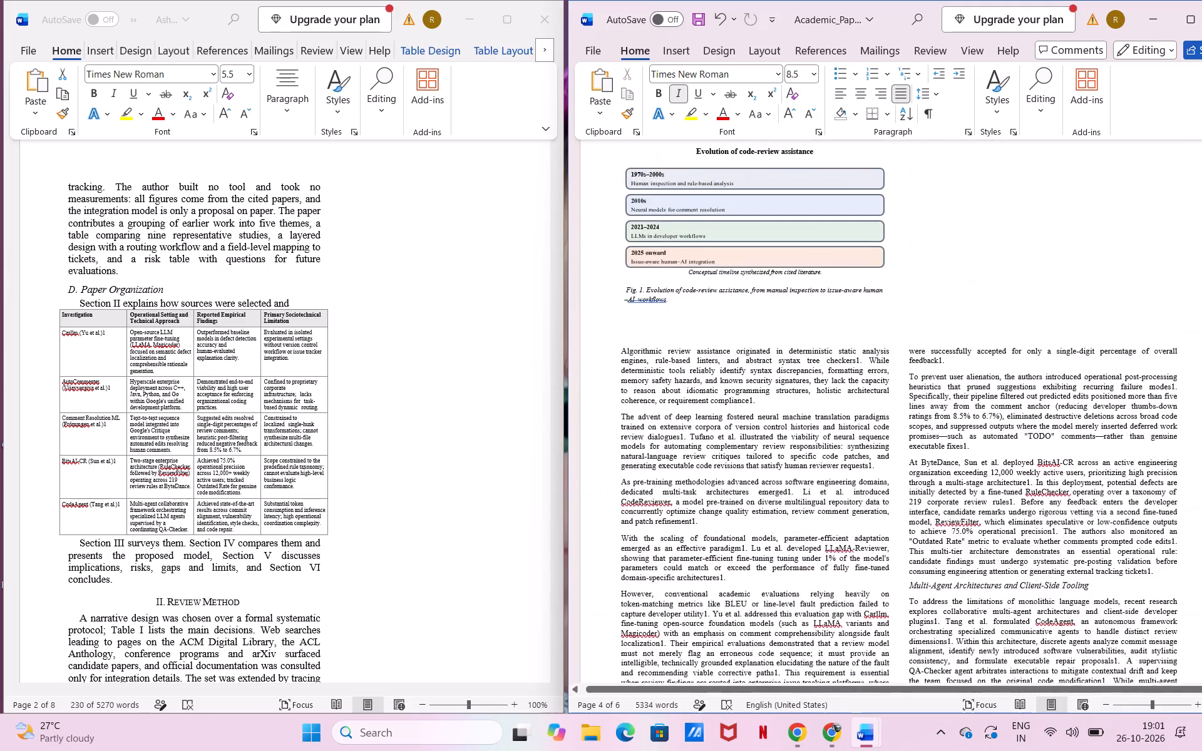
{"action": "scroll", "coordinate": [737, 317], "scroll_direction": "up", "scroll_amount": 8}
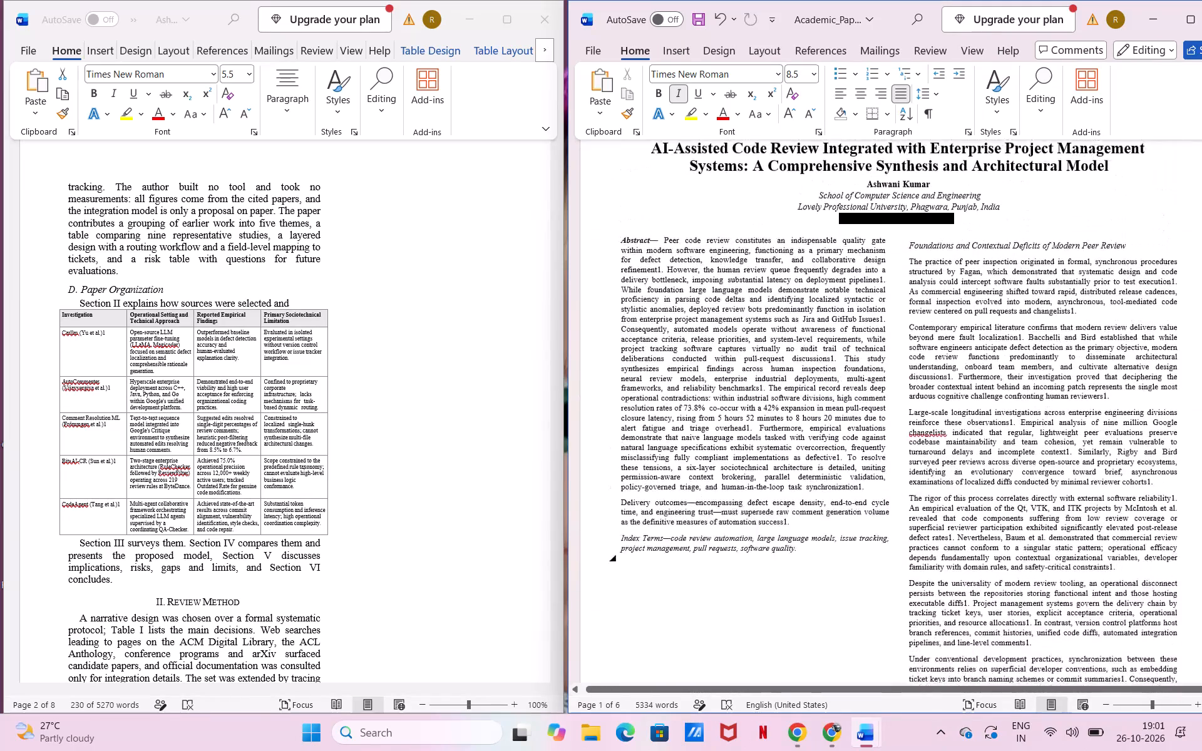
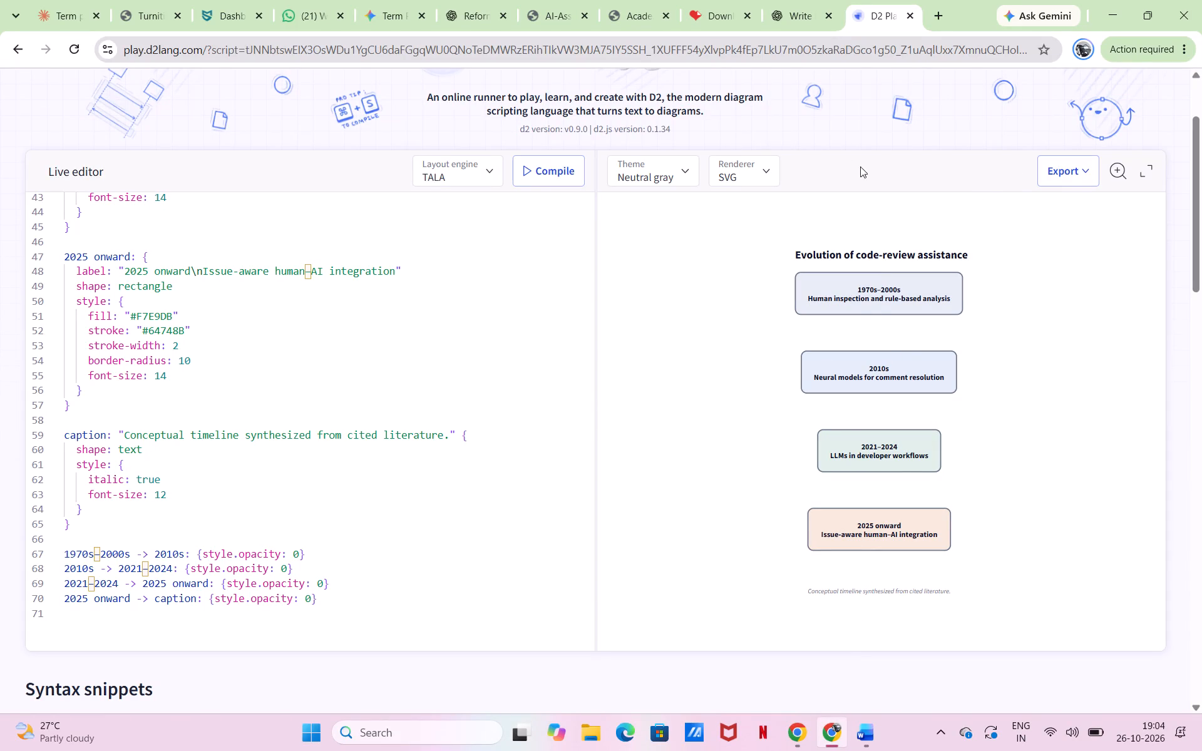
Export the timeline diagram from D2 Playground to the clipboard as a PNG.
{"action": "left_click", "coordinate": [1082, 171]}
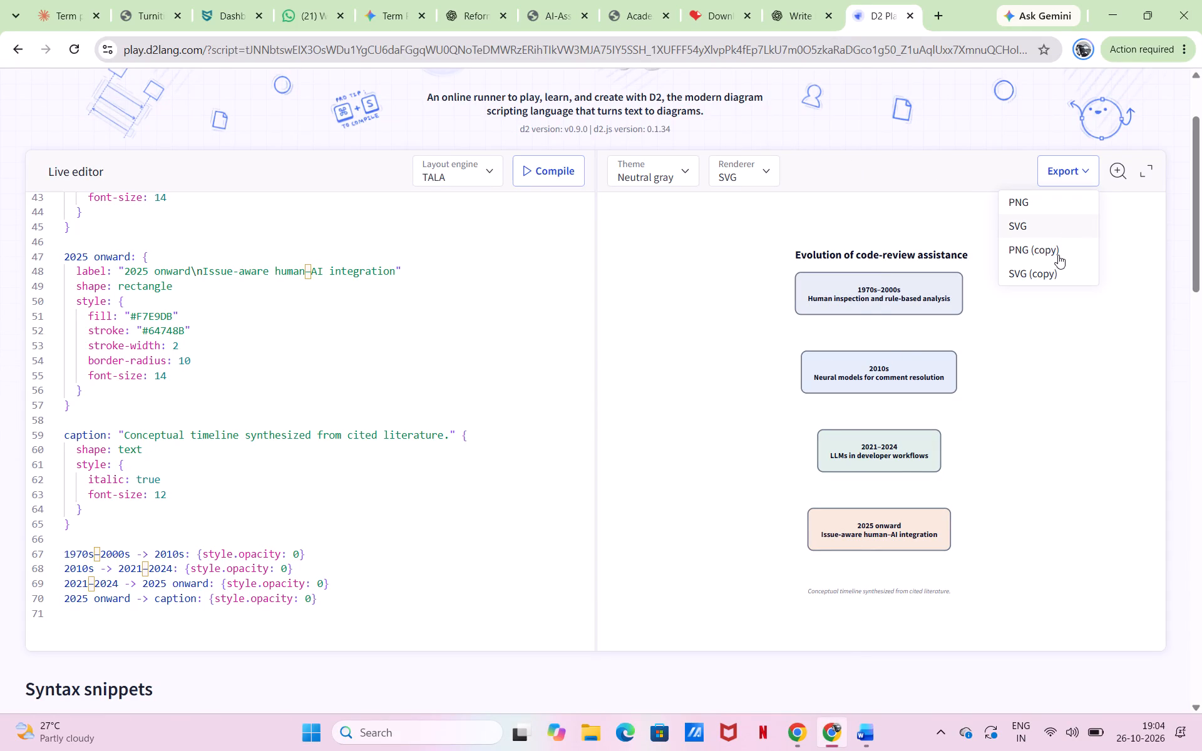
{"action": "left_click", "coordinate": [1058, 255]}
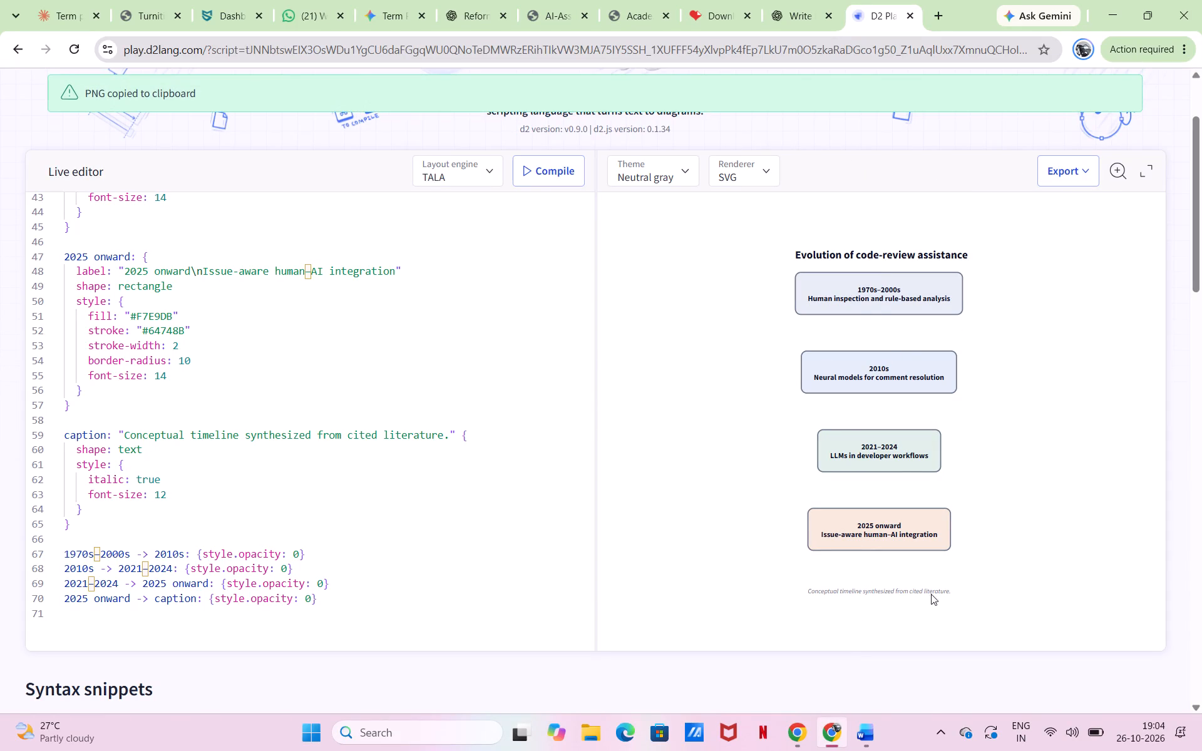
Switch to the Word paper and replace the old Fig. 1 title and four timeline boxes on page 2 with the copied PNG.
{"action": "left_click", "coordinate": [865, 729]}
{"action": "left_click", "coordinate": [808, 693]}
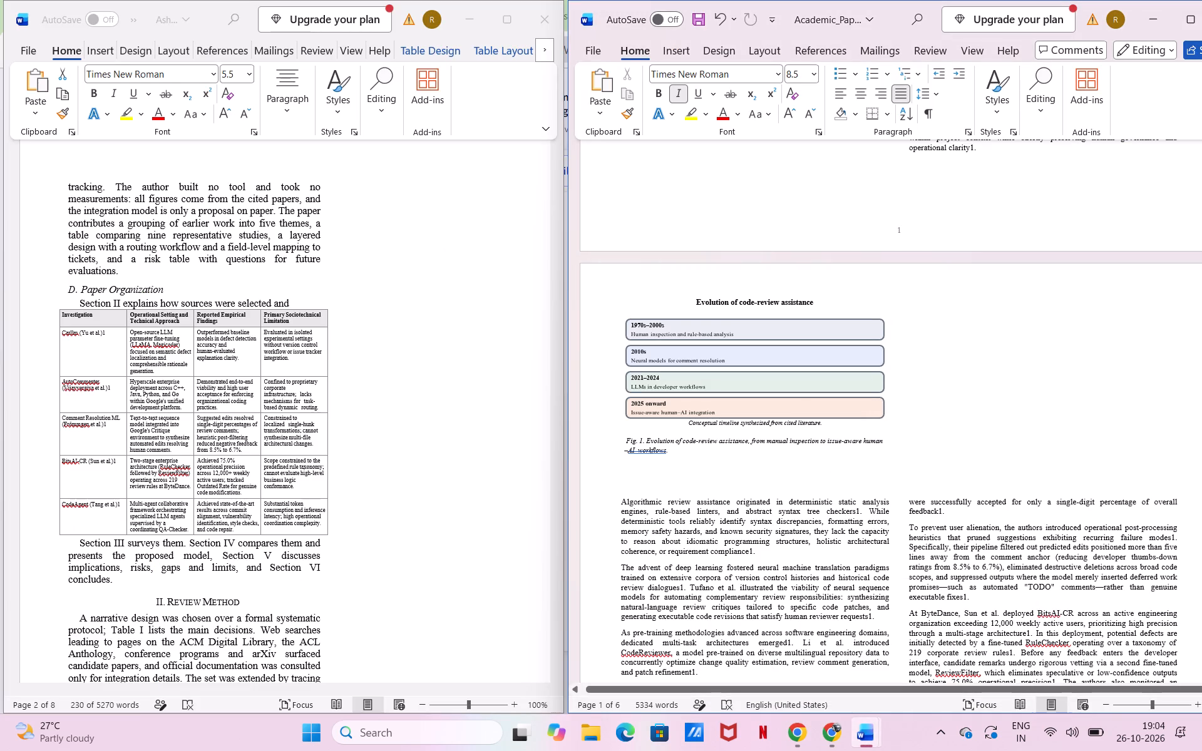
{"action": "left_click_drag", "start_coordinate": [621, 300], "coordinate": [639, 319]}
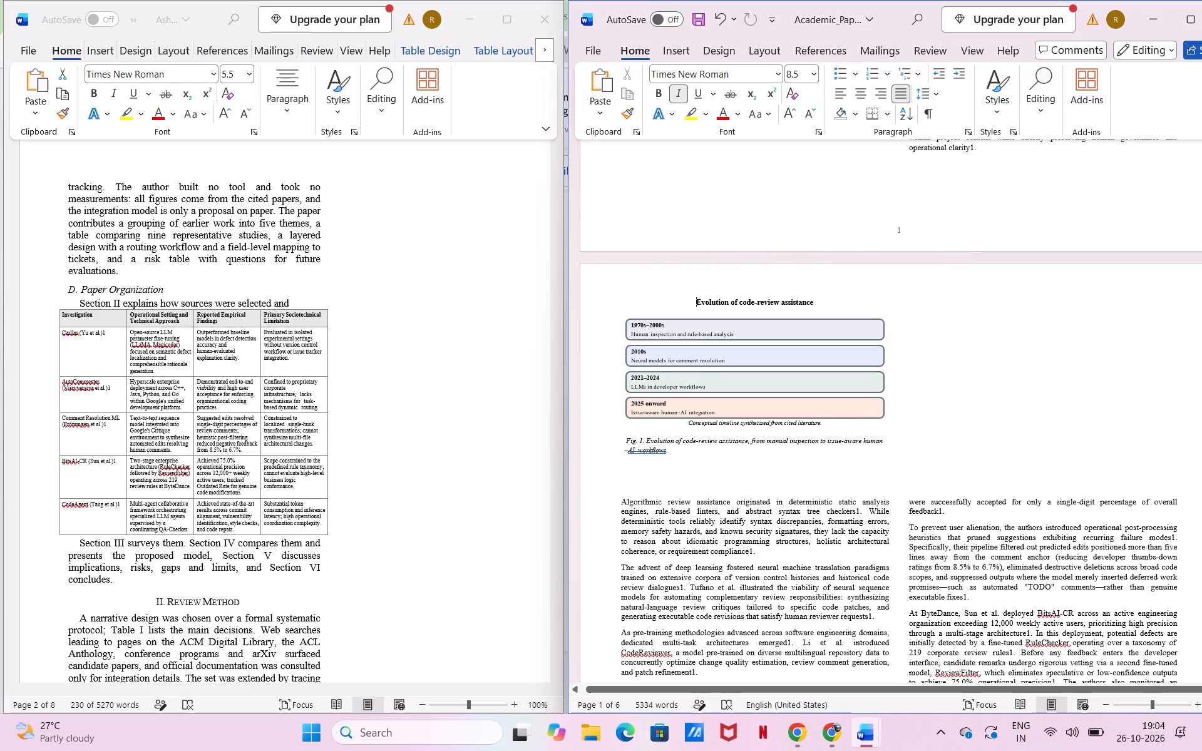
{"action": "left_click_drag", "start_coordinate": [639, 319], "coordinate": [756, 399]}
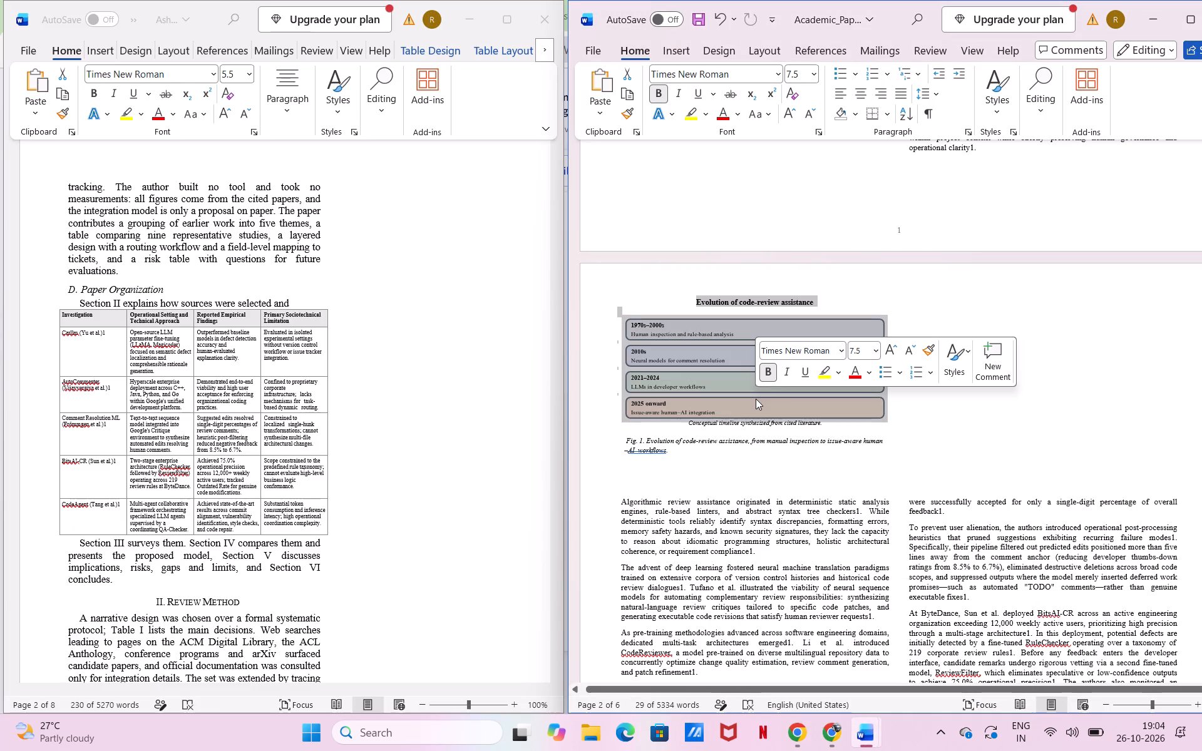
{"action": "key", "text": "ctrl+v"}
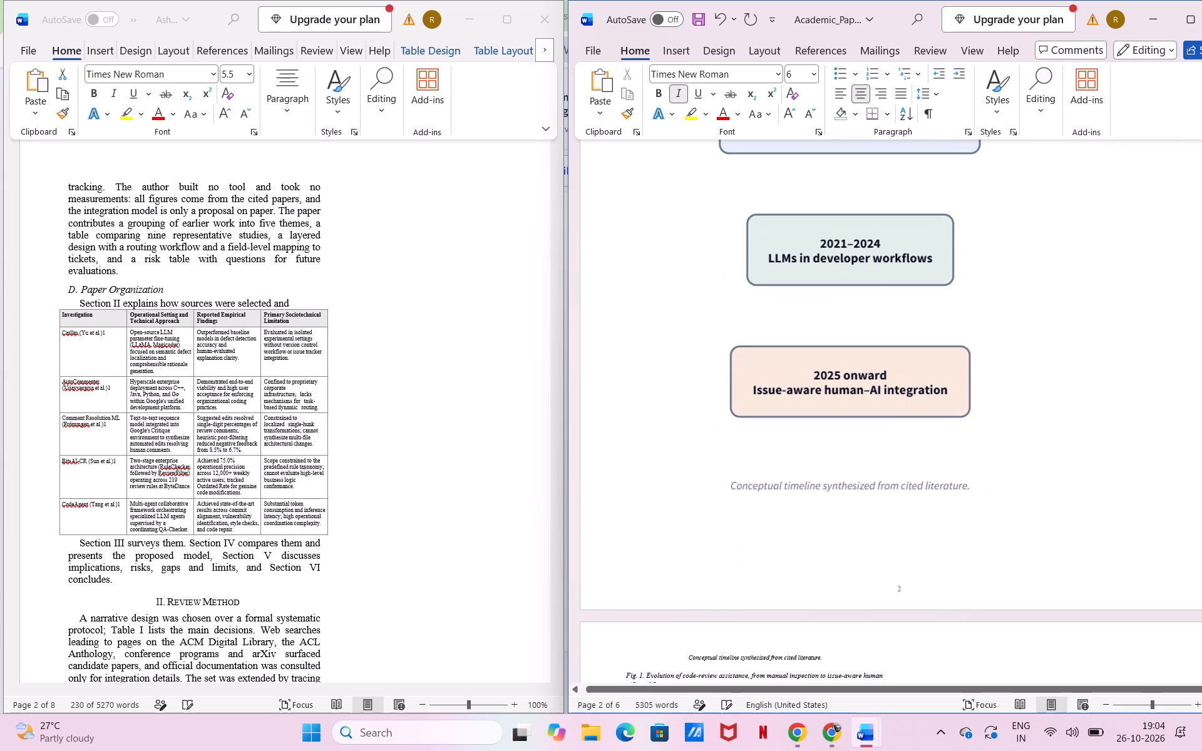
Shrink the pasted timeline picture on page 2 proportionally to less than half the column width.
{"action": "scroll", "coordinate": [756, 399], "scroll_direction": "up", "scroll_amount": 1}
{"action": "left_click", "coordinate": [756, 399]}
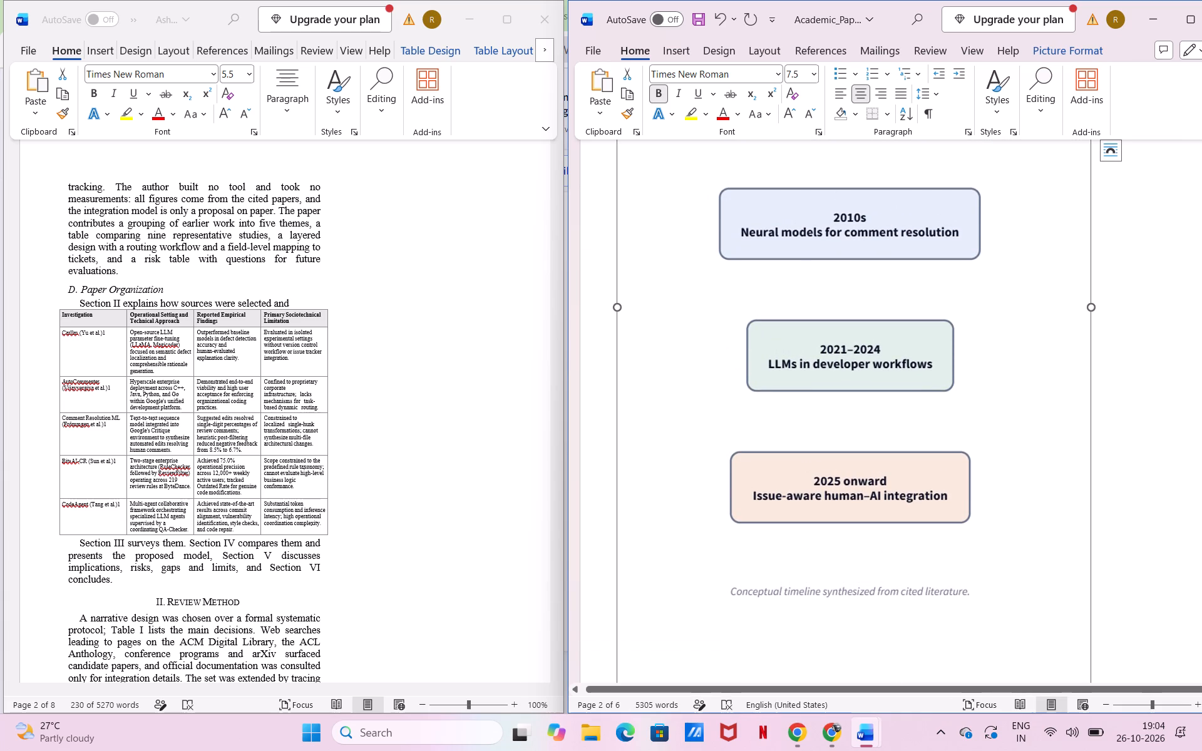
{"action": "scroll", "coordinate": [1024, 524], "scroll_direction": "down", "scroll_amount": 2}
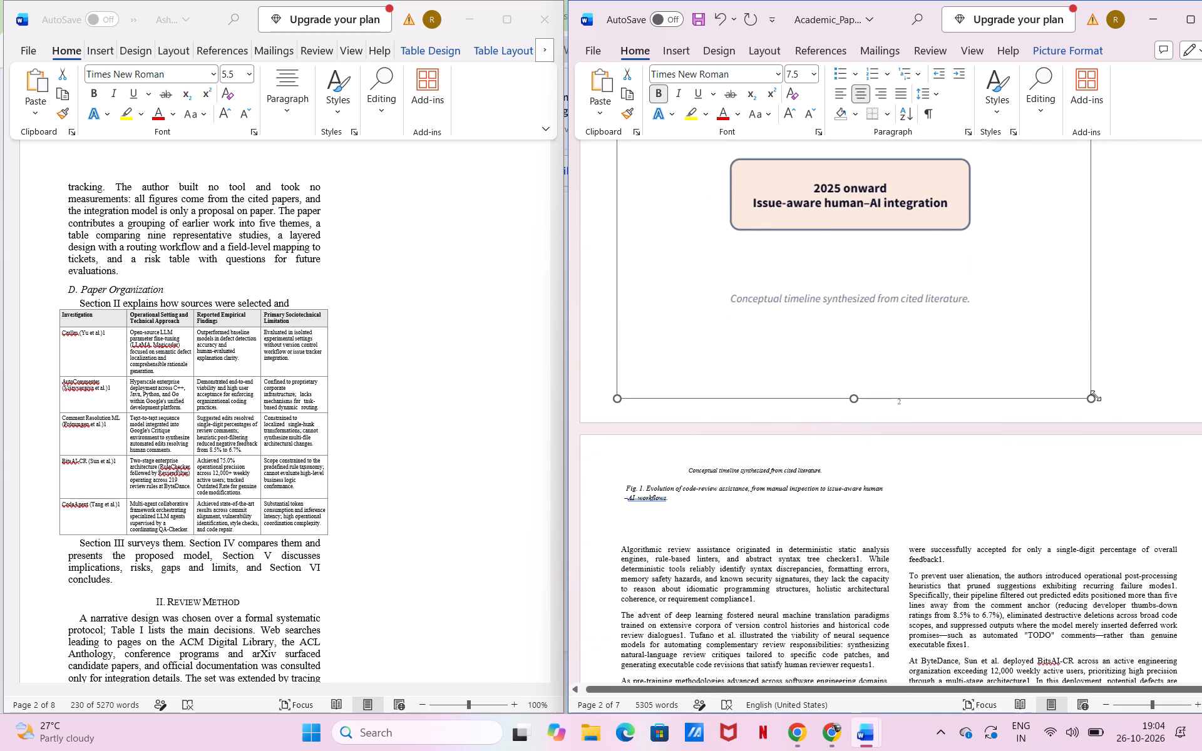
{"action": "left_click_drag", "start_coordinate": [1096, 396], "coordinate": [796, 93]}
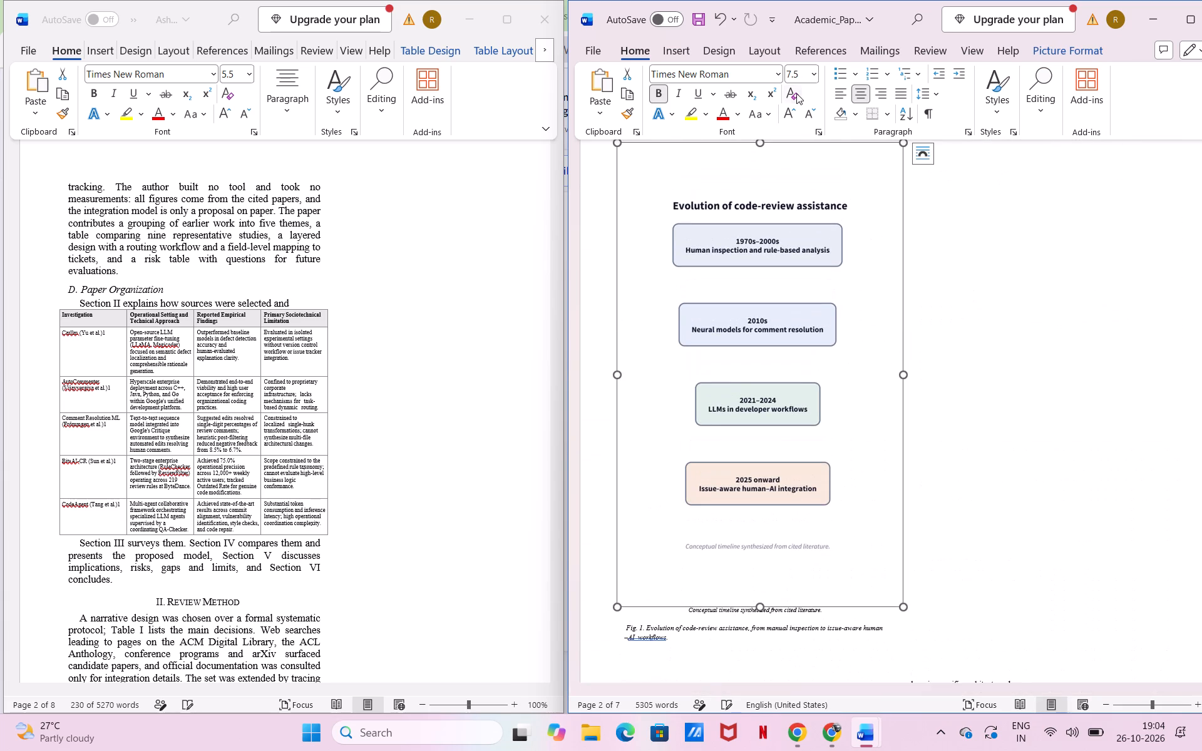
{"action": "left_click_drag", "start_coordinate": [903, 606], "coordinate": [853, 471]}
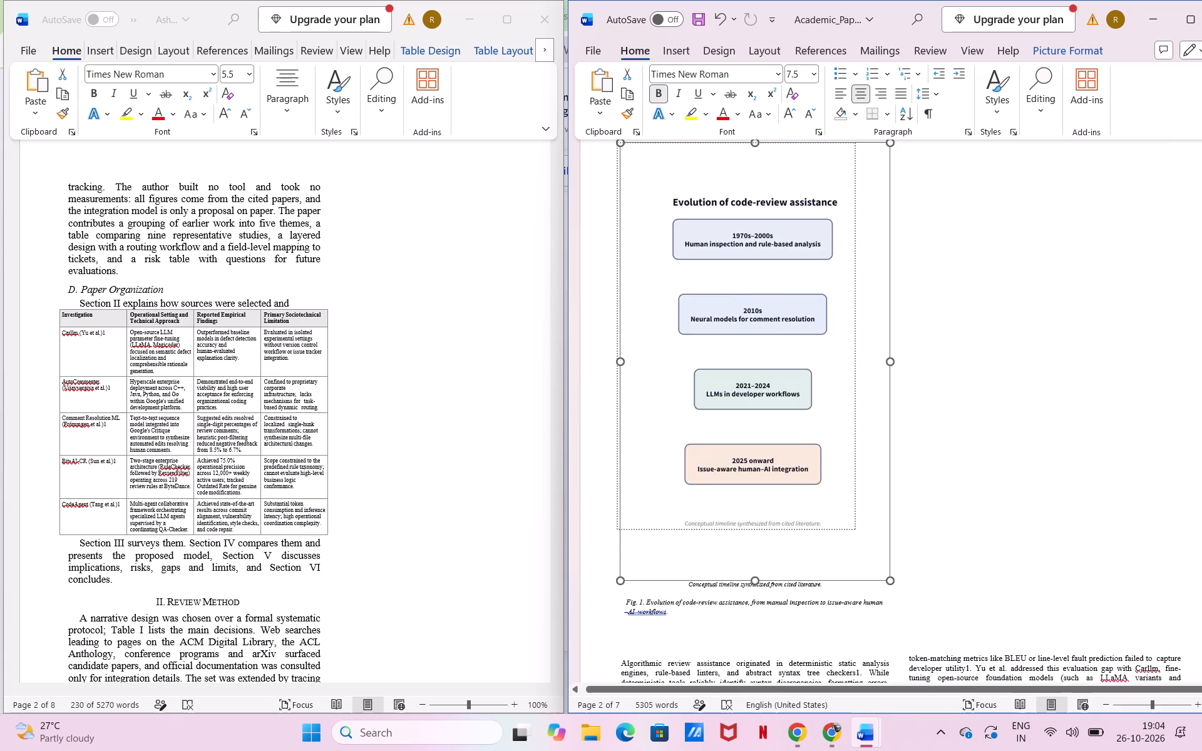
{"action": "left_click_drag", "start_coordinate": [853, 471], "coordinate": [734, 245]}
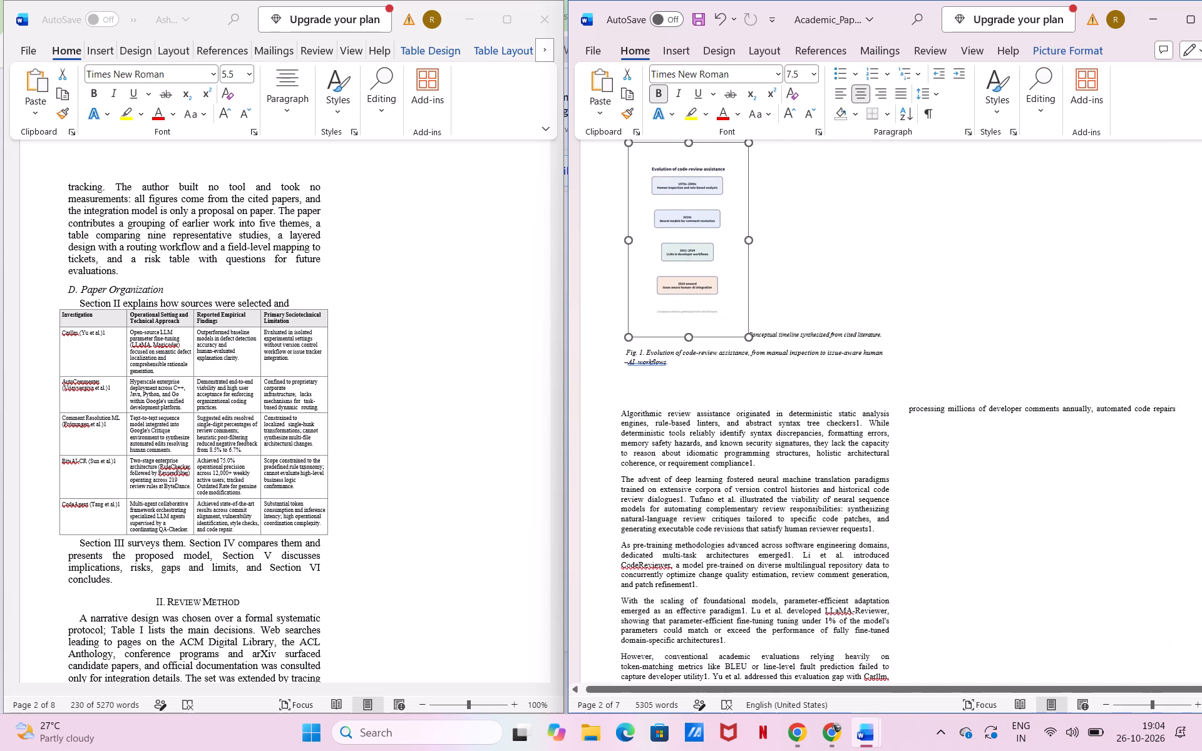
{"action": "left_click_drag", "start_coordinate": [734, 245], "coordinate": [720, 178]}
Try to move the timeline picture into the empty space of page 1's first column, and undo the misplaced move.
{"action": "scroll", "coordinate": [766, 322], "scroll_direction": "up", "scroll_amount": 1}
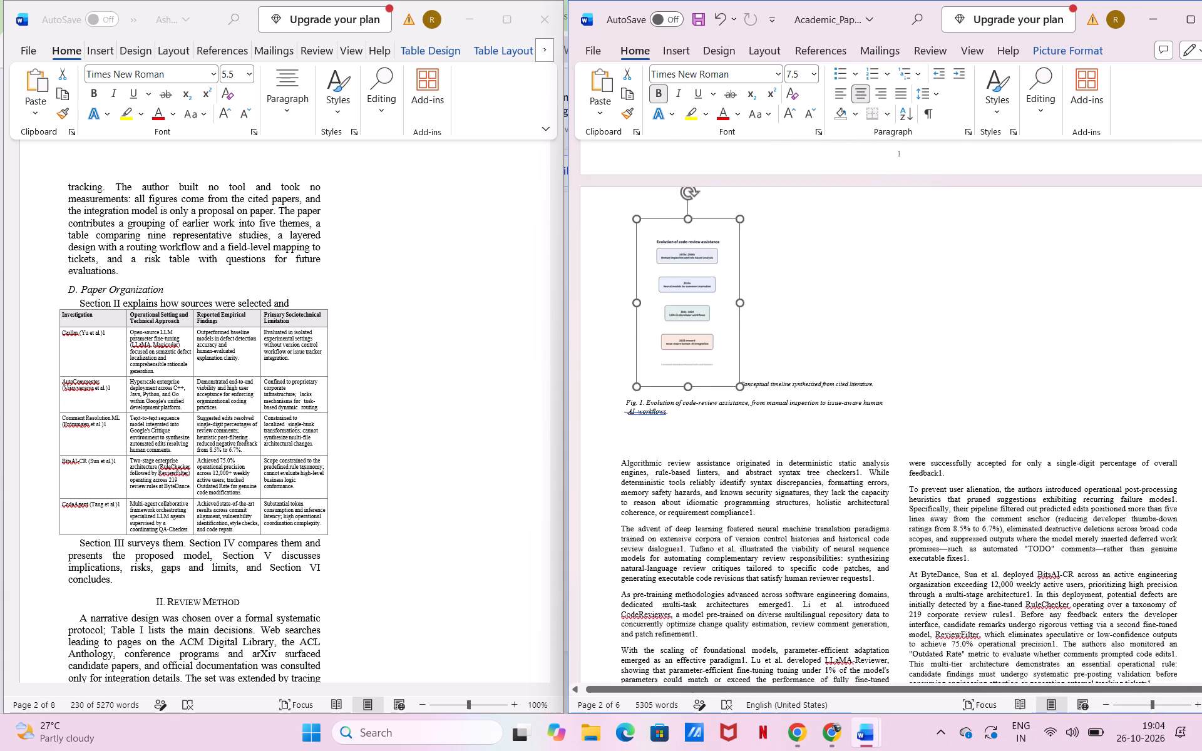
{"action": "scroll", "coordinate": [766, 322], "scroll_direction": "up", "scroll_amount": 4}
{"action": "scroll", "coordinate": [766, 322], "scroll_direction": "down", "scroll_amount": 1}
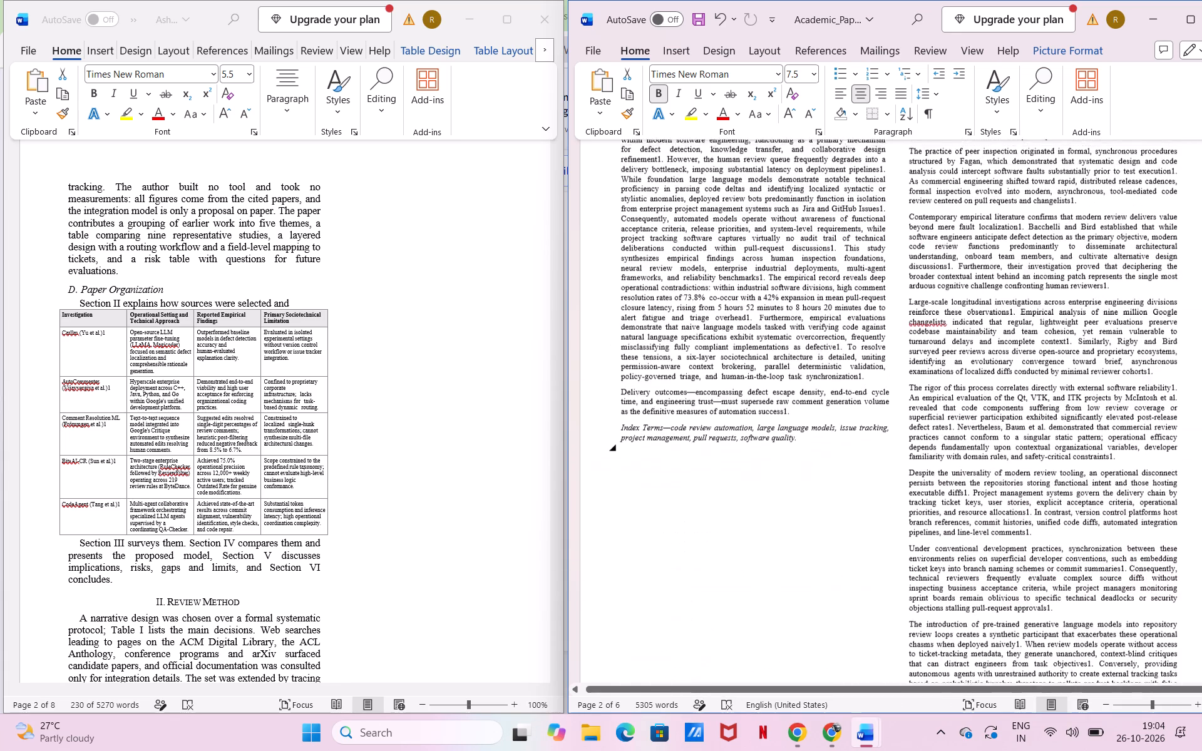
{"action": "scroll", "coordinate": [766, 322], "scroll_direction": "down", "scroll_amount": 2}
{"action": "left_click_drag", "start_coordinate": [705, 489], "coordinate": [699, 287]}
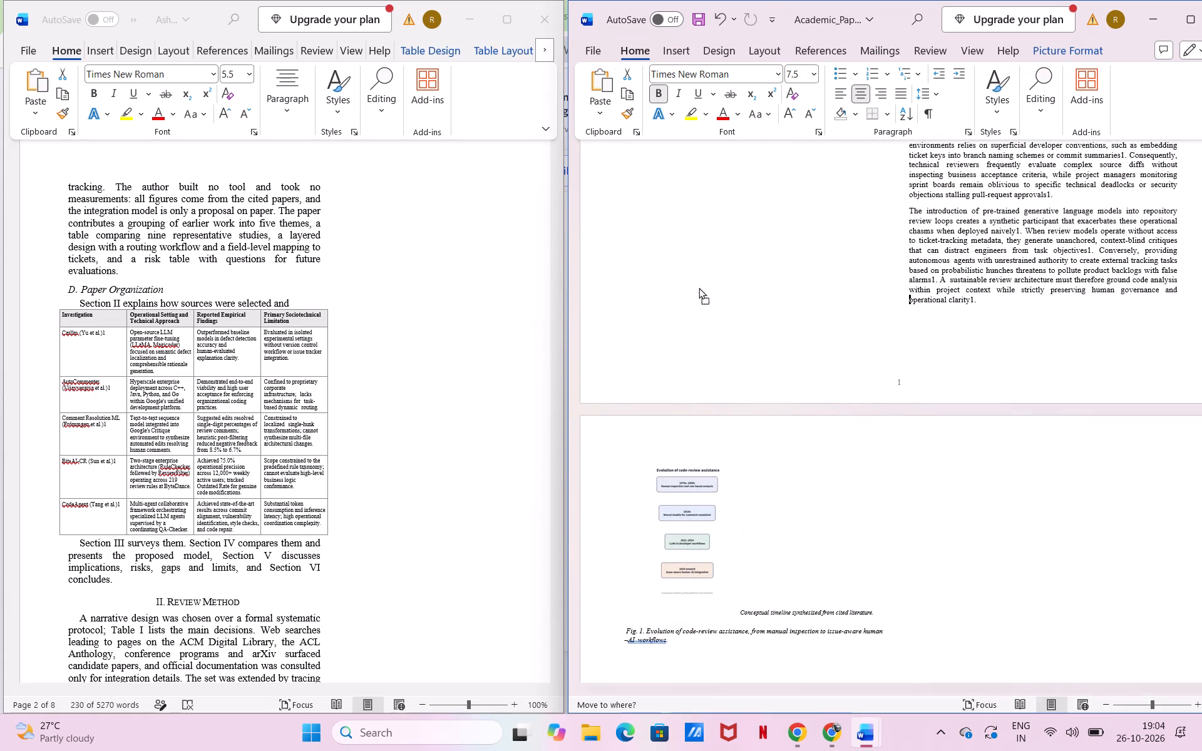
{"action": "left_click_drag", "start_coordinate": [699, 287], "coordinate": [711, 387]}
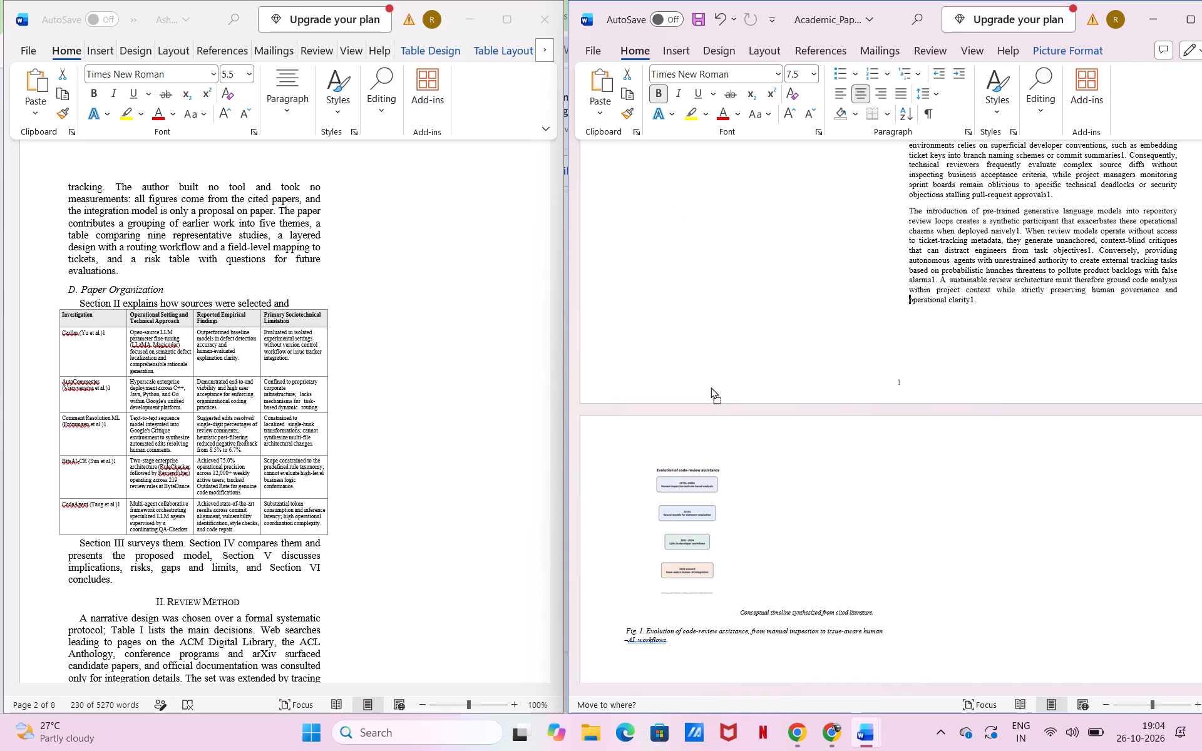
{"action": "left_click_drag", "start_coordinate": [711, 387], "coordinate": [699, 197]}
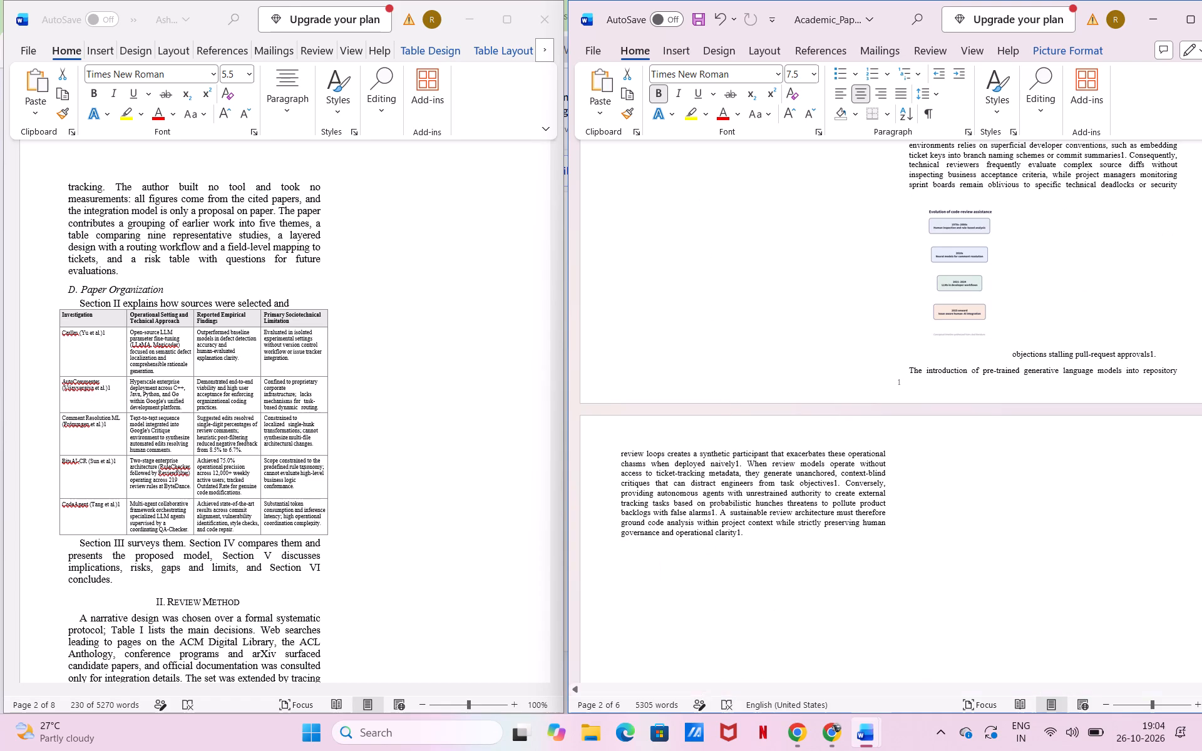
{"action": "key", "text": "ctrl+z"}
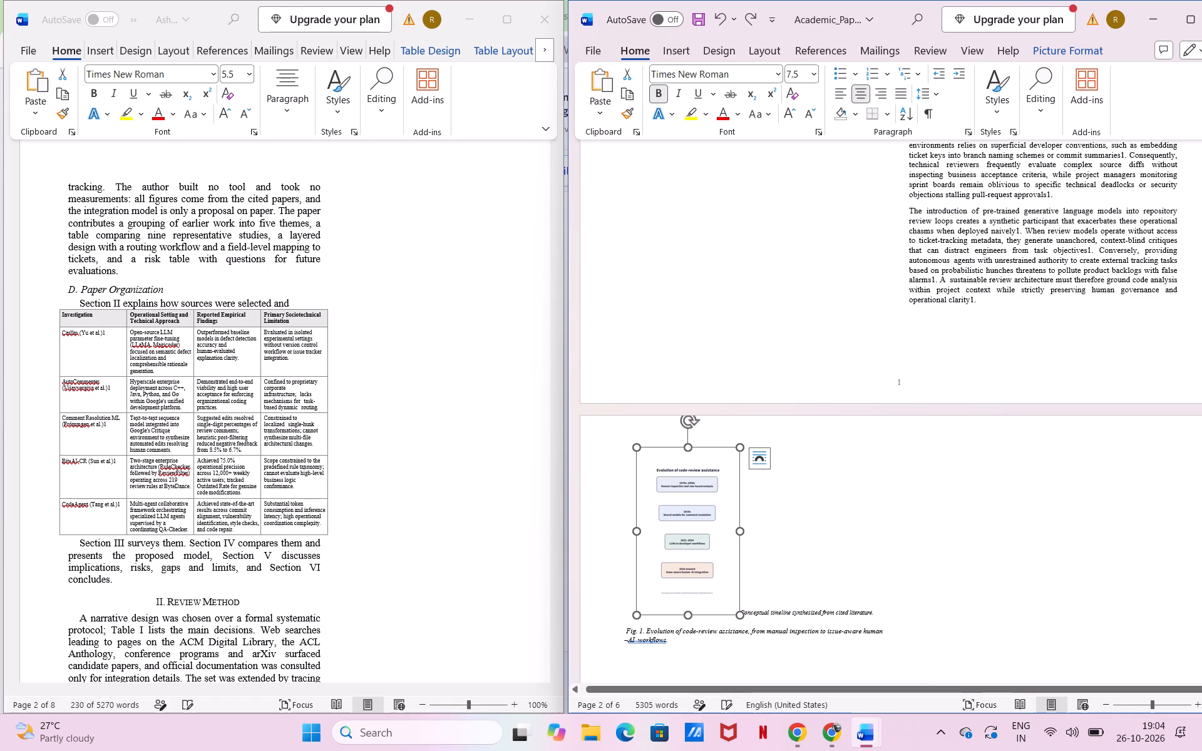
Add blank lines after the Index Terms paragraph on page 1 and paste the copied timeline PNG there.
{"action": "scroll", "coordinate": [714, 276], "scroll_direction": "up", "scroll_amount": 3}
{"action": "left_click", "coordinate": [753, 370]}
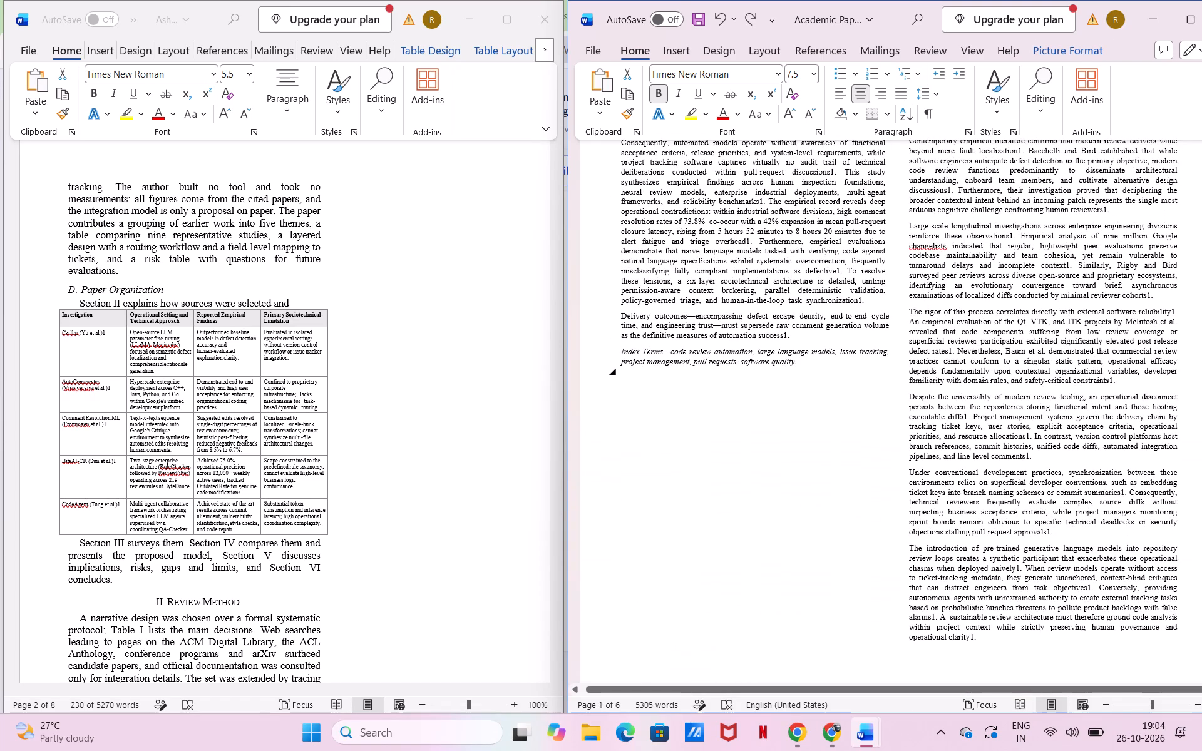
{"action": "left_click", "coordinate": [798, 370]}
{"action": "left_click", "coordinate": [803, 356]}
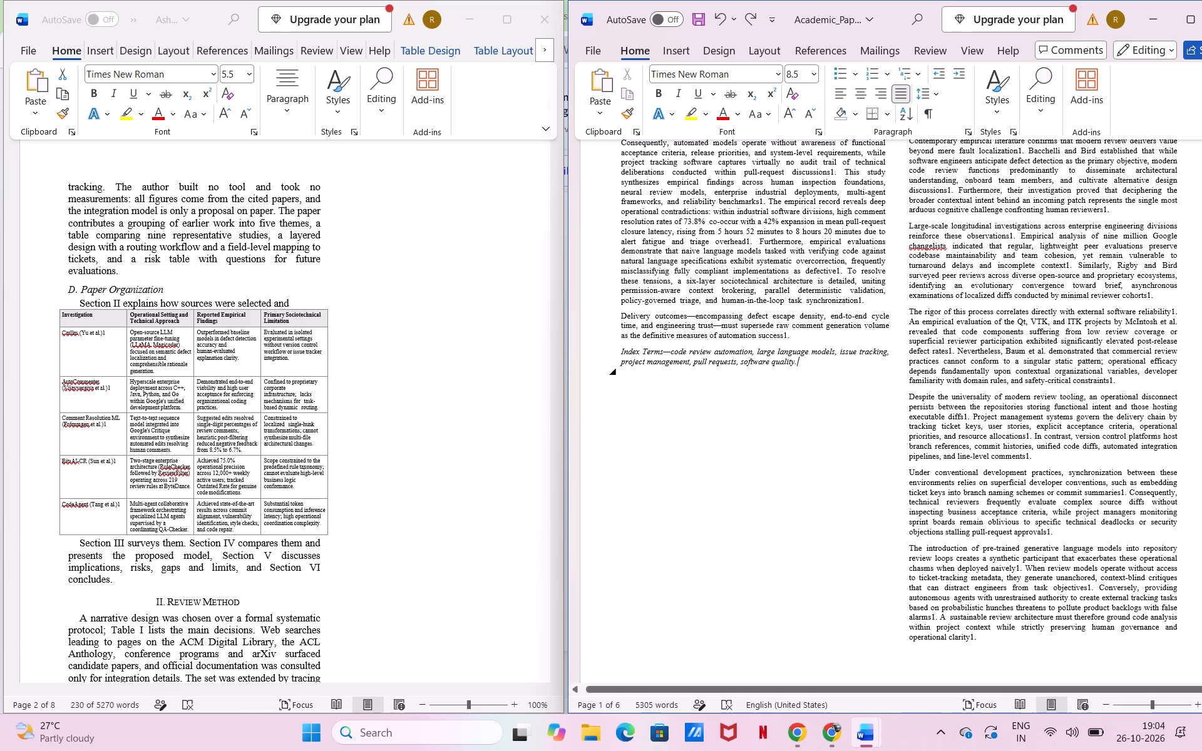
{"action": "key", "text": "Return"}
{"action": "key", "text": "Return"}
{"action": "key", "text": "Return"}
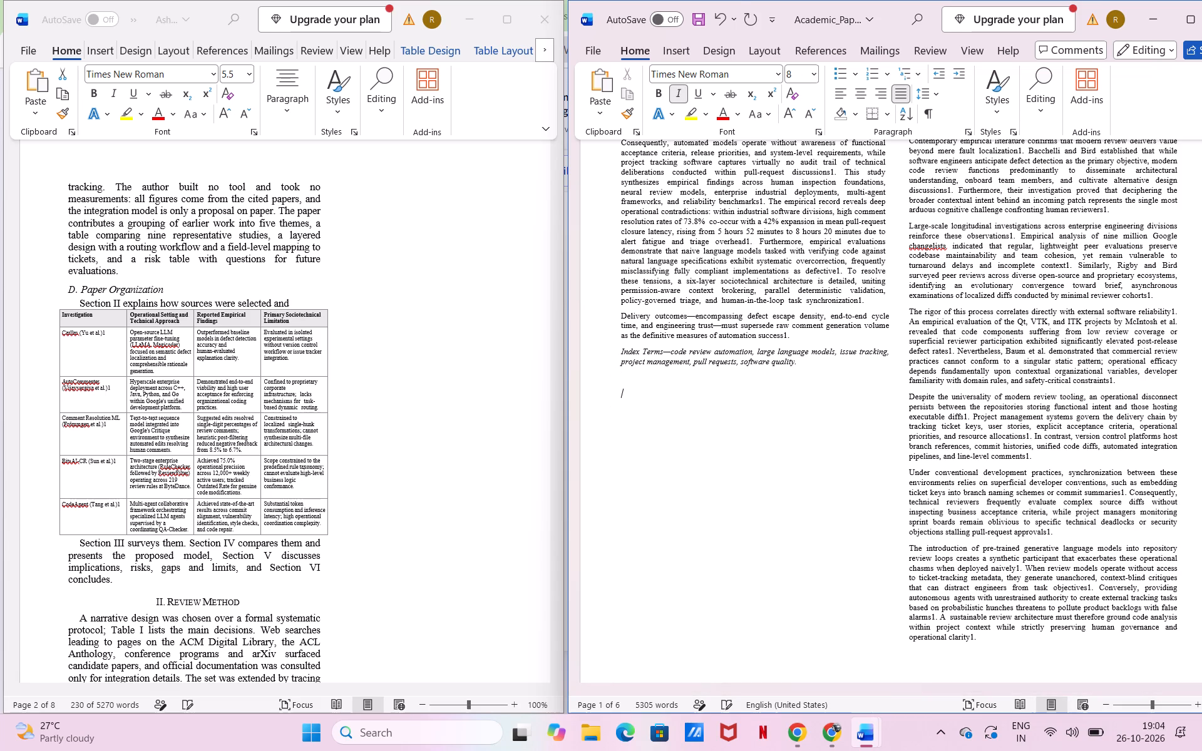
{"action": "key", "text": "BackSpace"}
{"action": "key", "text": "ctrl+v"}
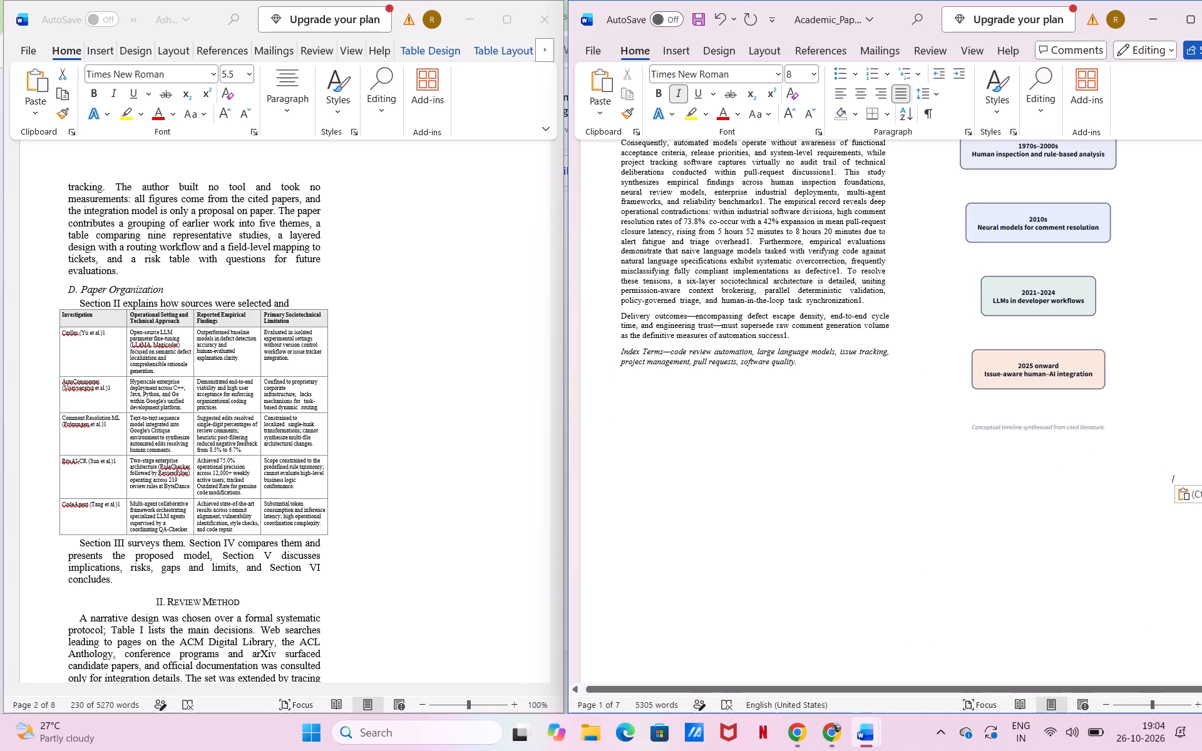
Shrink the newly pasted timeline picture proportionally so it fits below the Index Terms in page 1's first column.
{"action": "left_click", "coordinate": [1017, 330]}
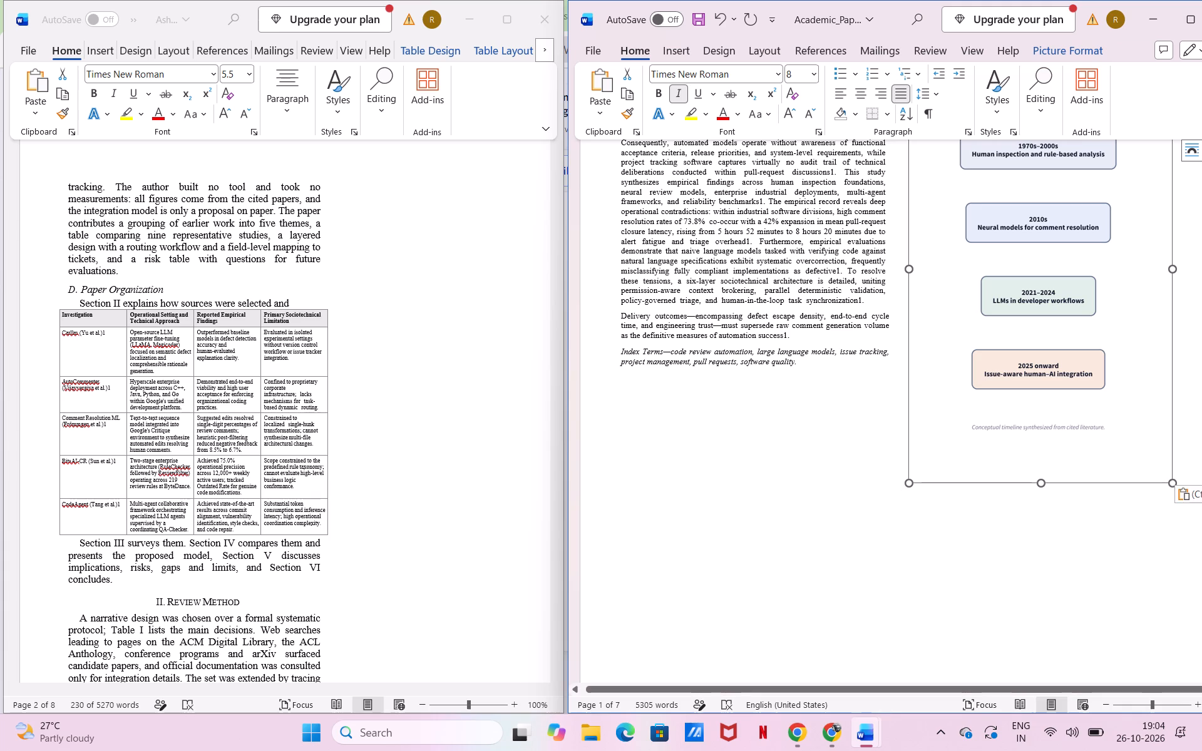
{"action": "left_click_drag", "start_coordinate": [1171, 483], "coordinate": [1120, 305]}
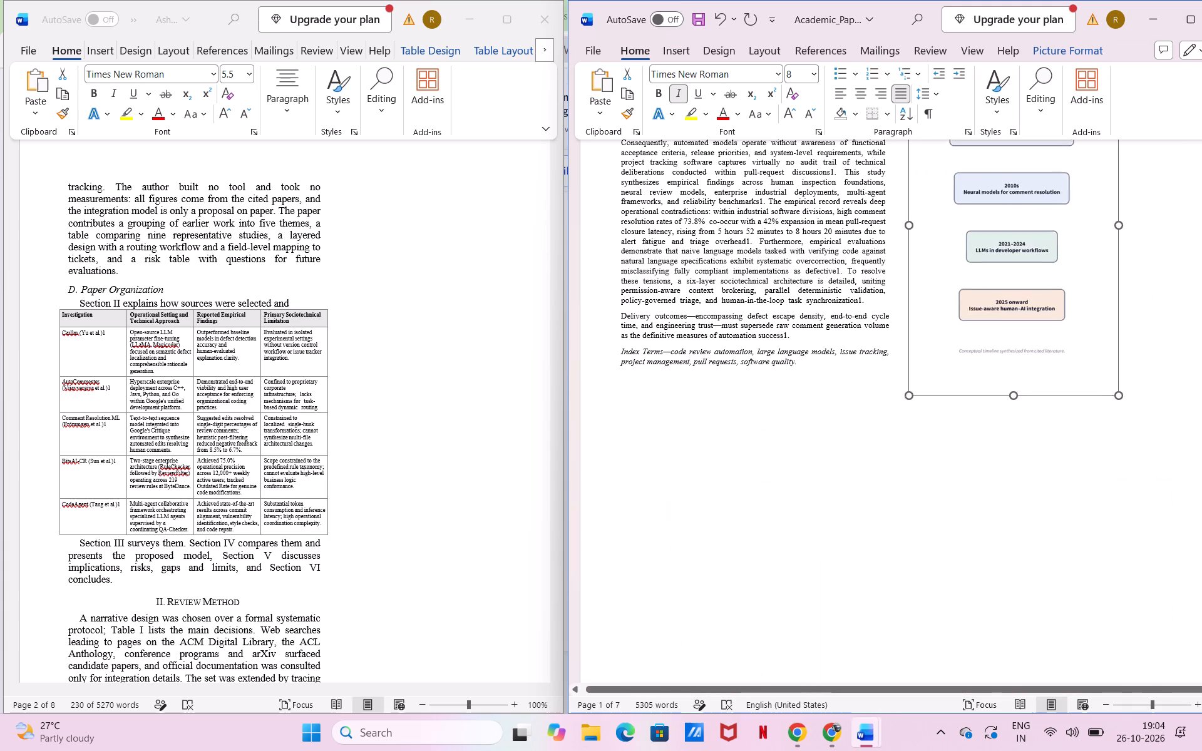
{"action": "left_click_drag", "start_coordinate": [1120, 305], "coordinate": [1094, 289]}
Delete the small duplicate timeline picture at the top of page 2.
{"action": "scroll", "coordinate": [811, 607], "scroll_direction": "down", "scroll_amount": 5}
{"action": "left_click", "coordinate": [712, 490]}
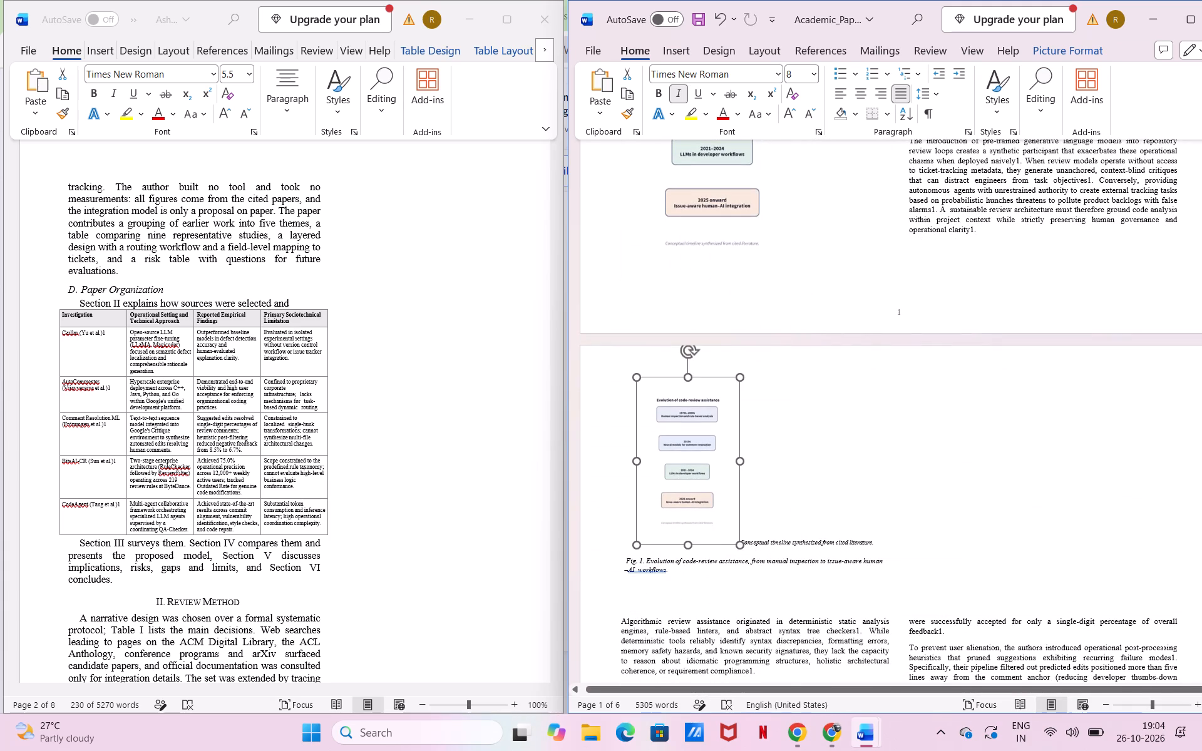
{"action": "key", "text": "BackSpace"}
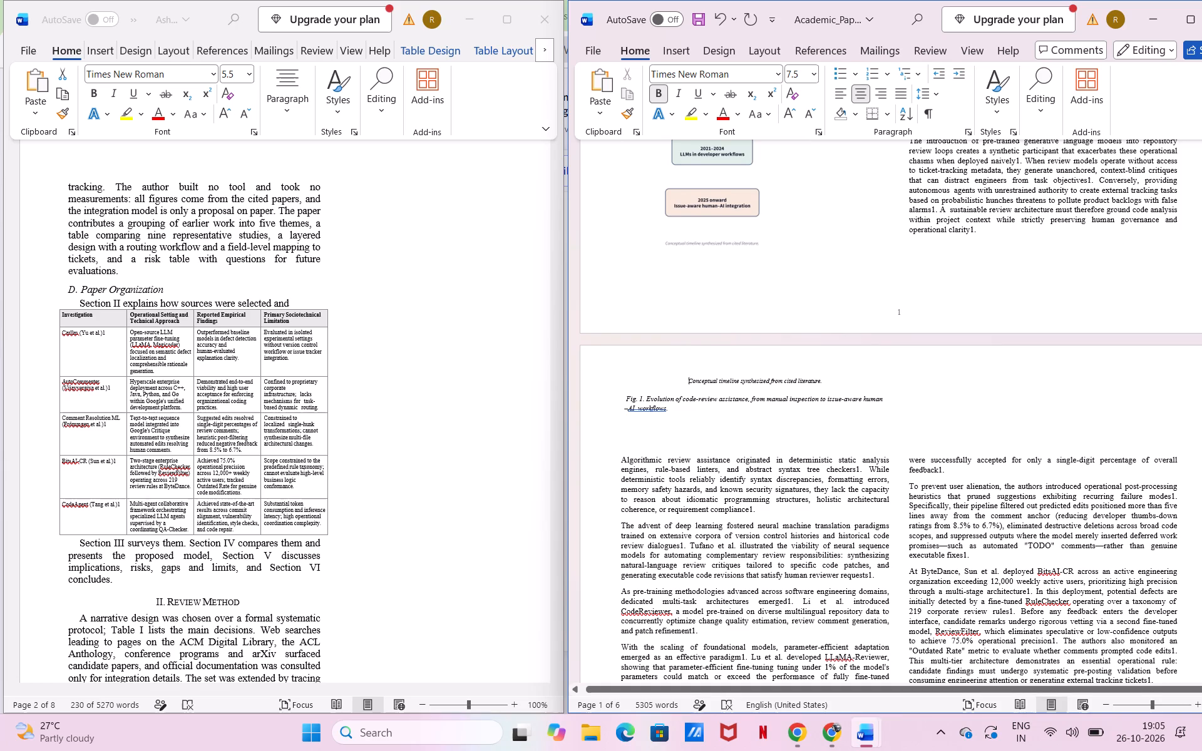
Delete the separate line "Conceptual timeline synthesized from cited literature." above the Fig. 1 caption on page 2.
{"action": "left_click_drag", "start_coordinate": [824, 379], "coordinate": [803, 380]}
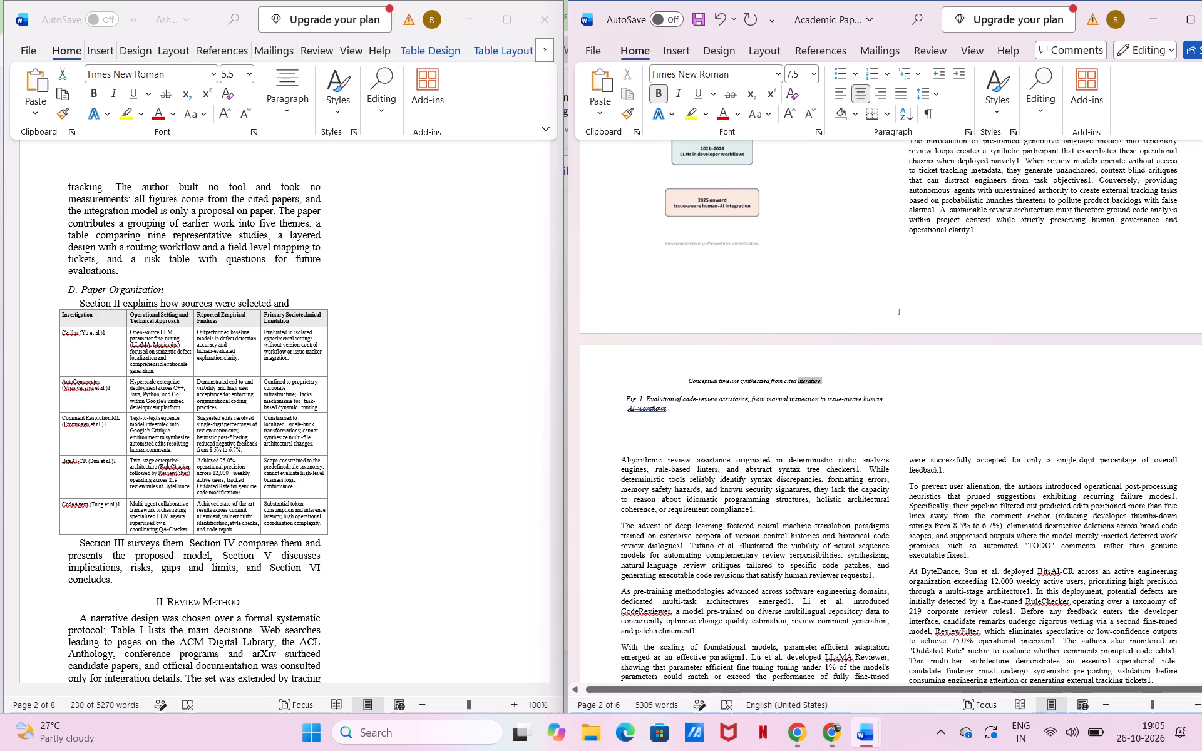
{"action": "left_click_drag", "start_coordinate": [803, 380], "coordinate": [702, 381]}
{"action": "key", "text": "BackSpace"}
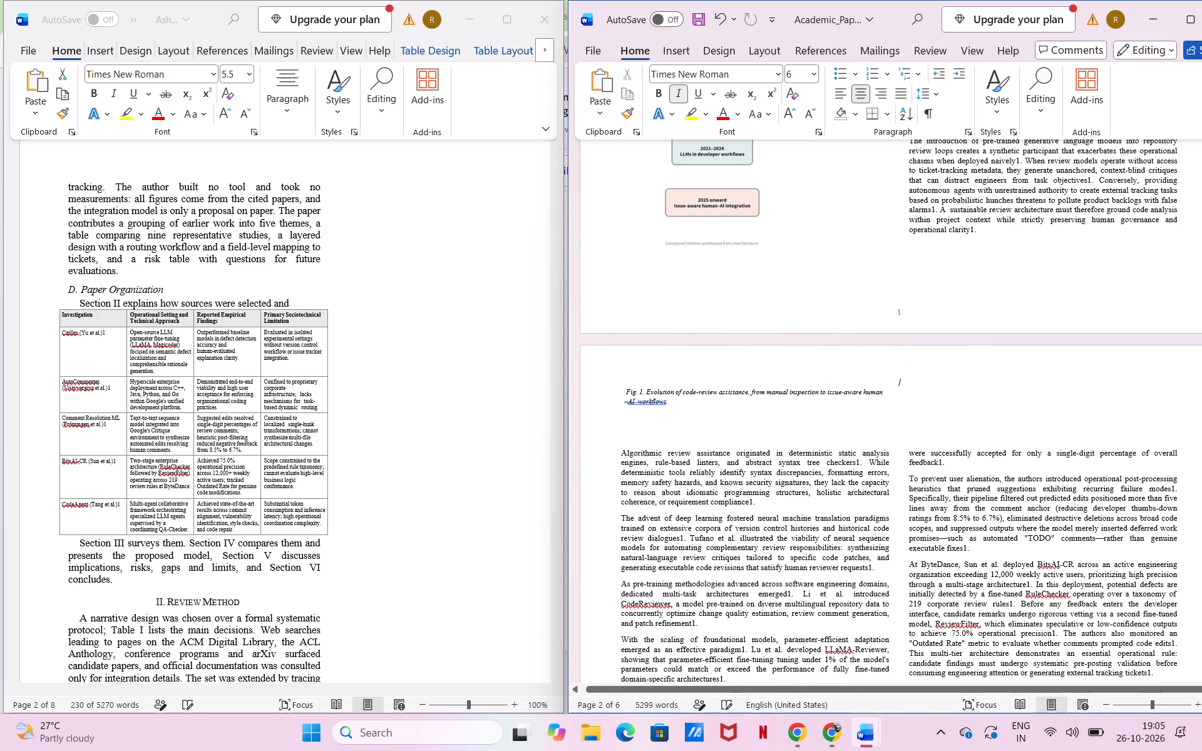
Copy the Fig. 1 caption on page 2 and delete it from there along with its leftover empty line.
{"action": "left_click_drag", "start_coordinate": [681, 402], "coordinate": [624, 394]}
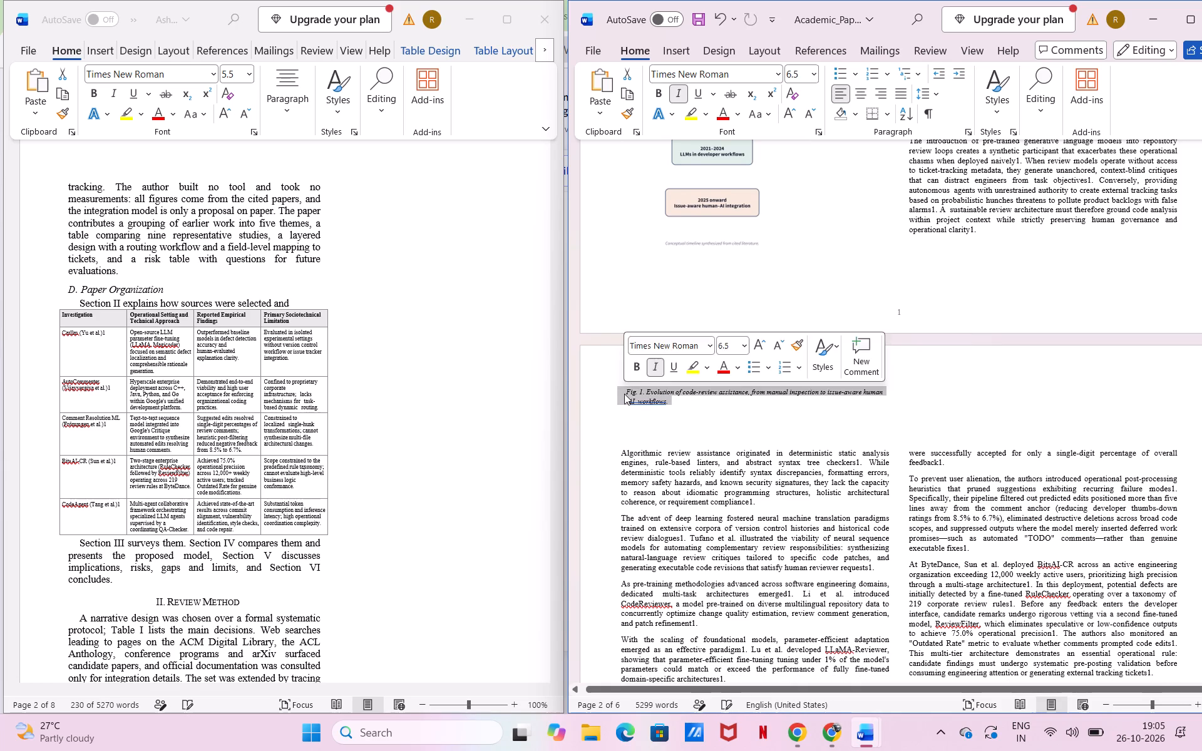
{"action": "key", "text": "ctrl+c"}
{"action": "key", "text": "BackSpace"}
{"action": "key", "text": "BackSpace"}
{"action": "key", "text": "BackSpace"}
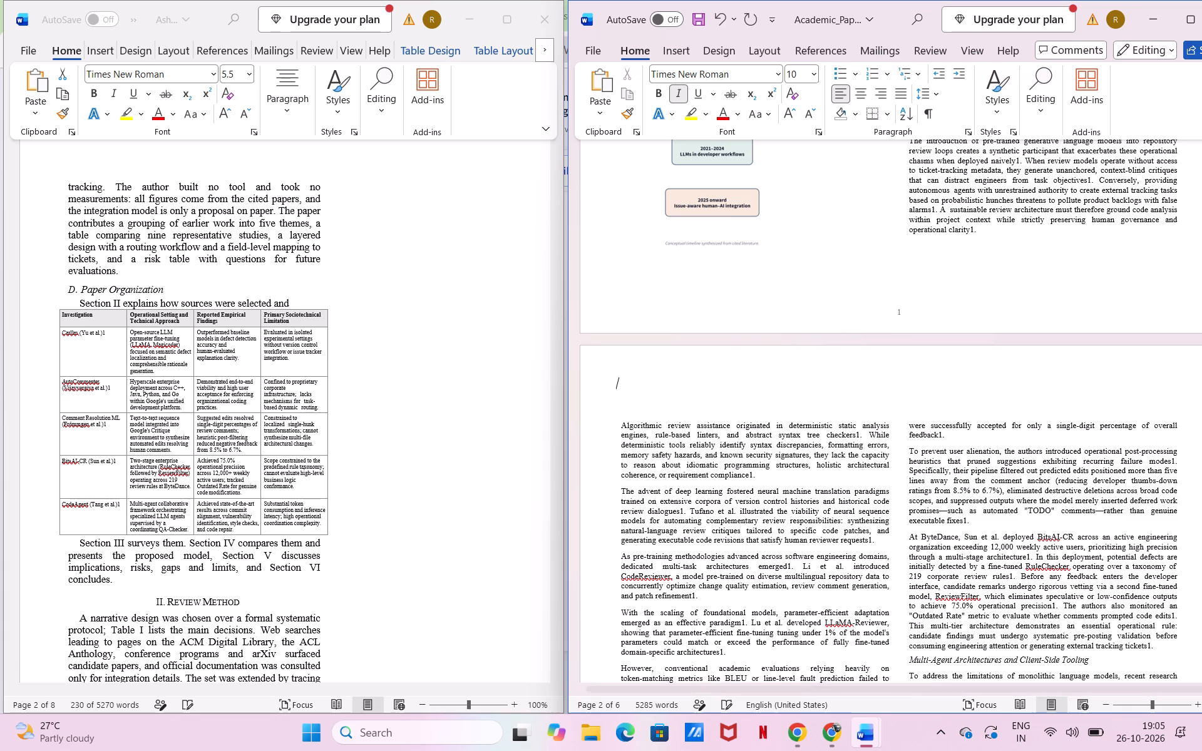
Remove the leftover blank line above the "Algorithmic review assistance" paragraph on page 2, undoing the extra deletion that alters the preceding section.
{"action": "left_click", "coordinate": [910, 318]}
{"action": "left_click", "coordinate": [777, 393]}
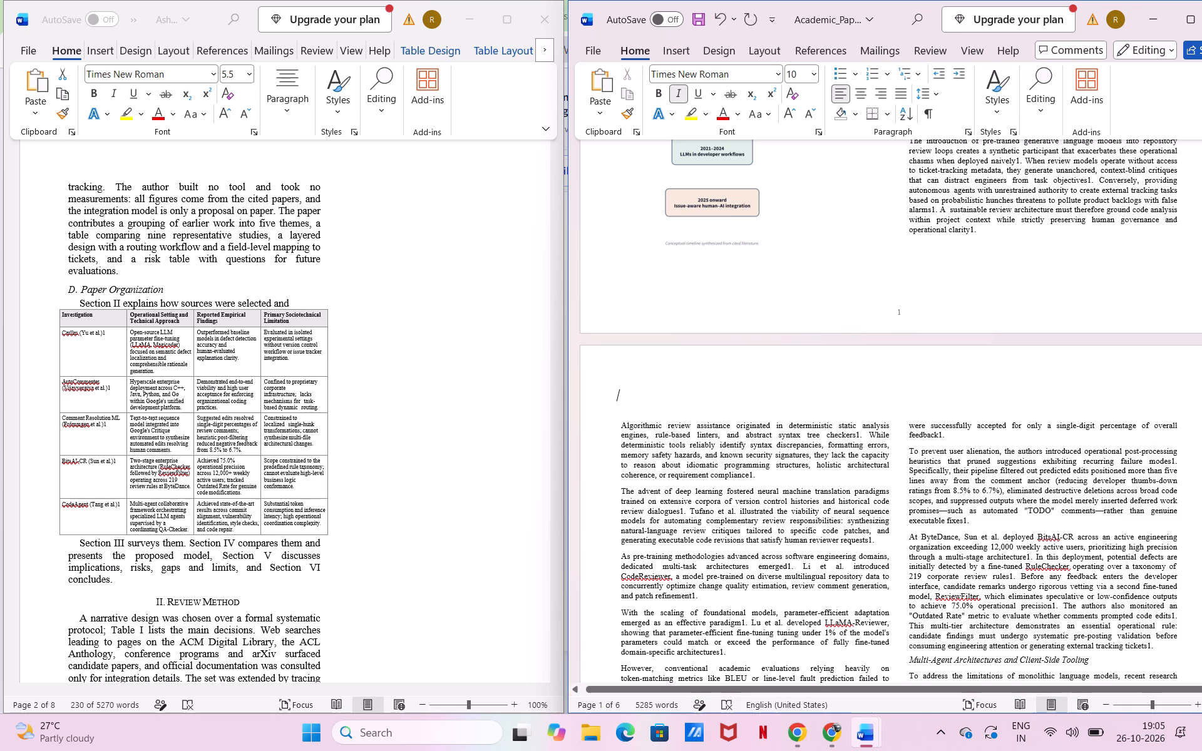
{"action": "key", "text": "BackSpace"}
{"action": "key", "text": "BackSpace"}
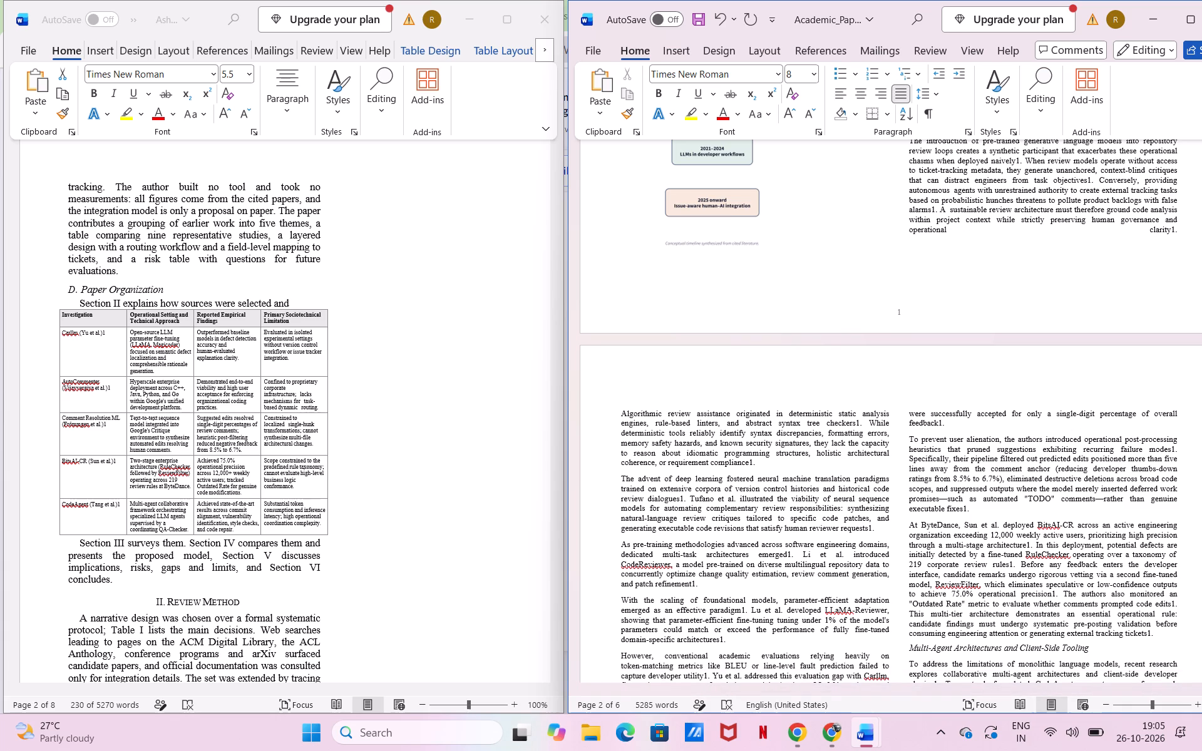
{"action": "key", "text": "ctrl+z"}
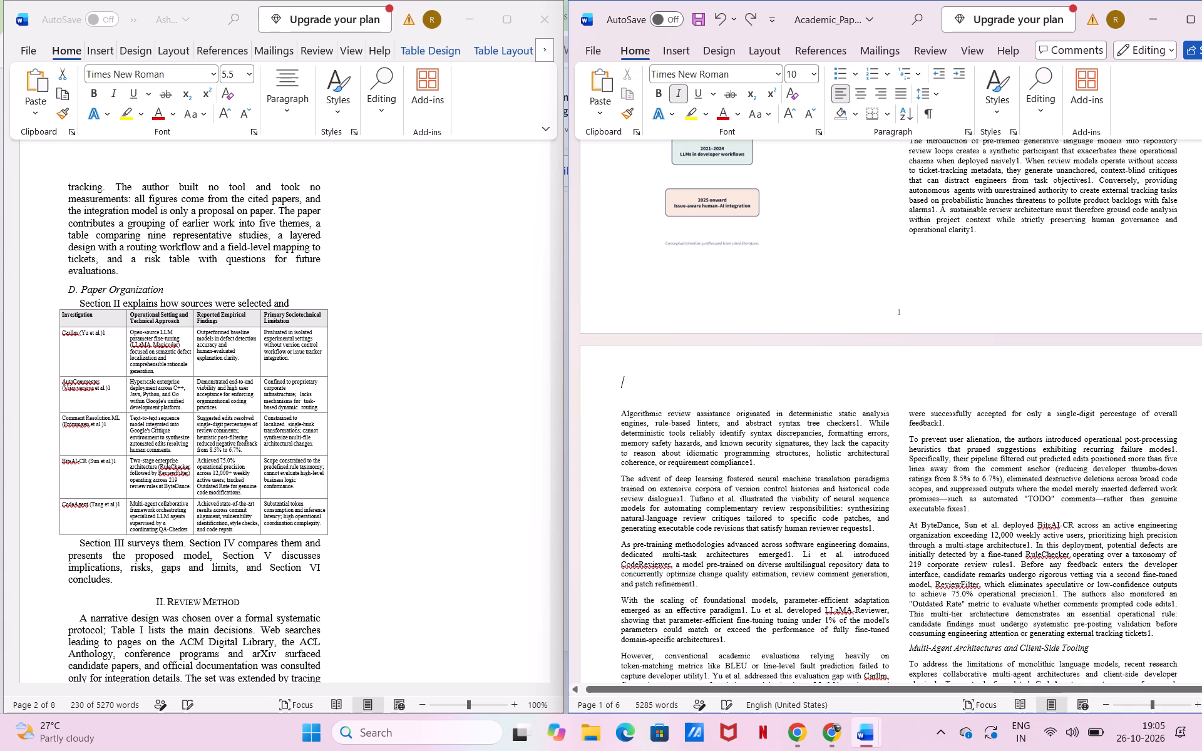
Paste the Fig. 1 caption on its own line between the Index Terms and the timeline picture on page 1.
{"action": "left_click", "coordinate": [682, 240]}
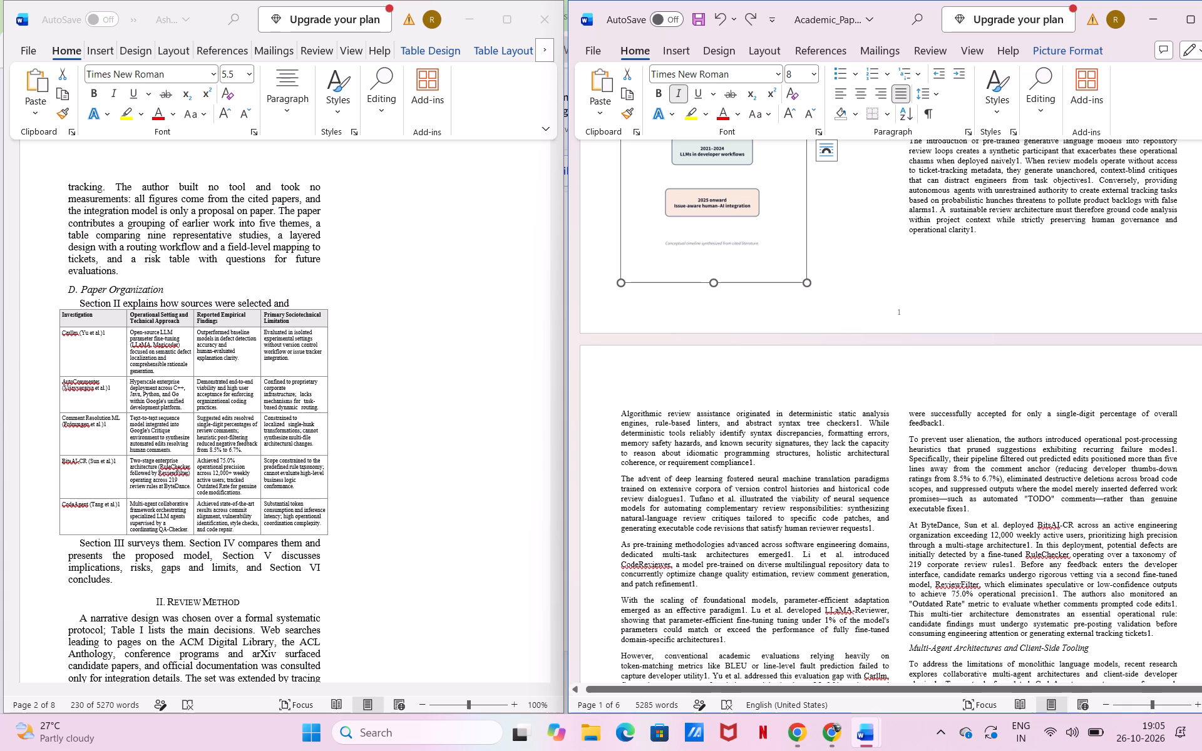
{"action": "left_click", "coordinate": [663, 294]}
{"action": "left_click", "coordinate": [663, 294]}
{"action": "left_click", "coordinate": [663, 294]}
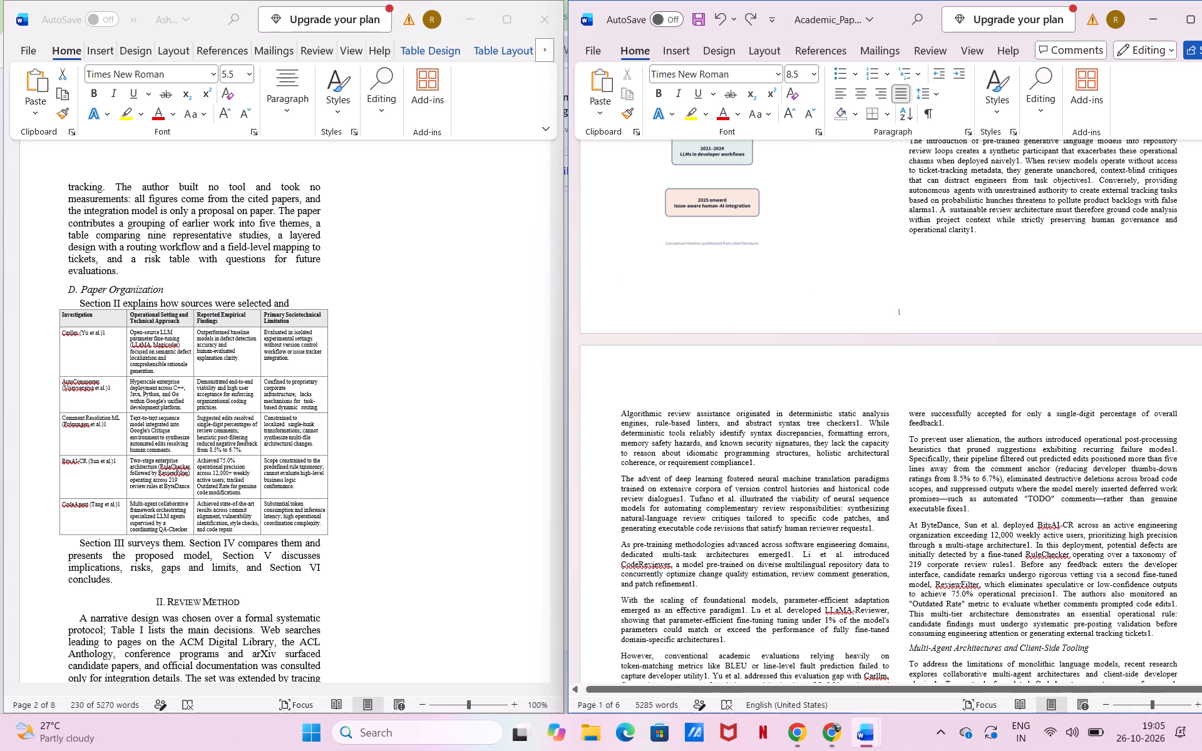
{"action": "scroll", "coordinate": [663, 294], "scroll_direction": "up", "scroll_amount": 3}
{"action": "left_click", "coordinate": [688, 321]}
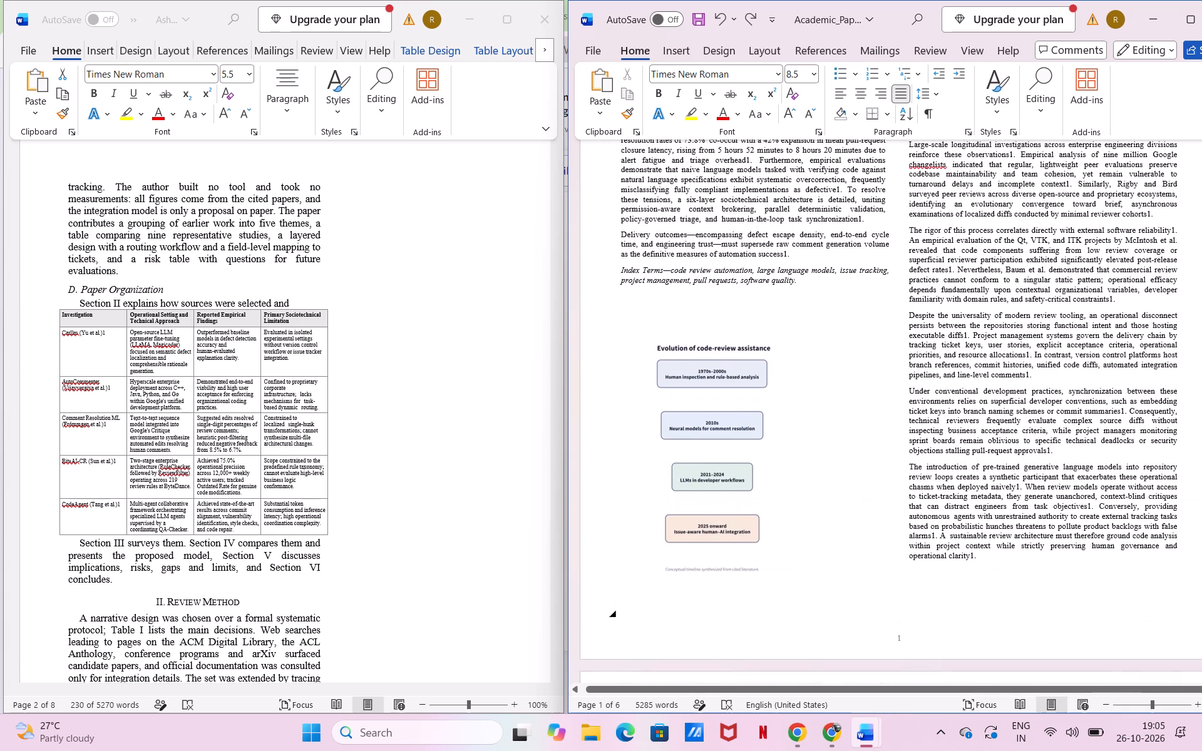
{"action": "left_click", "coordinate": [787, 293]}
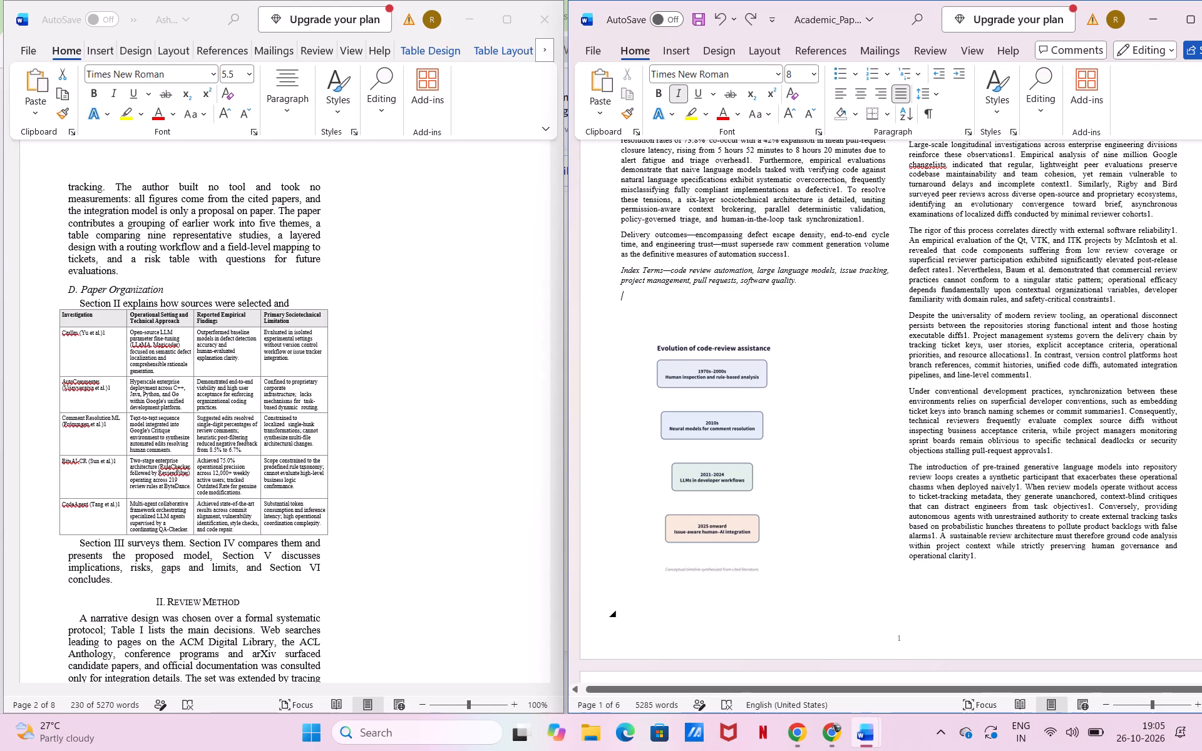
{"action": "key", "text": "Return"}
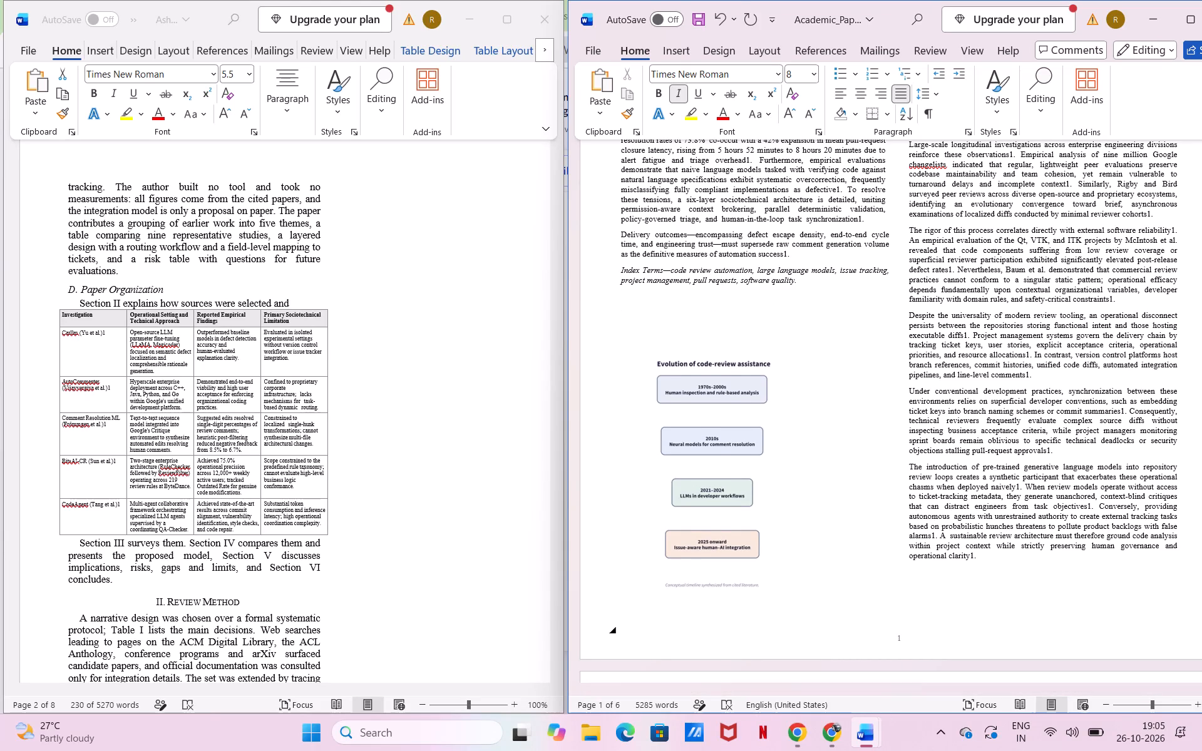
{"action": "key", "text": "ctrl+v"}
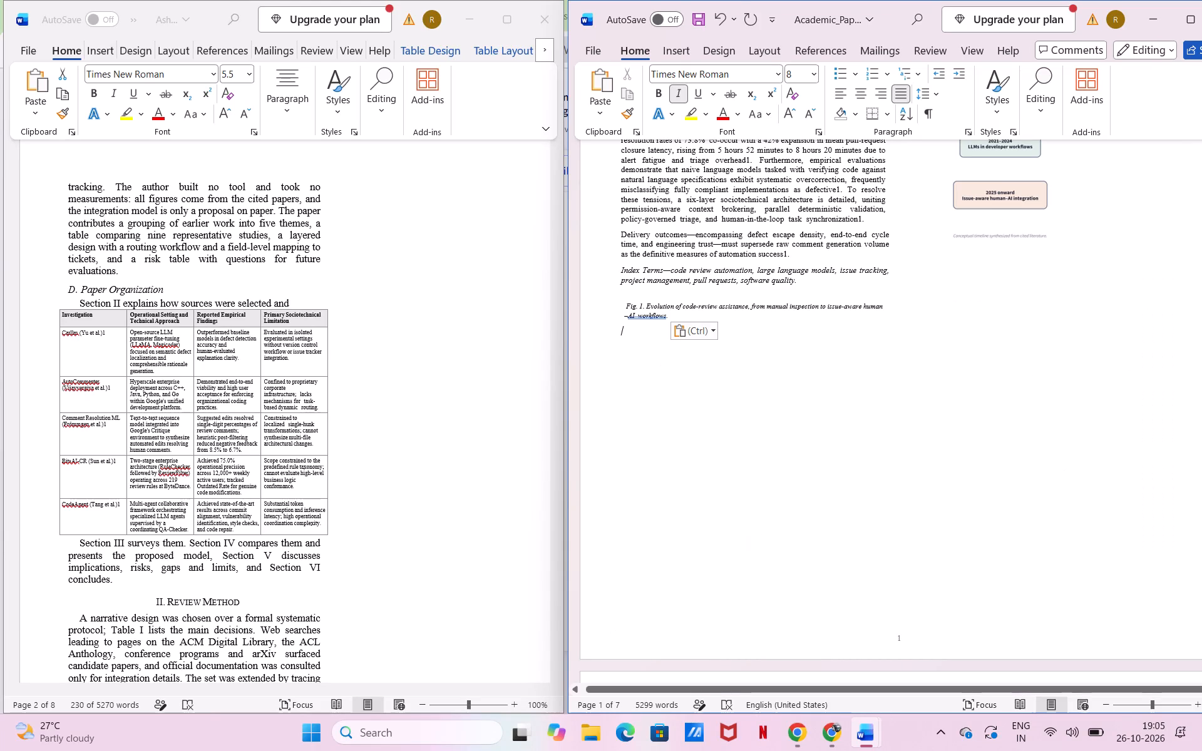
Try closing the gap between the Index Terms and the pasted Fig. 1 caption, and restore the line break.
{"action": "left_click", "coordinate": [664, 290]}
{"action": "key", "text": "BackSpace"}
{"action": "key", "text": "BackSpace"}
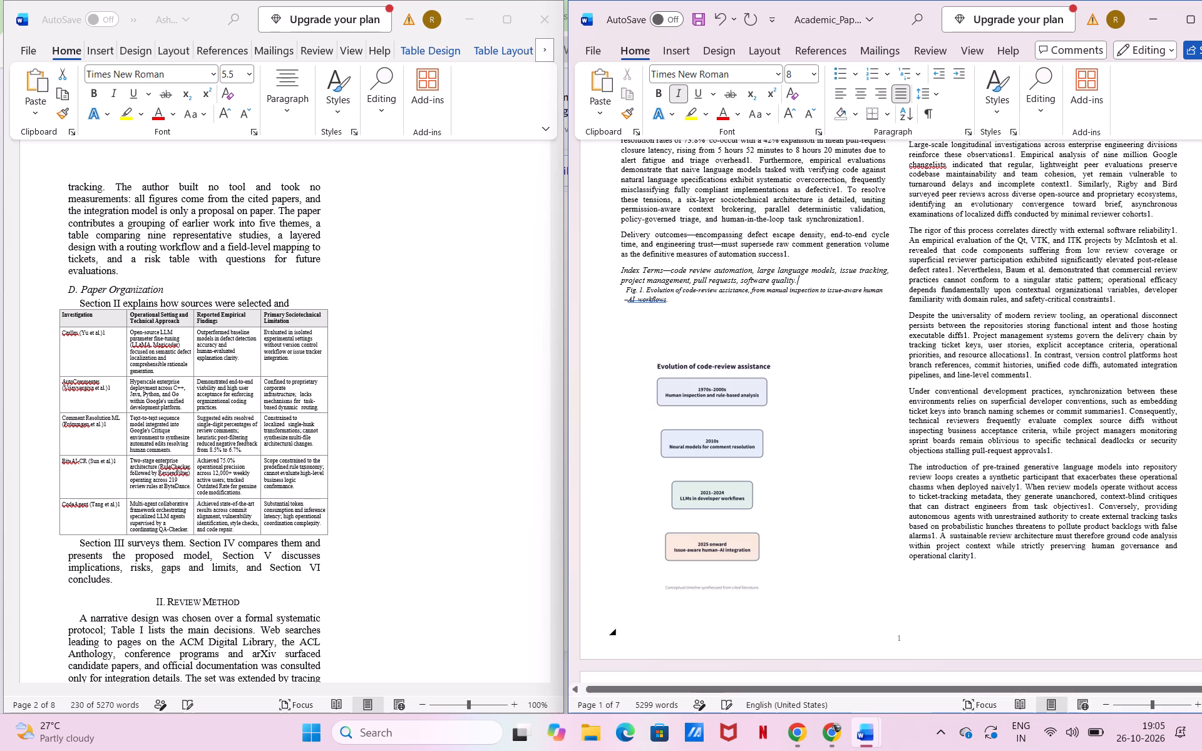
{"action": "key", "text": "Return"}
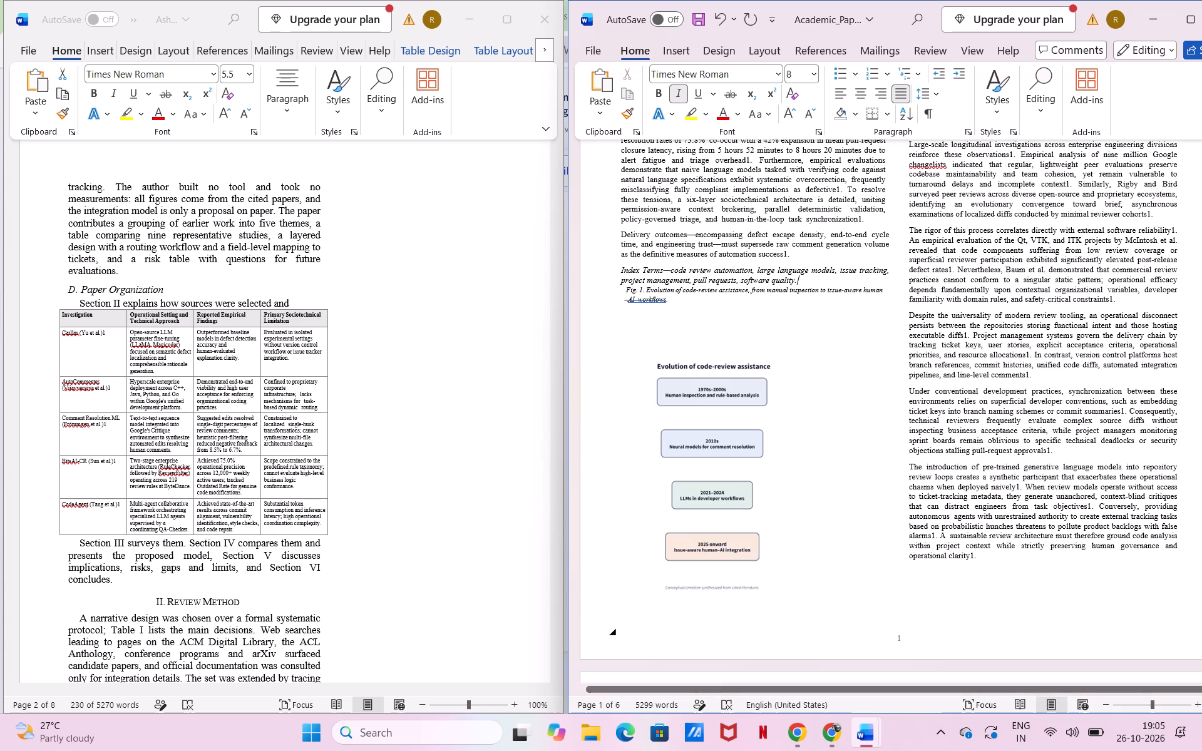
Remove the indents from both lines of the Fig. 1 caption so it starts at the column's left edge.
{"action": "left_click_drag", "start_coordinate": [677, 326], "coordinate": [627, 304]}
{"action": "left_click", "coordinate": [627, 304]}
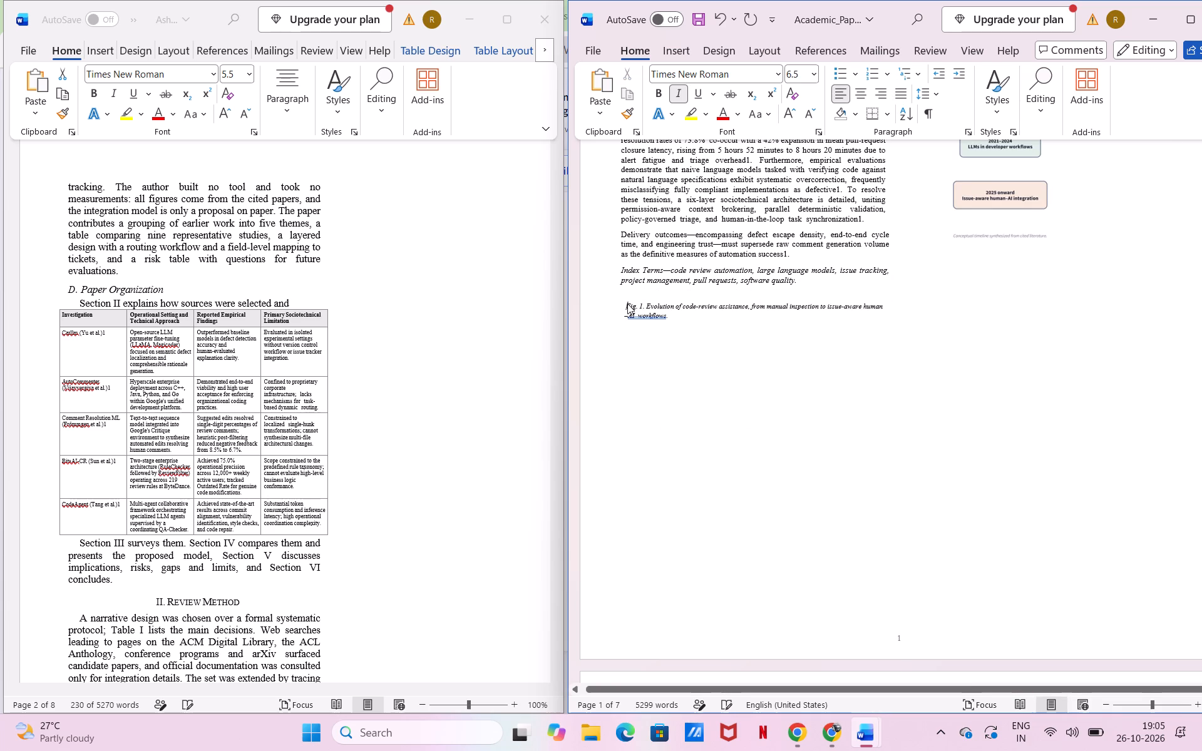
{"action": "key", "text": "BackSpace"}
{"action": "key", "text": "BackSpace"}
{"action": "key", "text": "BackSpace"}
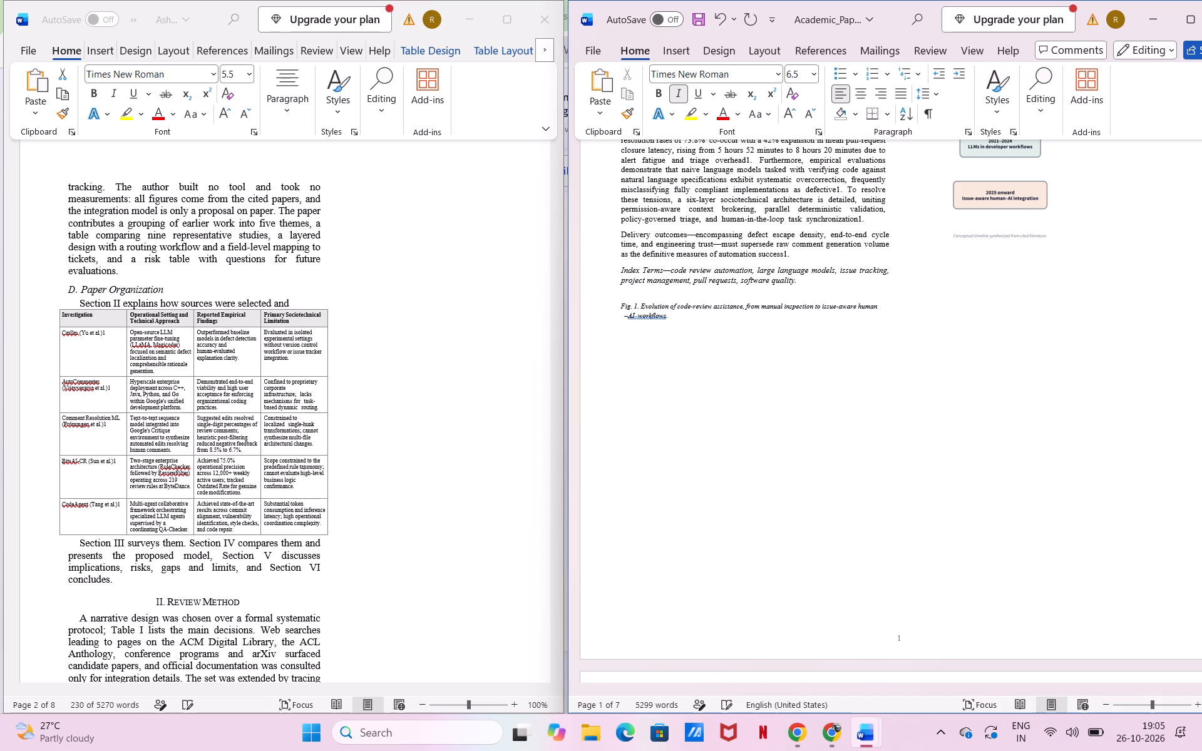
{"action": "key", "text": "BackSpace"}
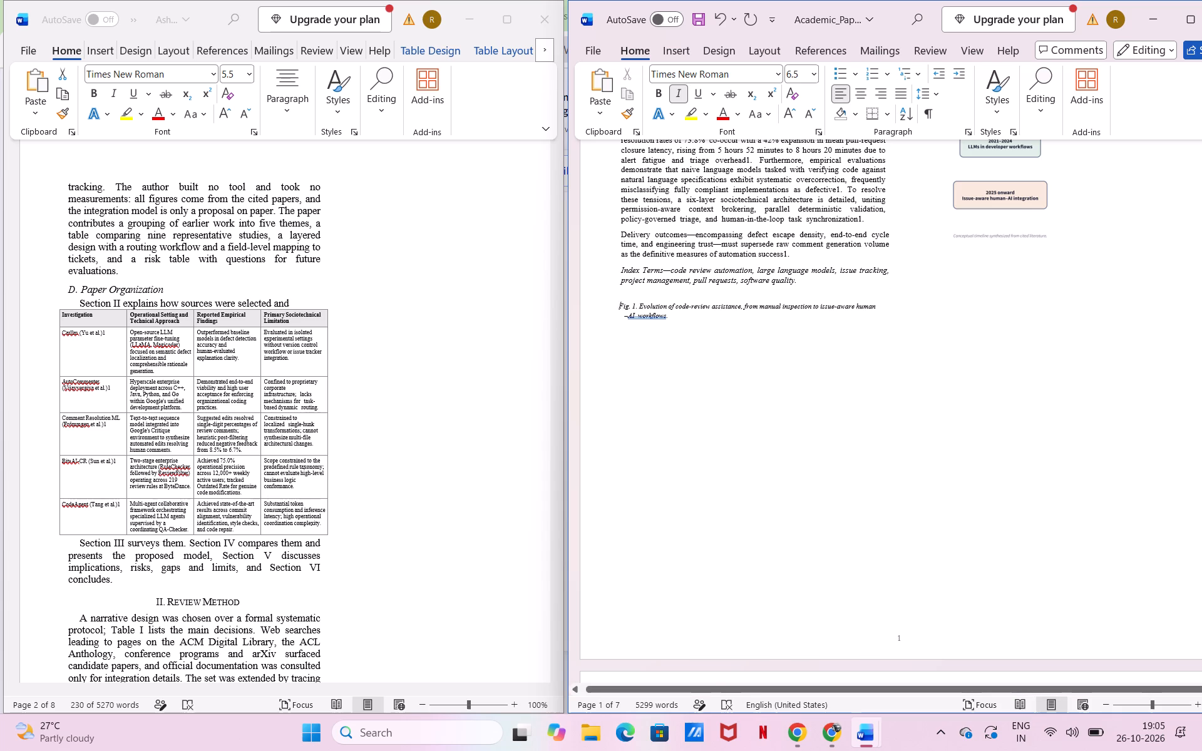
{"action": "left_click", "coordinate": [621, 314]}
{"action": "key", "text": "BackSpace"}
{"action": "key", "text": "BackSpace"}
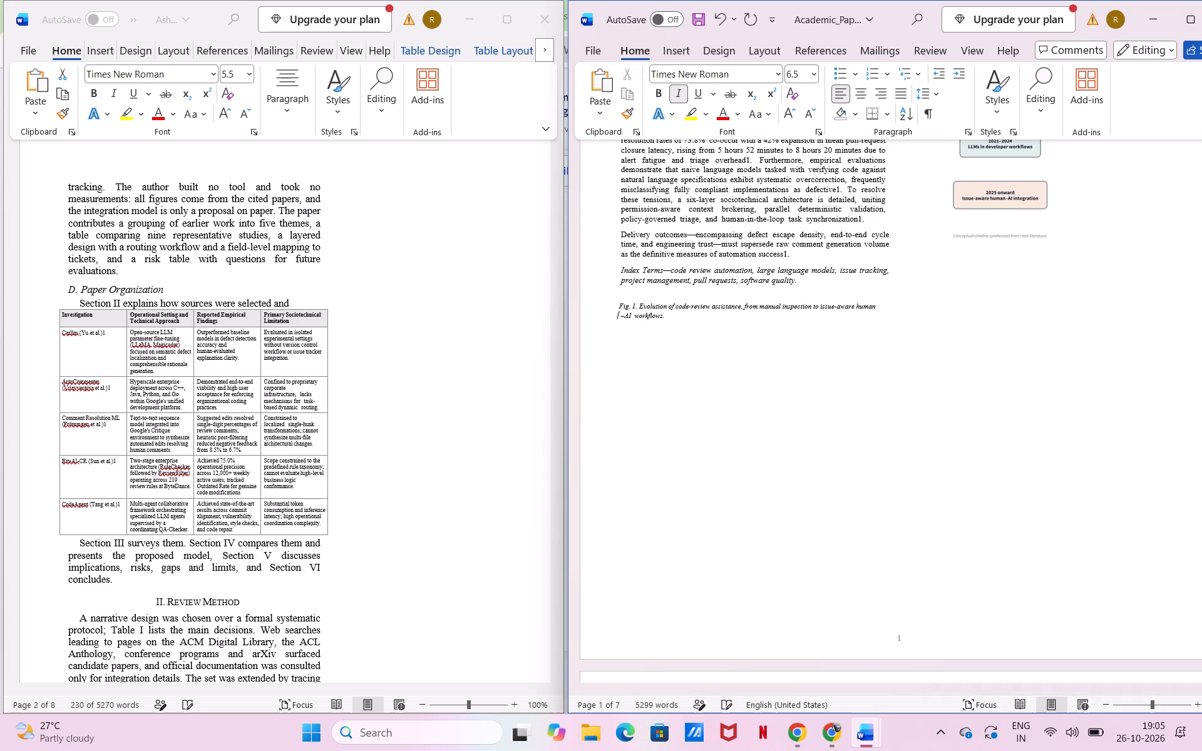
Shrink the timeline picture proportionally until it fits below the Fig. 1 caption in the first column of page 1.
{"action": "scroll", "coordinate": [880, 350], "scroll_direction": "up", "scroll_amount": 1}
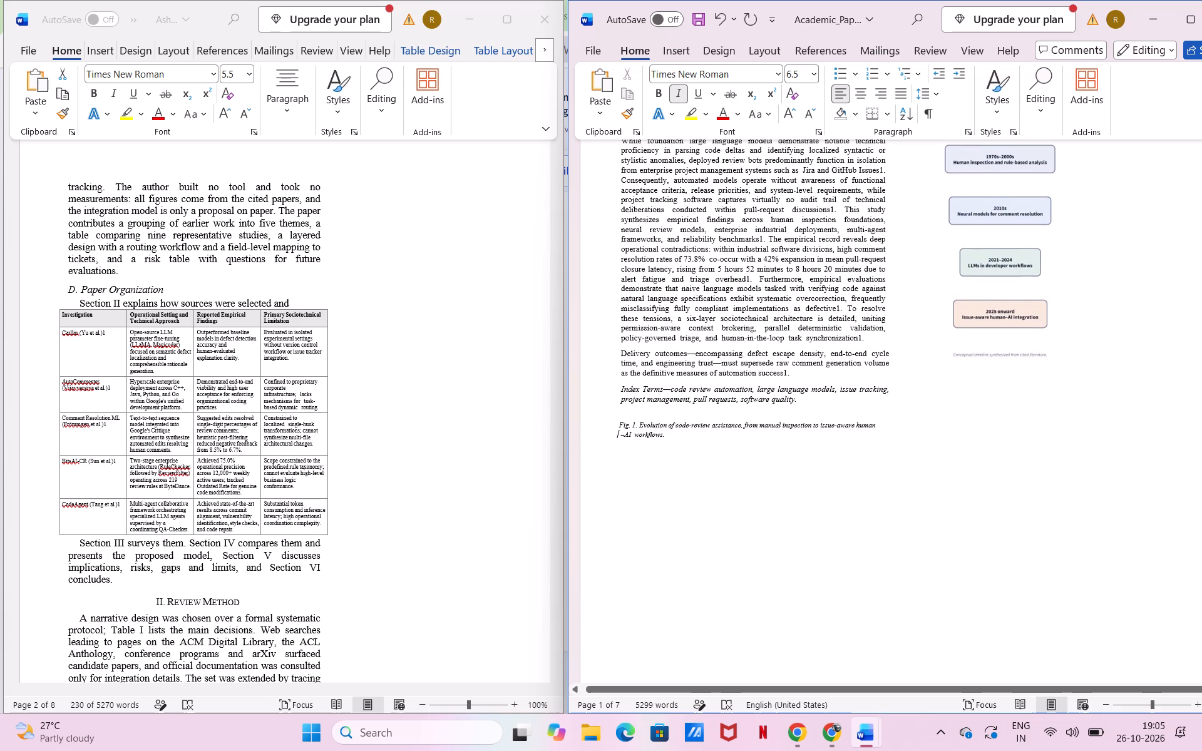
{"action": "left_click", "coordinate": [984, 287]}
{"action": "left_click_drag", "start_coordinate": [1094, 399], "coordinate": [1101, 383]}
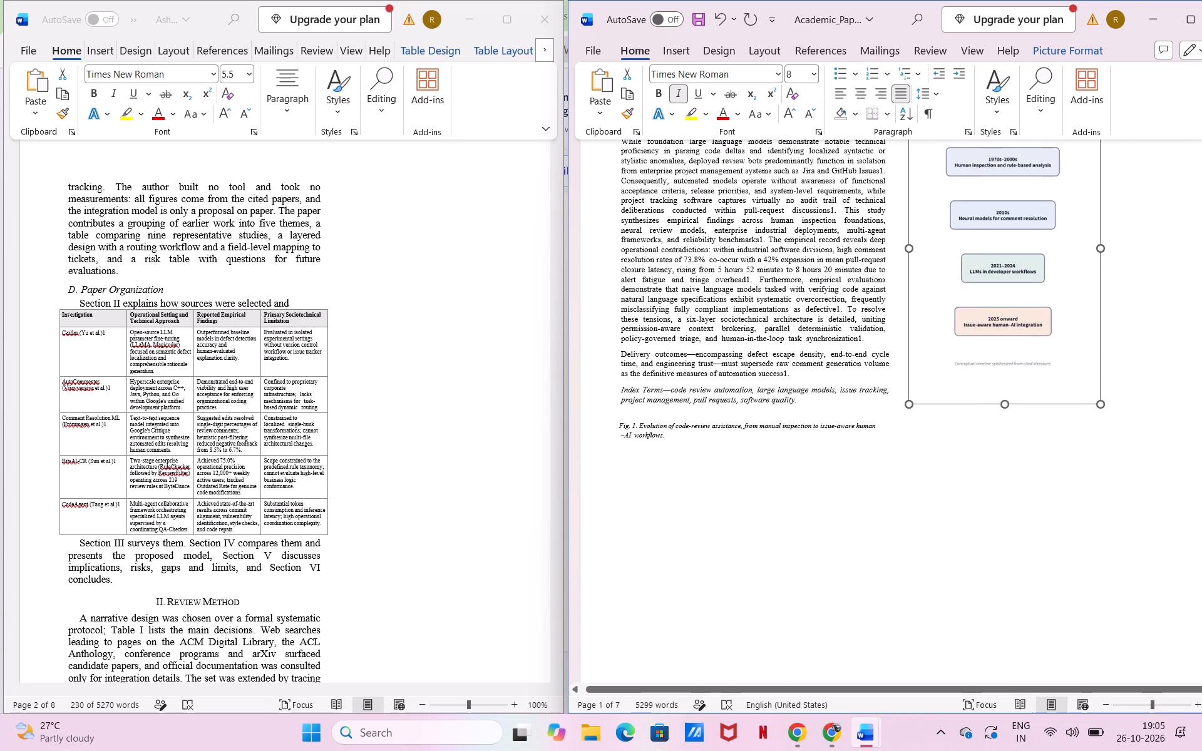
{"action": "left_click_drag", "start_coordinate": [1101, 383], "coordinate": [1094, 372]}
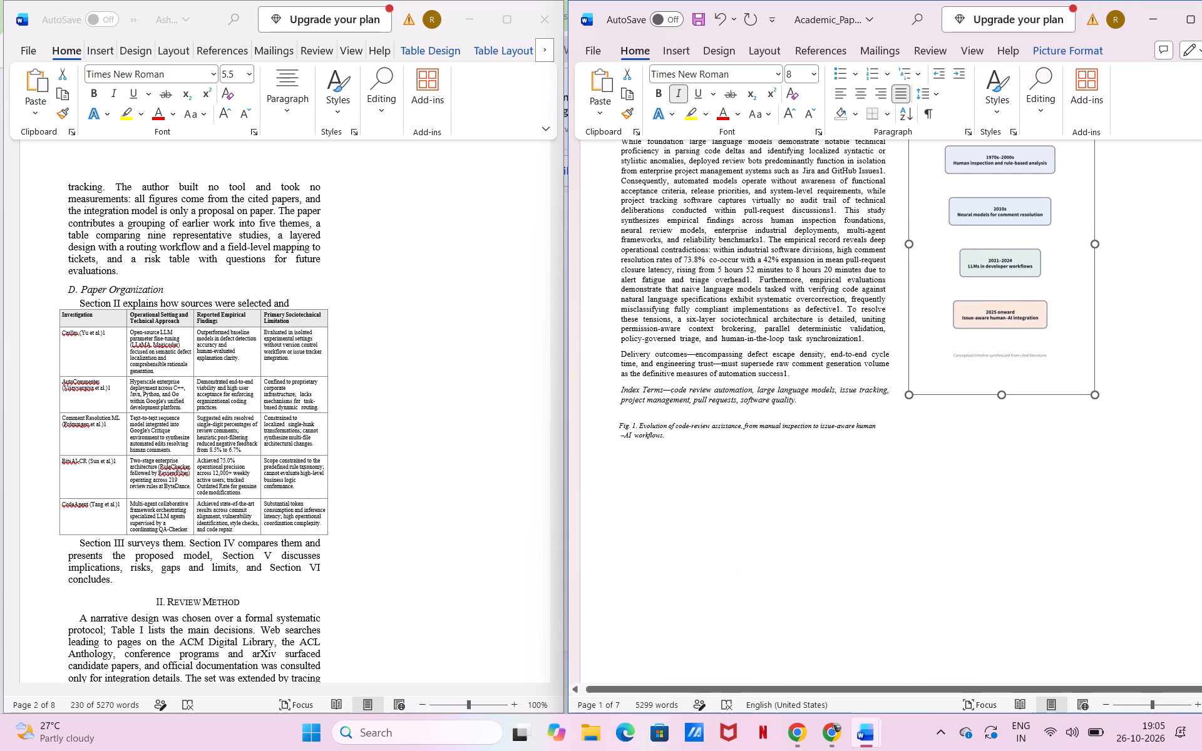
{"action": "left_click_drag", "start_coordinate": [1094, 372], "coordinate": [1089, 365]}
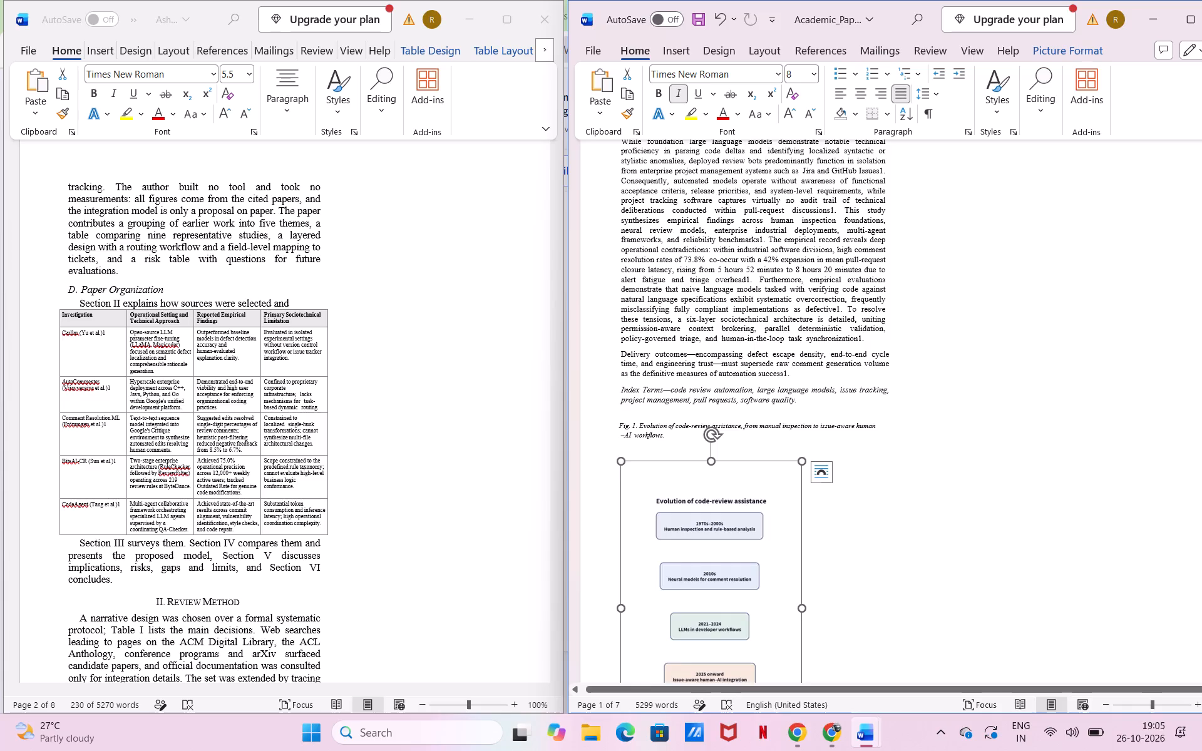
{"action": "scroll", "coordinate": [912, 475], "scroll_direction": "up", "scroll_amount": 2}
{"action": "scroll", "coordinate": [912, 475], "scroll_direction": "down", "scroll_amount": 3}
{"action": "scroll", "coordinate": [912, 475], "scroll_direction": "up", "scroll_amount": 1}
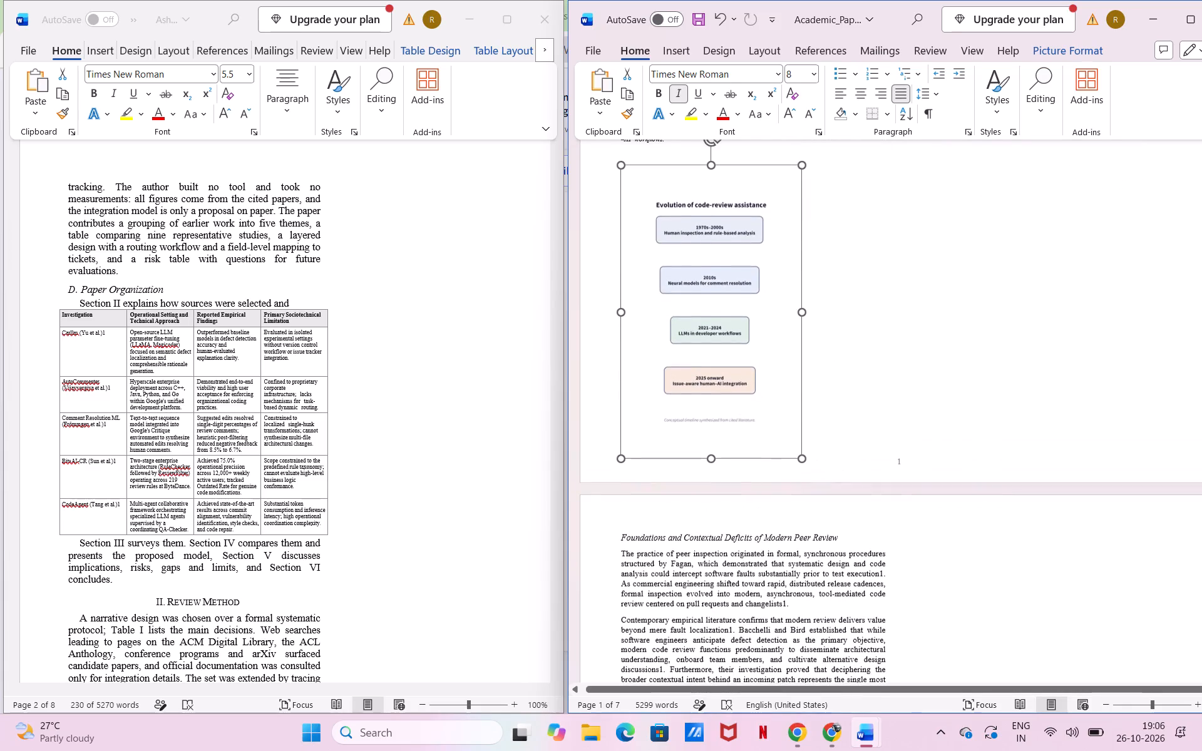
{"action": "left_click_drag", "start_coordinate": [806, 459], "coordinate": [794, 449]}
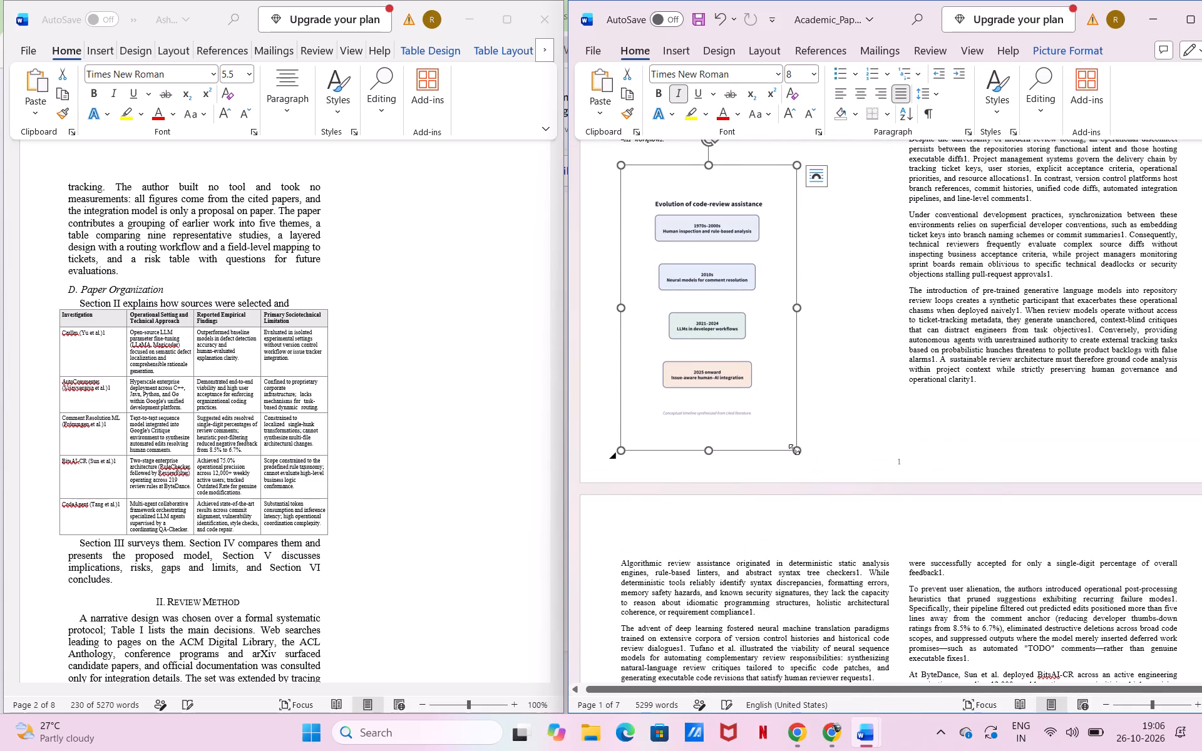
{"action": "left_click", "coordinate": [838, 375]}
{"action": "scroll", "coordinate": [838, 375], "scroll_direction": "up", "scroll_amount": 1}
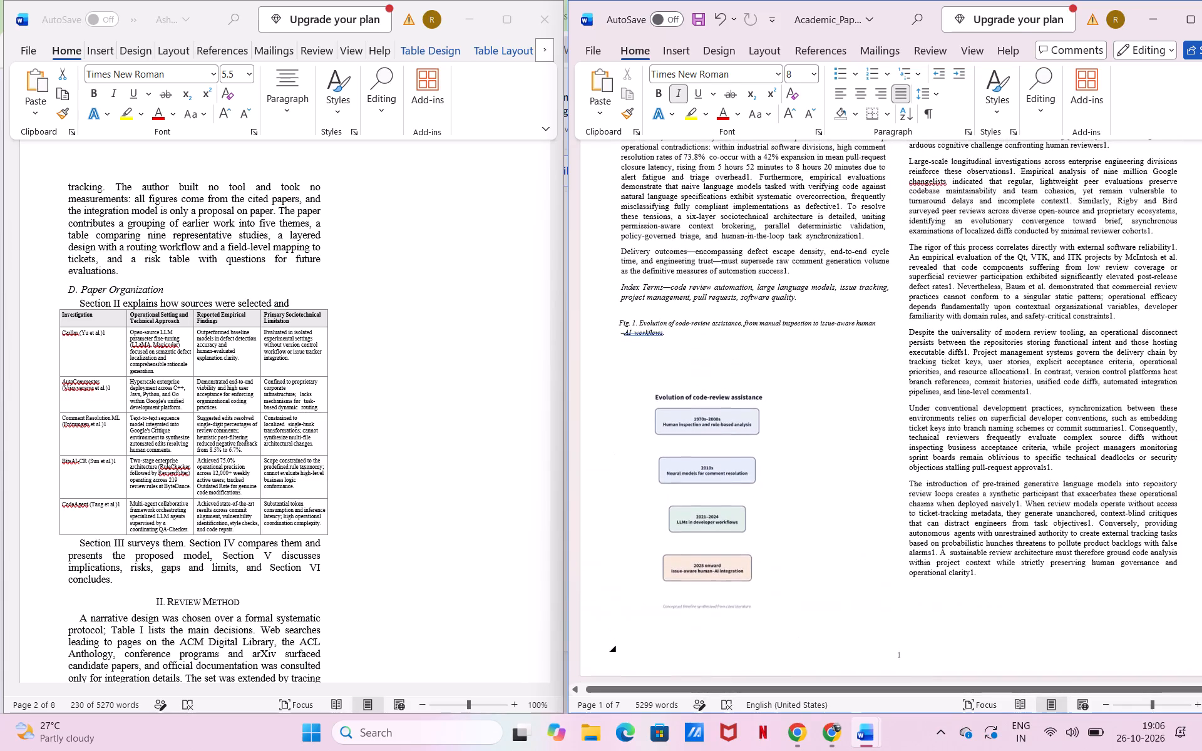
Crop the empty margins above and below the timeline picture, keeping its title and the small source note inside the frame.
{"action": "scroll", "coordinate": [838, 375], "scroll_direction": "up", "scroll_amount": 1}
{"action": "left_click", "coordinate": [727, 438]}
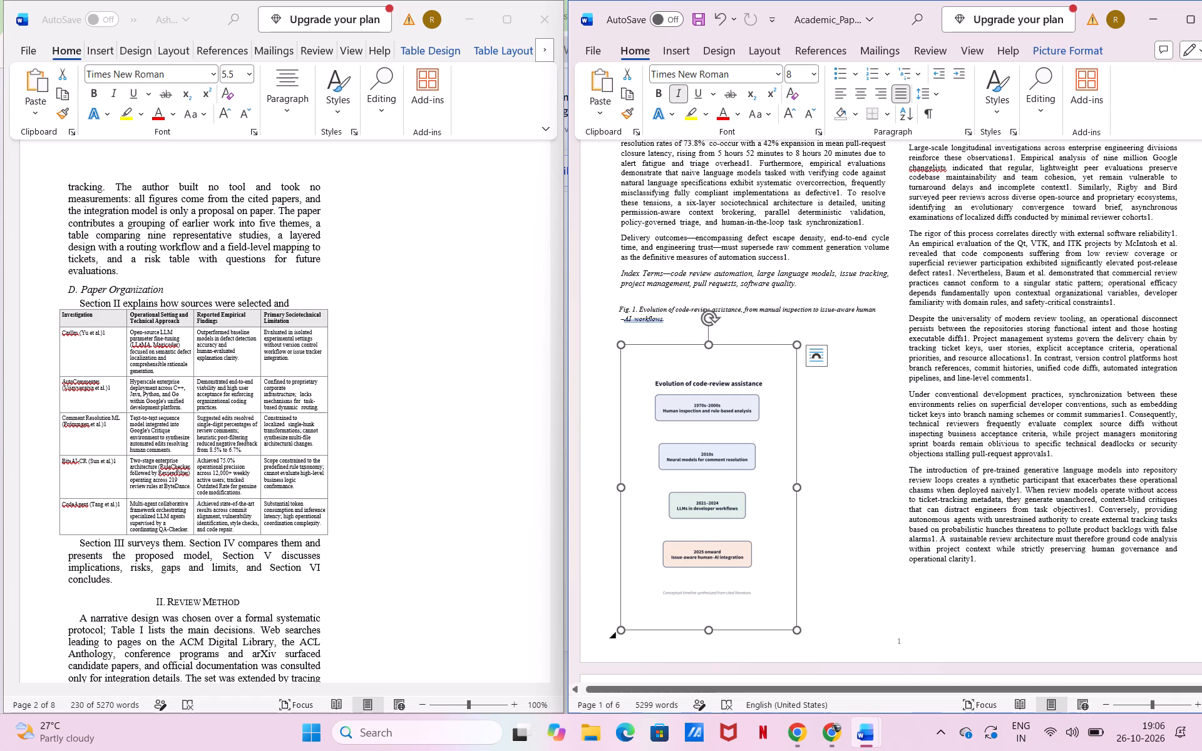
{"action": "left_click", "coordinate": [813, 352]}
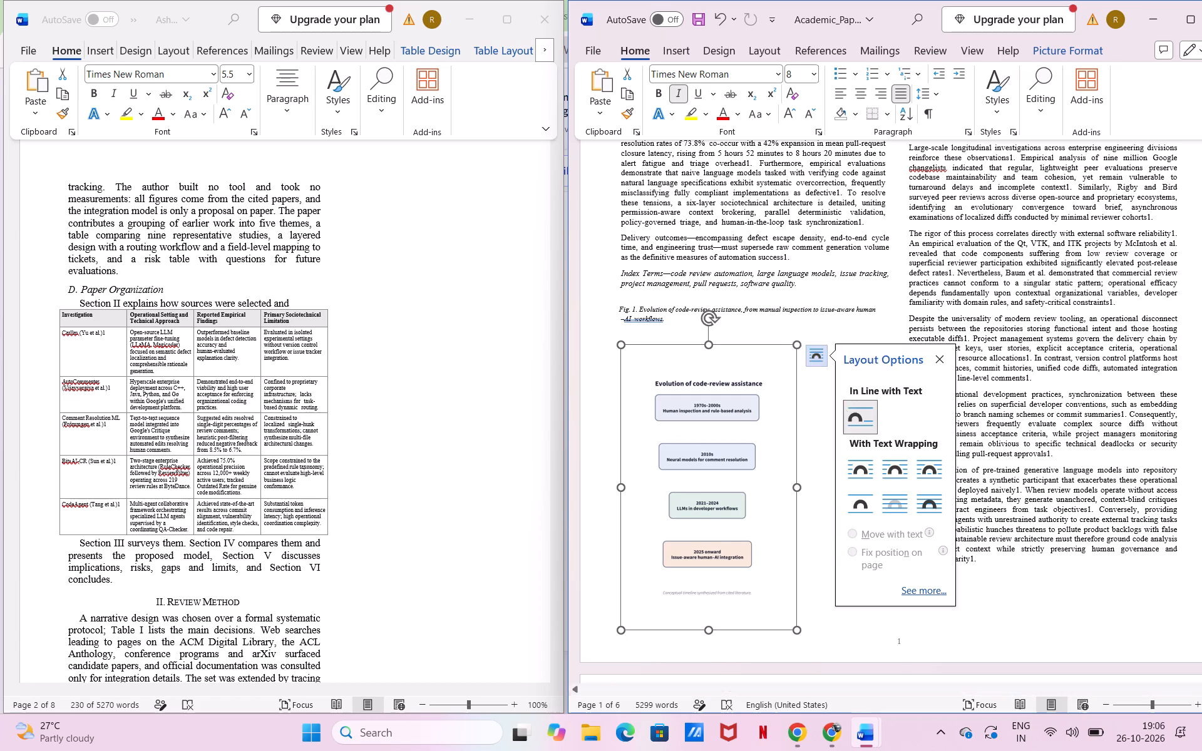
{"action": "left_click", "coordinate": [940, 365]}
{"action": "right_click", "coordinate": [758, 361]}
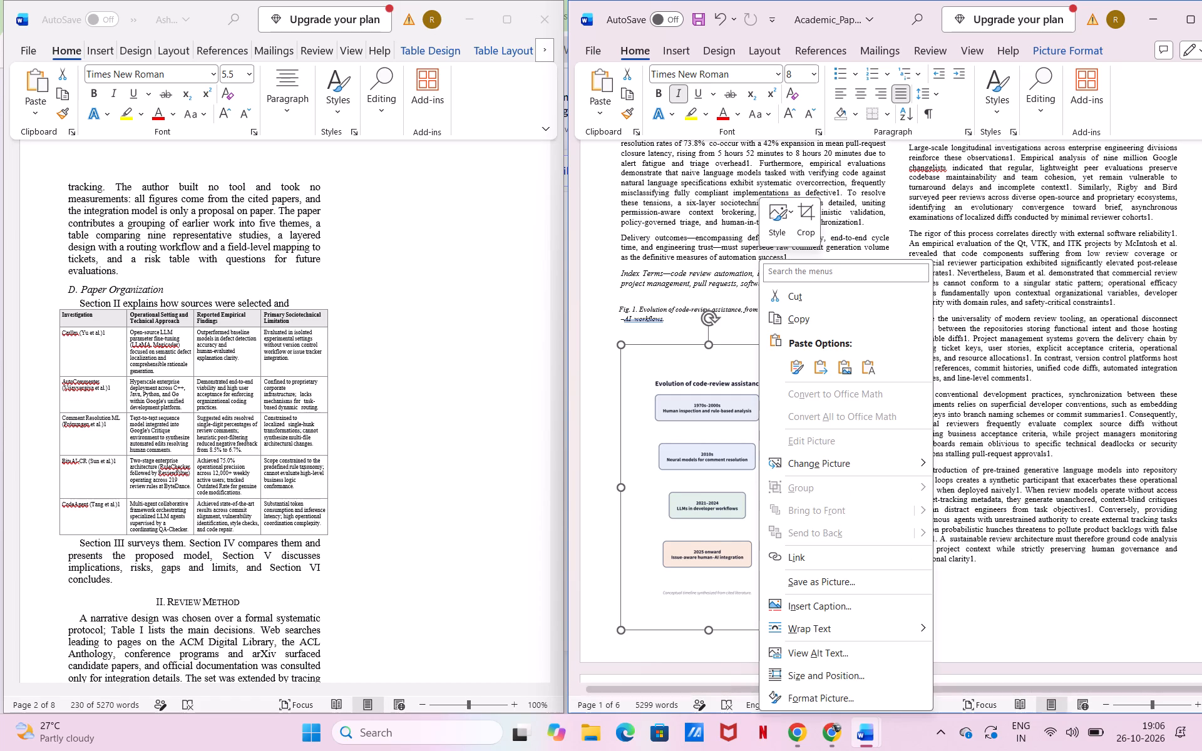
{"action": "left_click", "coordinate": [807, 222]}
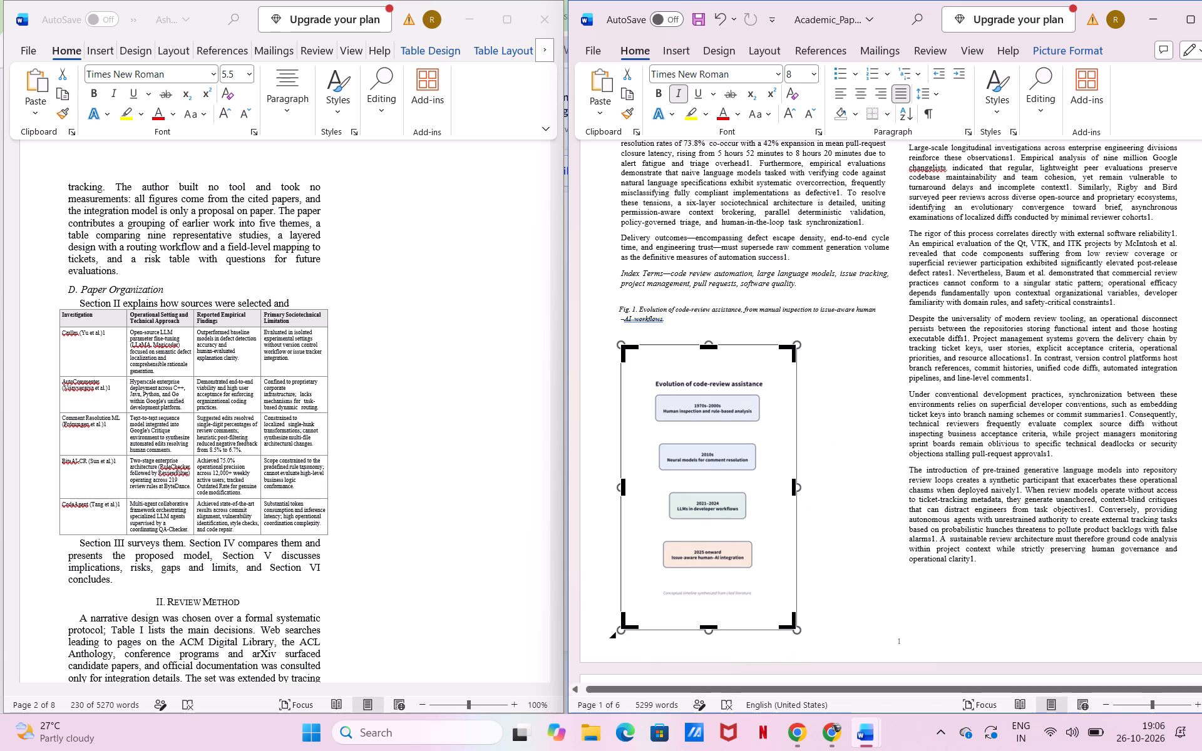
{"action": "left_click_drag", "start_coordinate": [711, 348], "coordinate": [714, 371]}
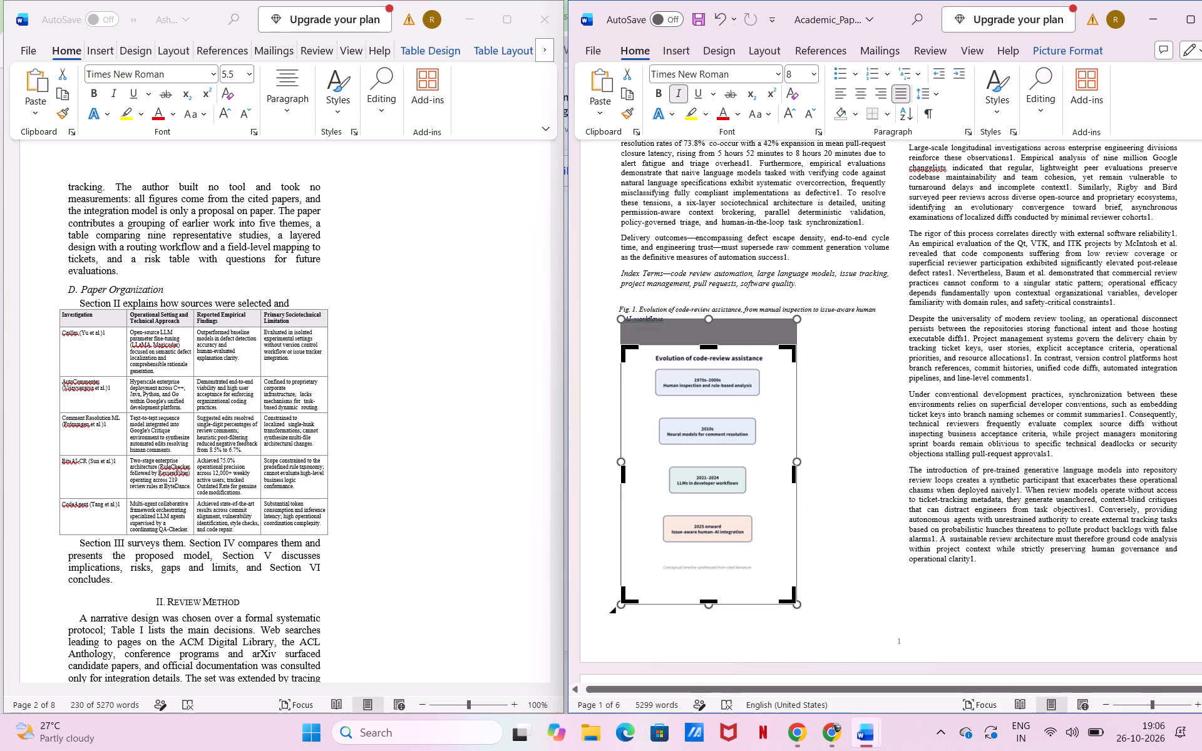
{"action": "left_click_drag", "start_coordinate": [709, 603], "coordinate": [712, 576]}
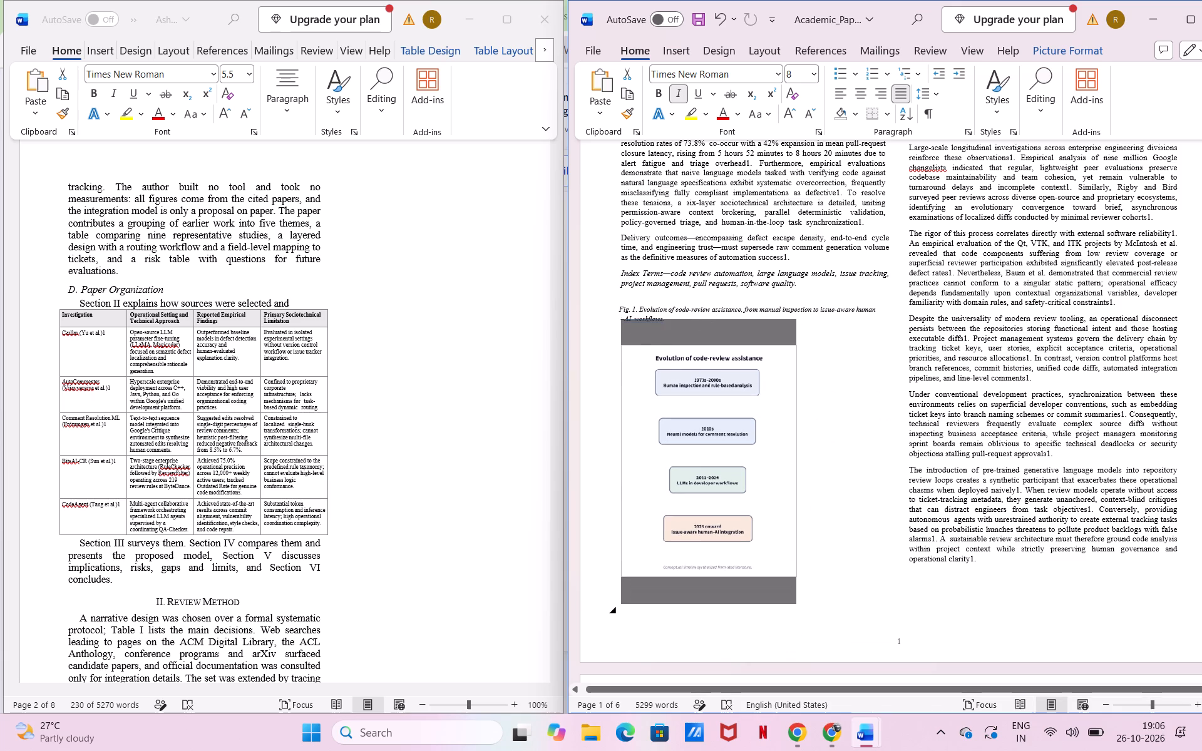
{"action": "left_click_drag", "start_coordinate": [712, 576], "coordinate": [712, 573]}
{"action": "left_click_drag", "start_coordinate": [712, 573], "coordinate": [721, 569]}
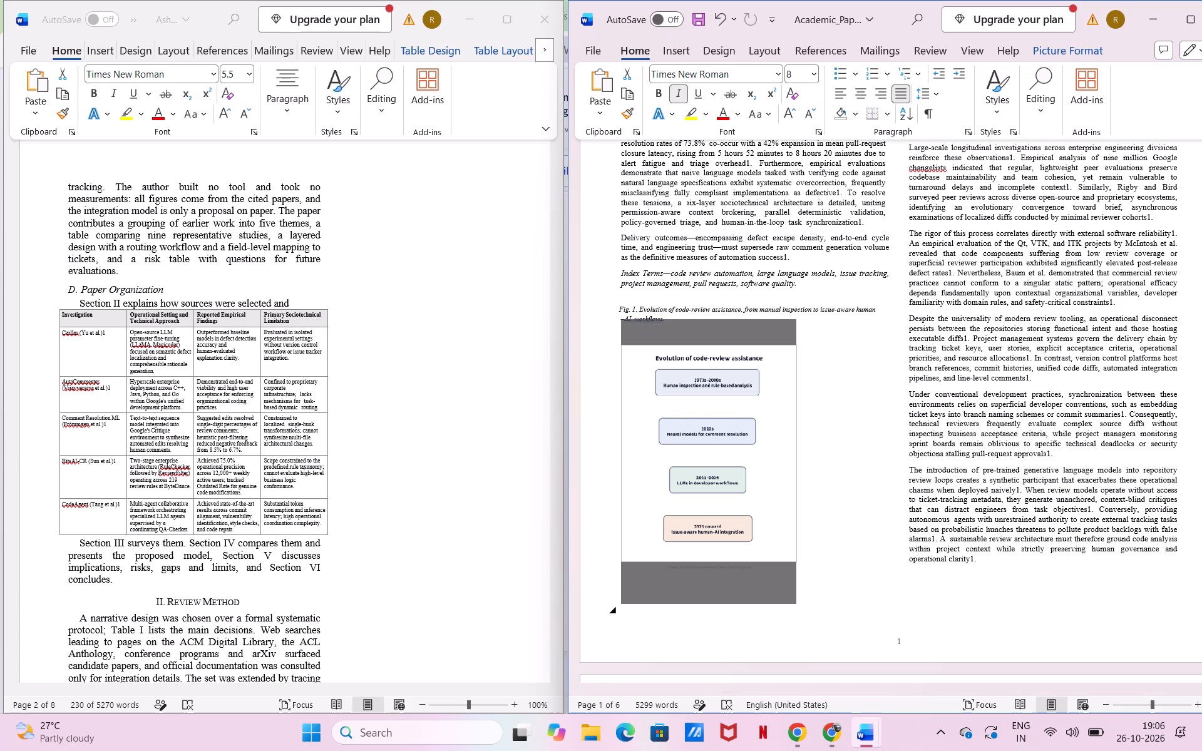
{"action": "left_click_drag", "start_coordinate": [721, 569], "coordinate": [722, 573]}
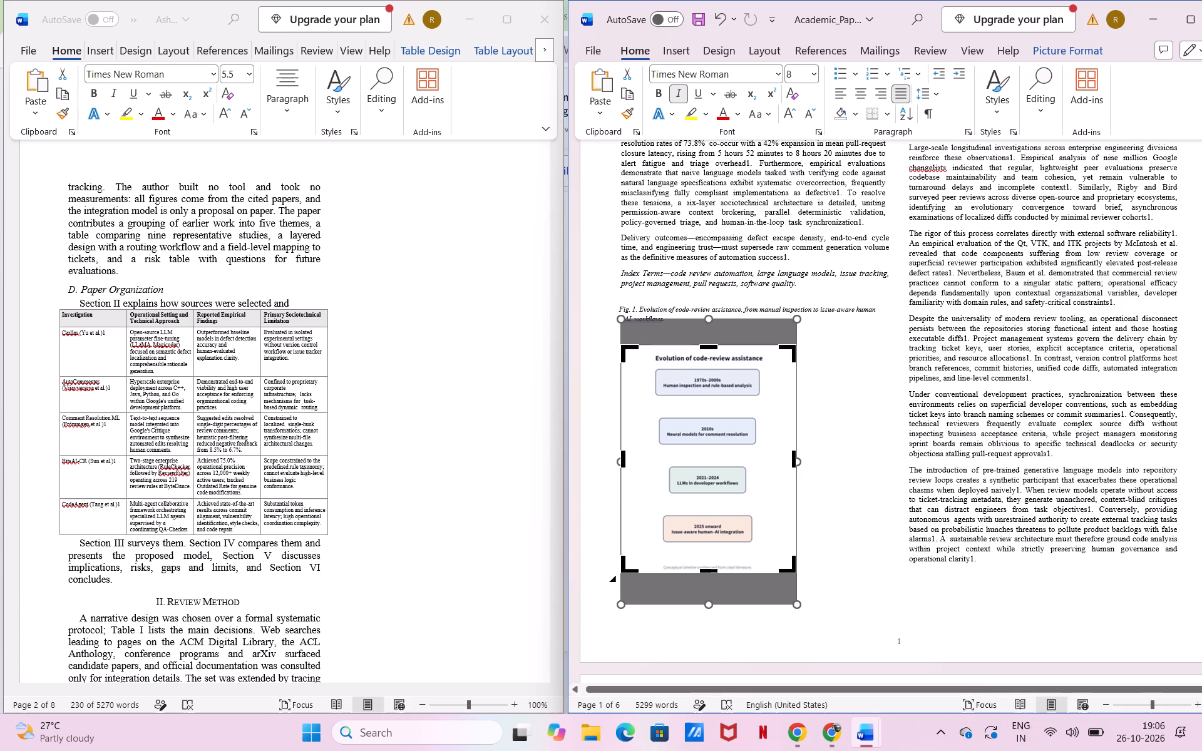
Crop the empty margins on both sides of the timeline picture close to its boxes and apply the crop.
{"action": "left_click_drag", "start_coordinate": [793, 464], "coordinate": [781, 465]}
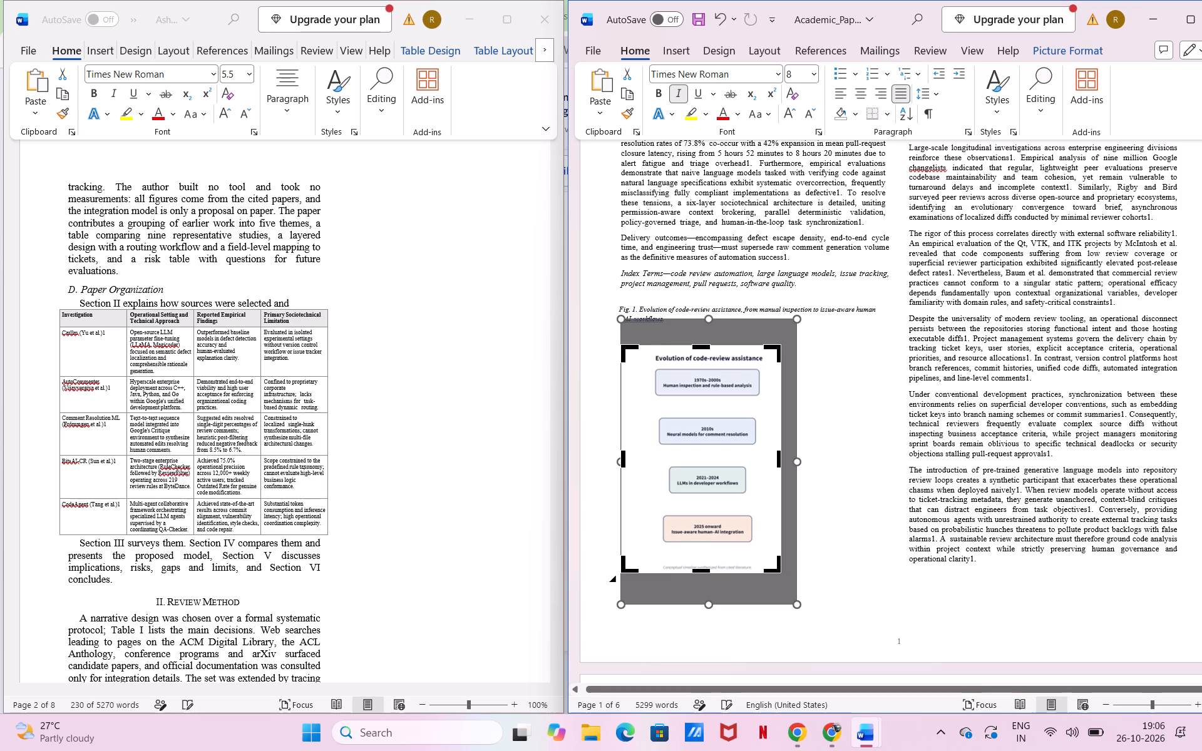
{"action": "left_click_drag", "start_coordinate": [623, 460], "coordinate": [637, 457]}
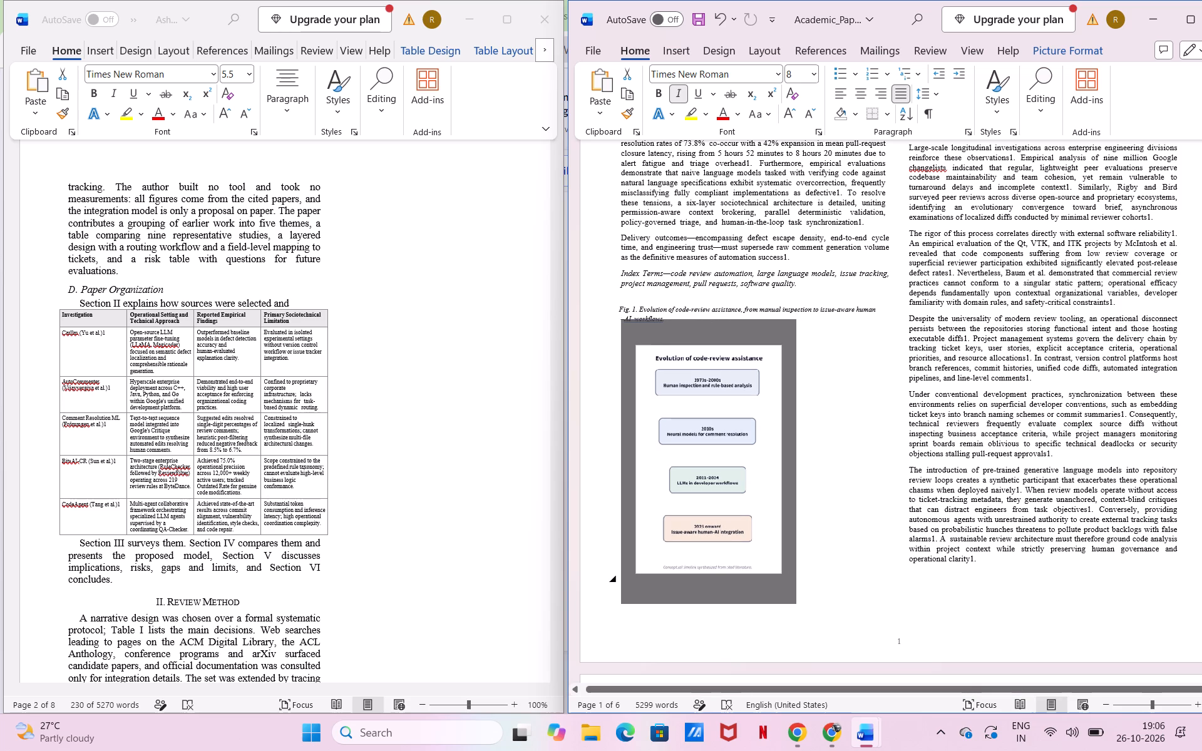
{"action": "left_click_drag", "start_coordinate": [637, 457], "coordinate": [640, 456]}
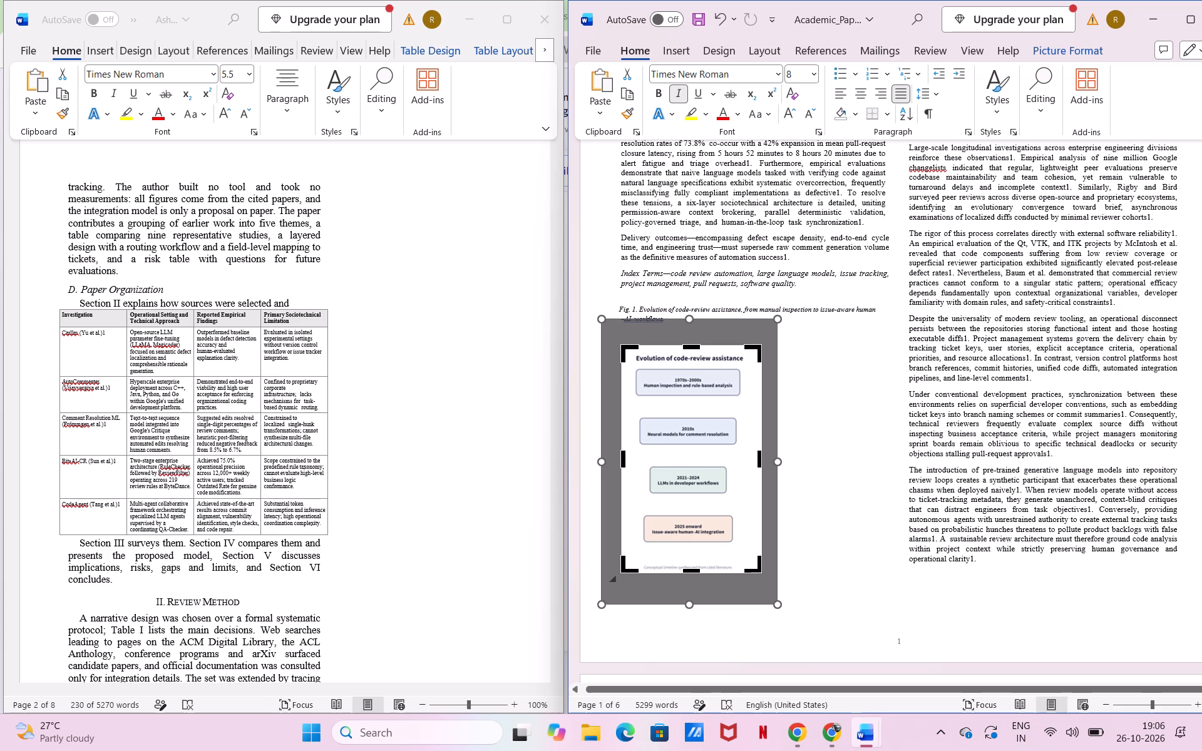
{"action": "key", "text": "Return"}
Enlarge the cropped timeline picture proportionally as far as it still fits below the Fig. 1 caption in the first column of page 1.
{"action": "left_click", "coordinate": [742, 444]}
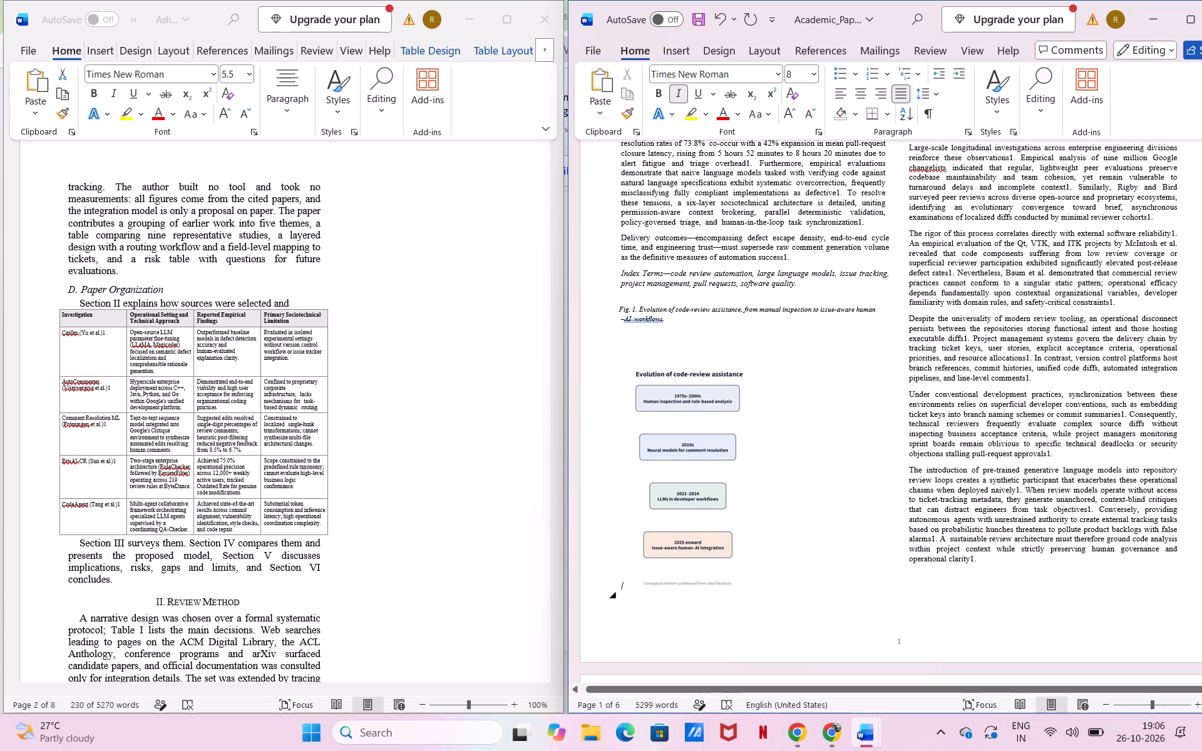
{"action": "left_click_drag", "start_coordinate": [763, 593], "coordinate": [811, 603]}
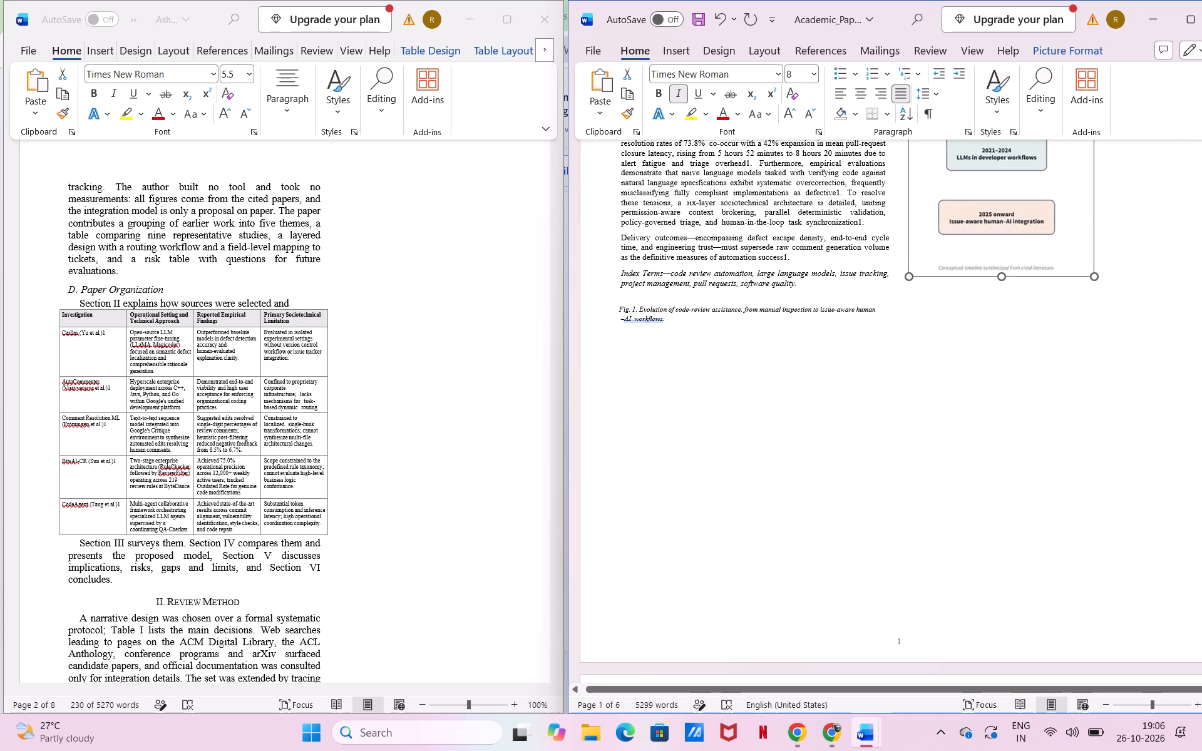
{"action": "left_click_drag", "start_coordinate": [811, 603], "coordinate": [814, 554]}
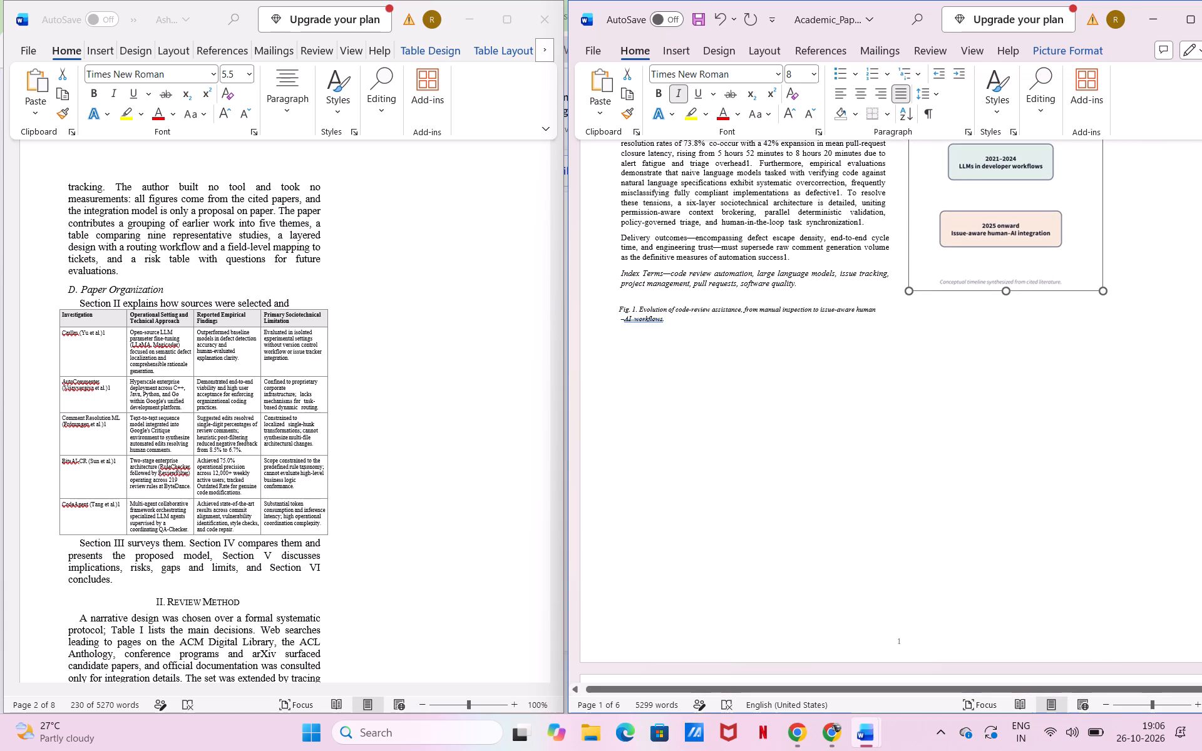
{"action": "left_click_drag", "start_coordinate": [814, 554], "coordinate": [798, 523]}
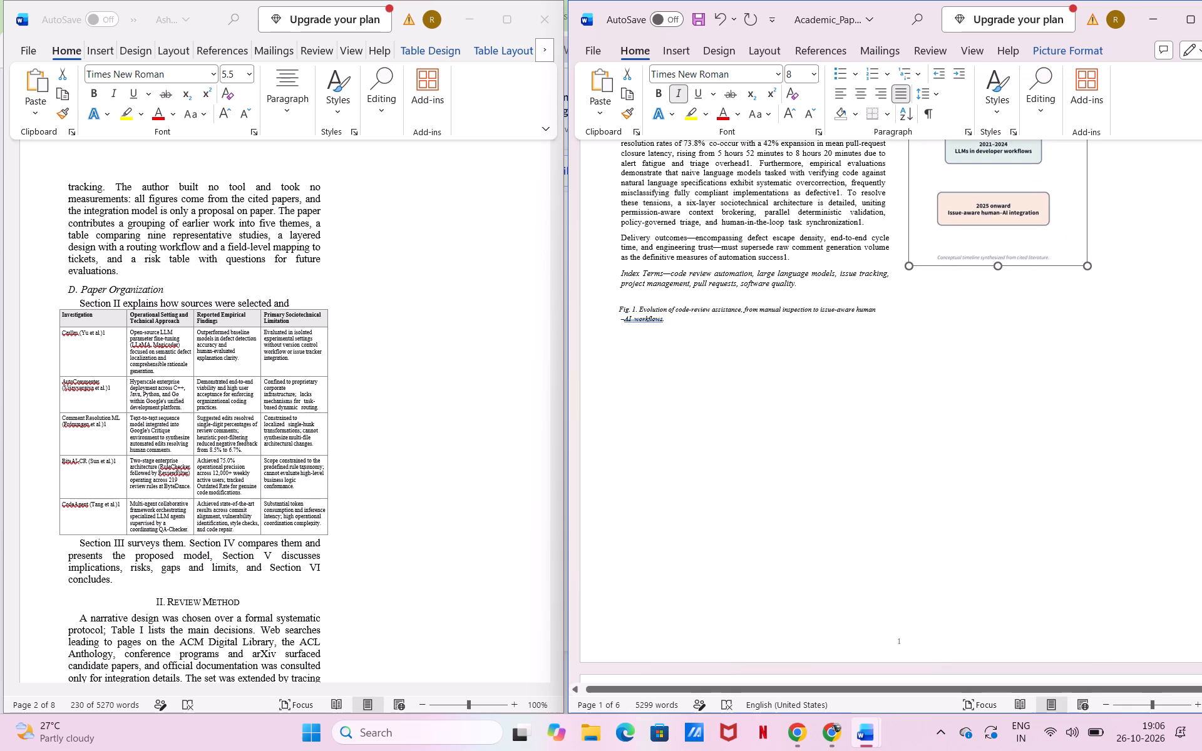
{"action": "left_click_drag", "start_coordinate": [798, 523], "coordinate": [787, 482]}
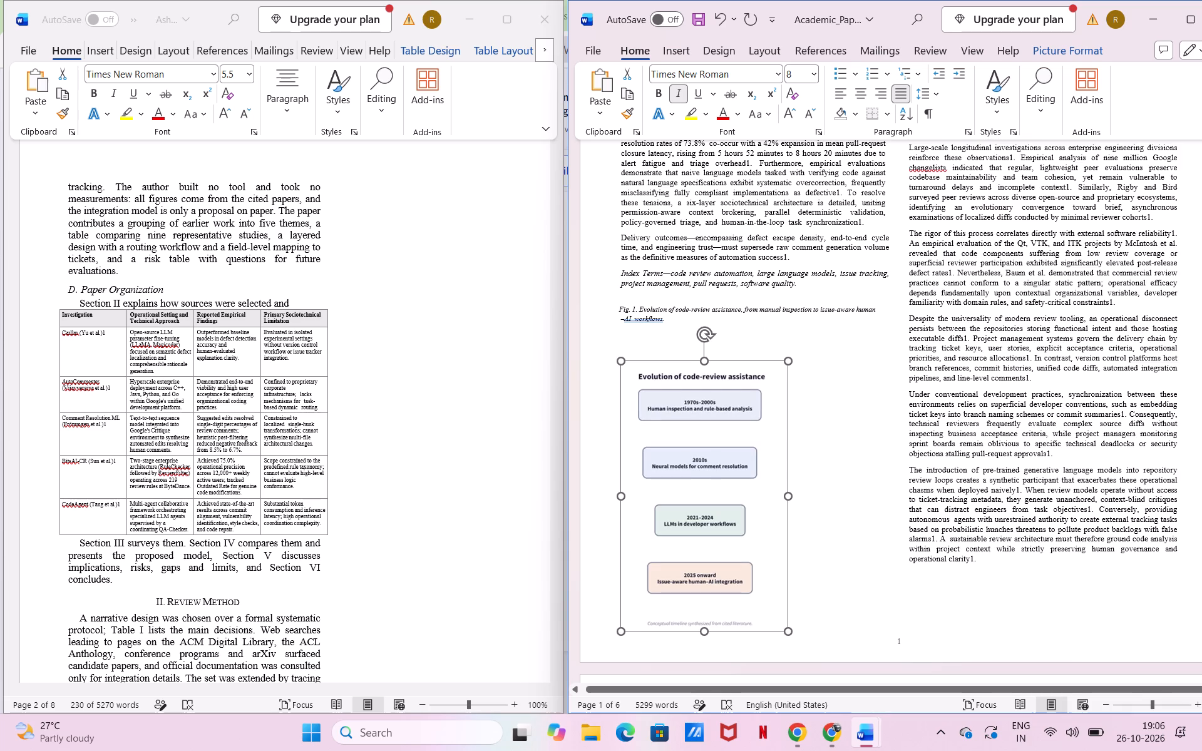
{"action": "left_click_drag", "start_coordinate": [787, 482], "coordinate": [791, 483]}
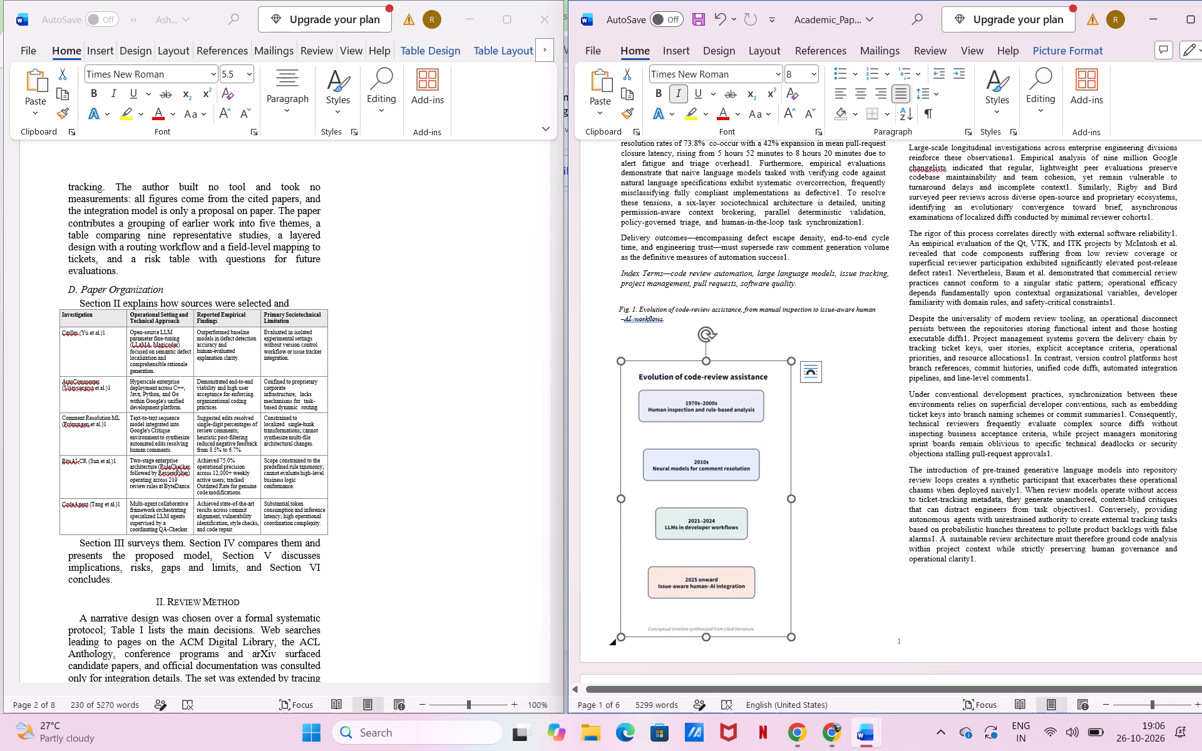
{"action": "left_click", "coordinate": [852, 430]}
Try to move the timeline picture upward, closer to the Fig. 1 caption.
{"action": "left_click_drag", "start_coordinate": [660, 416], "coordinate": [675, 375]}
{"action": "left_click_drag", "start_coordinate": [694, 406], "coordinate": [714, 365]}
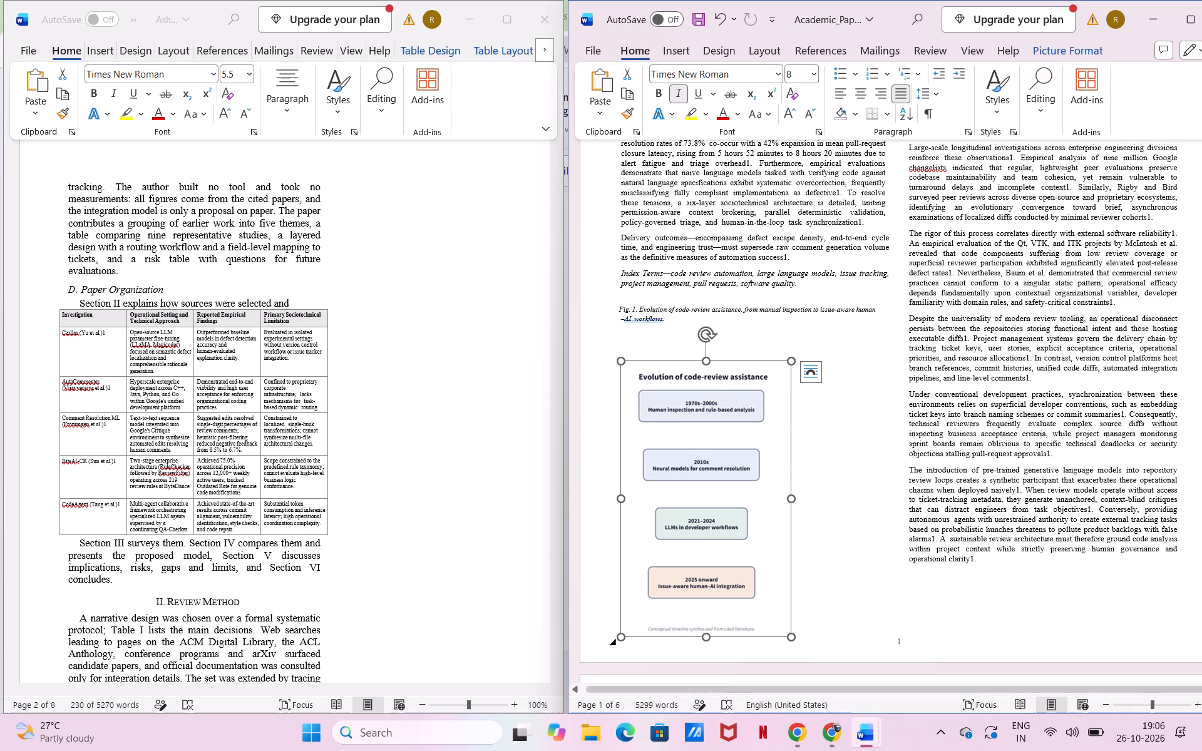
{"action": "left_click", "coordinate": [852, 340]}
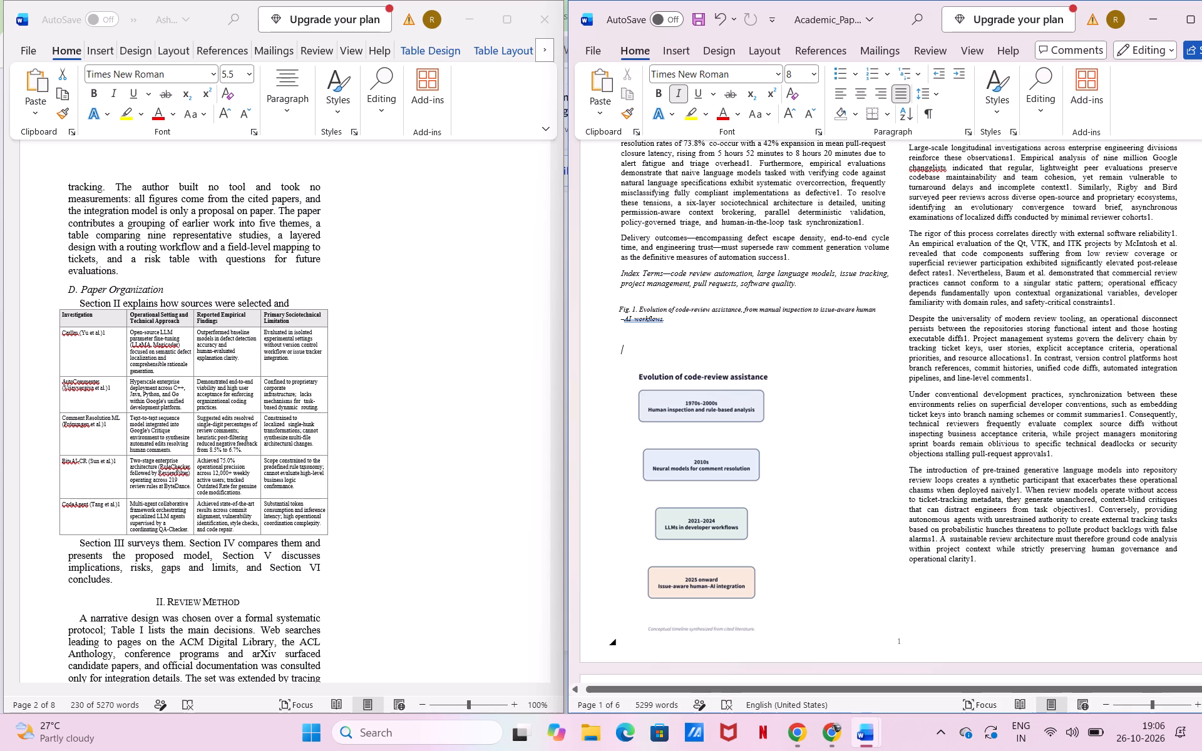
Copy the Fig. 1 caption, then delete it along with the blank lines between the Index Terms and the timeline picture.
{"action": "left_click_drag", "start_coordinate": [672, 326], "coordinate": [625, 305]}
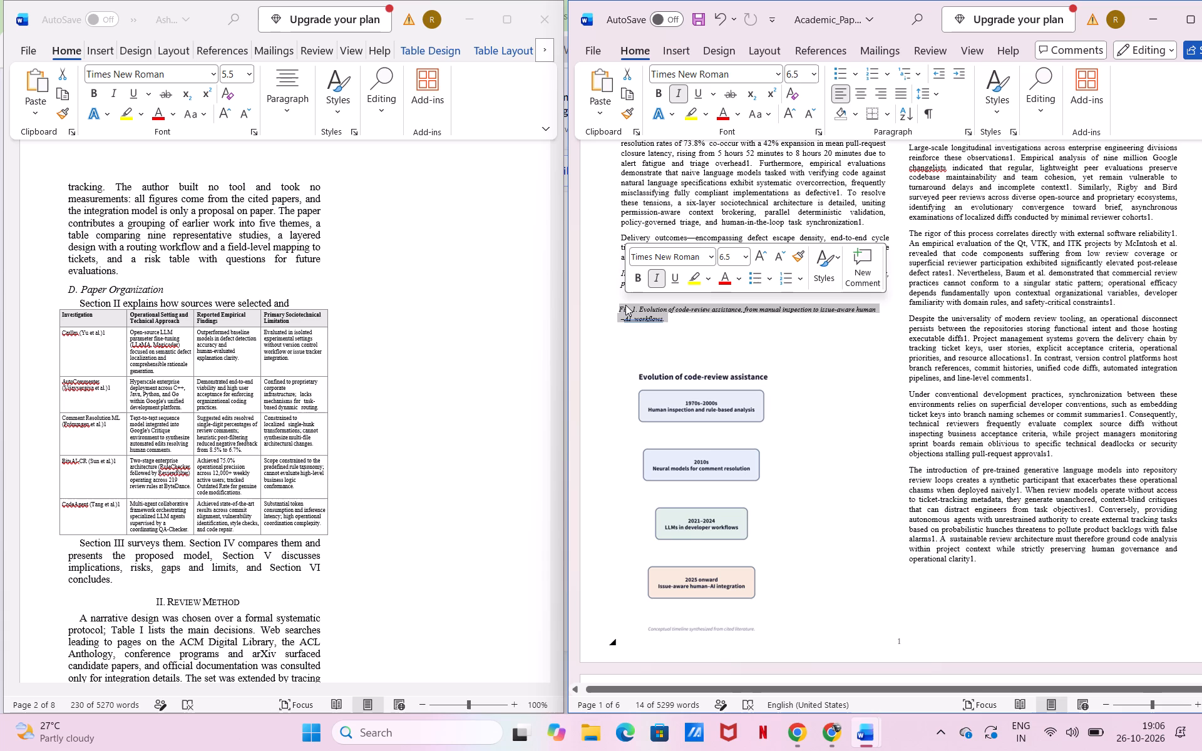
{"action": "key", "text": "ctrl+c"}
{"action": "key", "text": "BackSpace"}
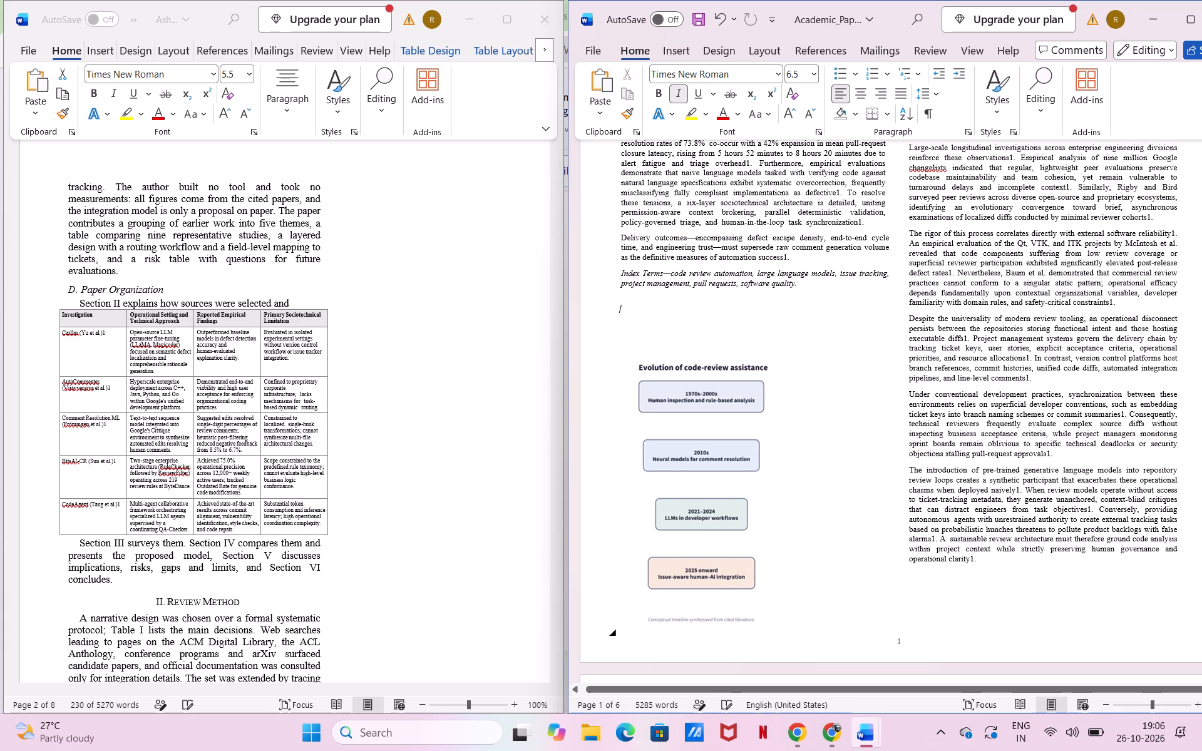
{"action": "key", "text": "Down"}
{"action": "key", "text": "Down"}
{"action": "key", "text": "BackSpace"}
{"action": "key", "text": "BackSpace"}
{"action": "key", "text": "BackSpace"}
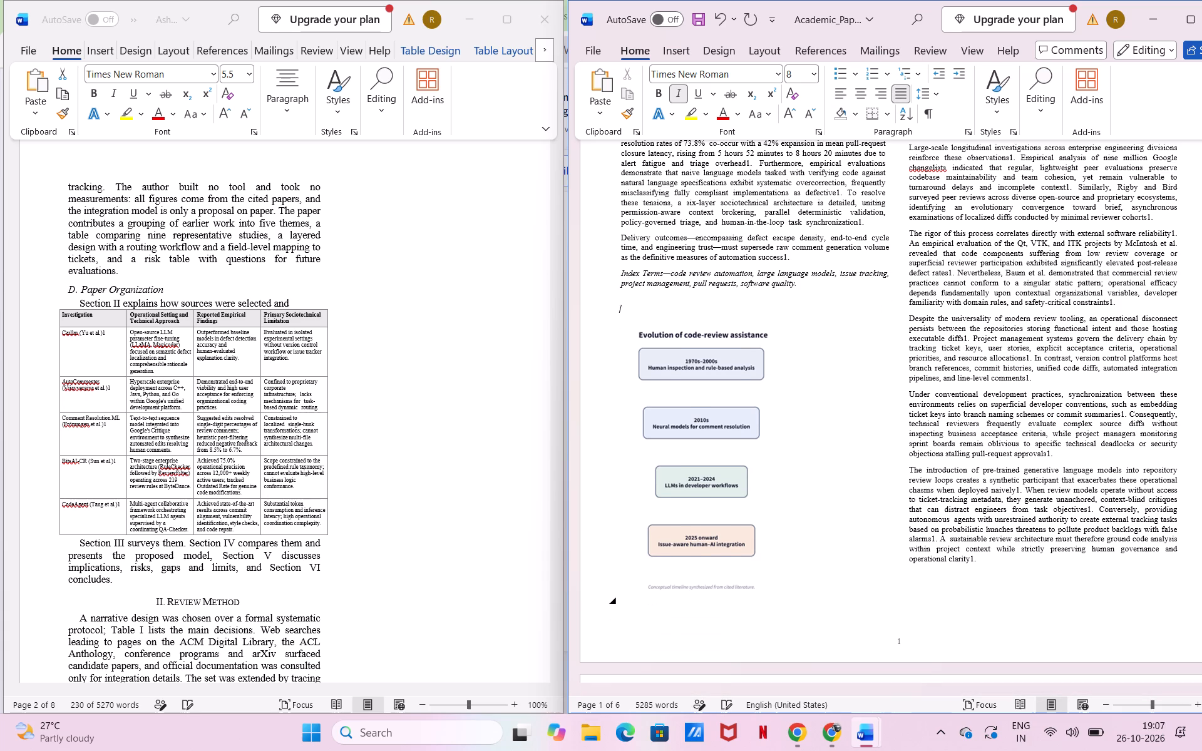
{"action": "key", "text": "BackSpace"}
{"action": "key", "text": "BackSpace"}
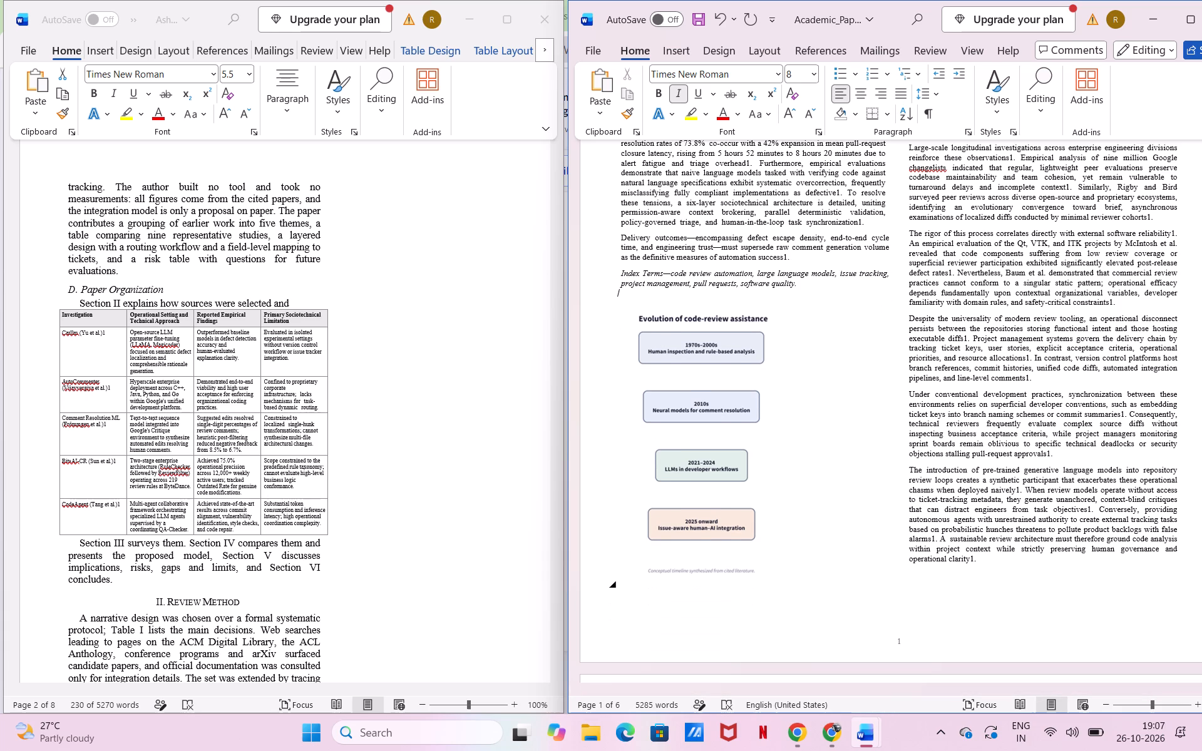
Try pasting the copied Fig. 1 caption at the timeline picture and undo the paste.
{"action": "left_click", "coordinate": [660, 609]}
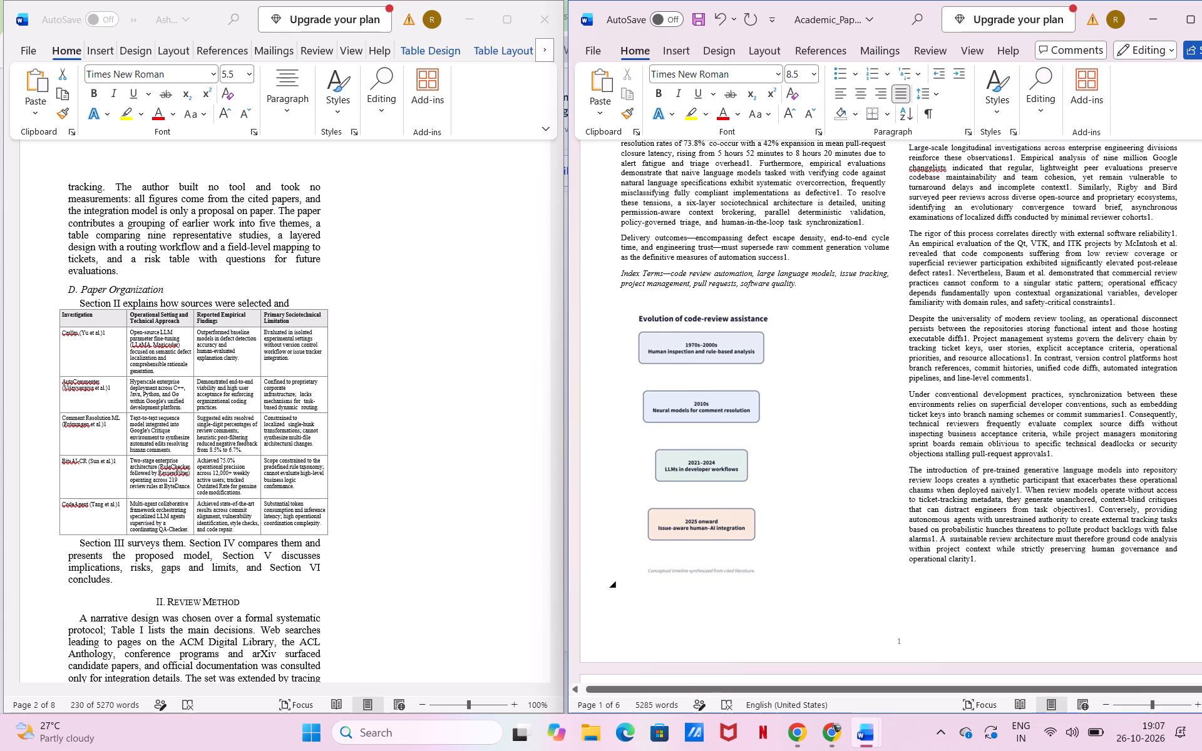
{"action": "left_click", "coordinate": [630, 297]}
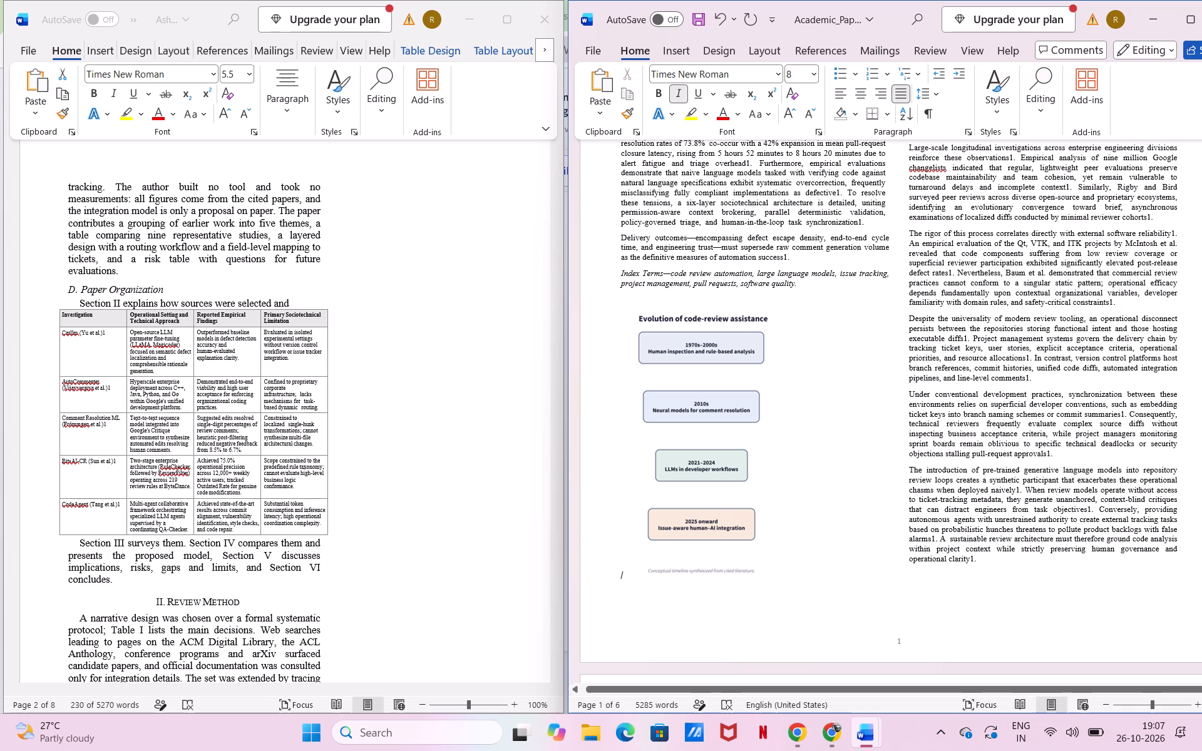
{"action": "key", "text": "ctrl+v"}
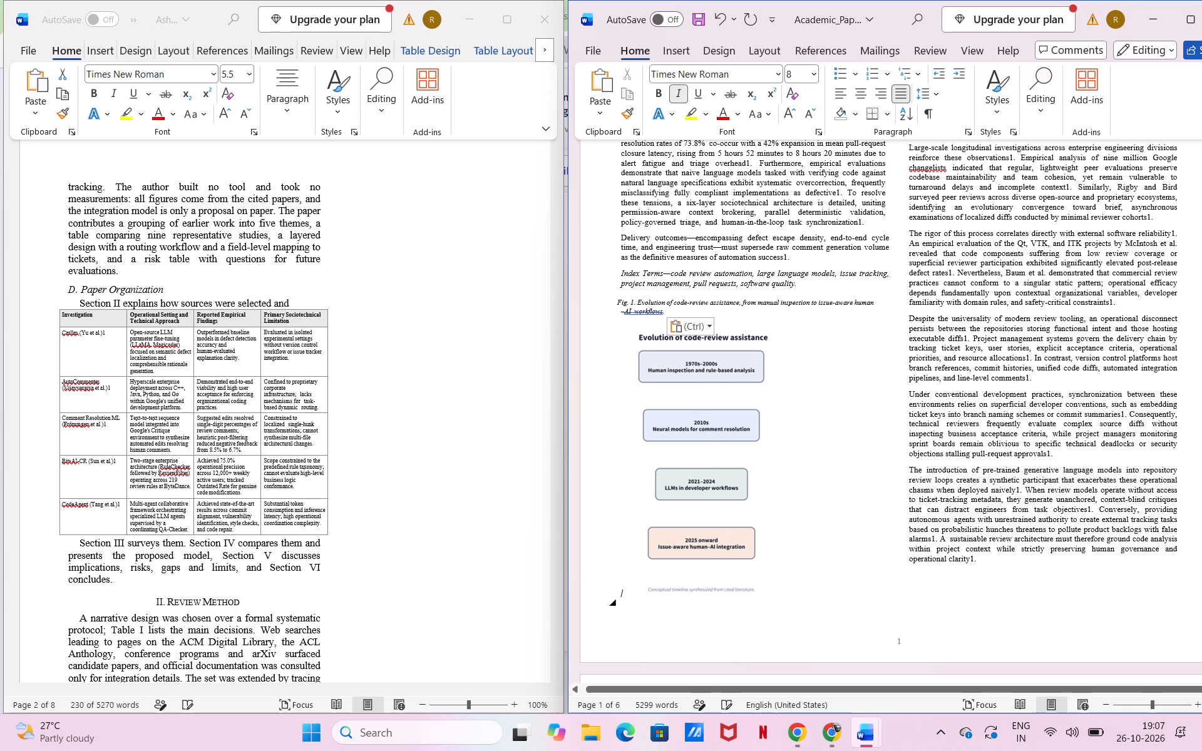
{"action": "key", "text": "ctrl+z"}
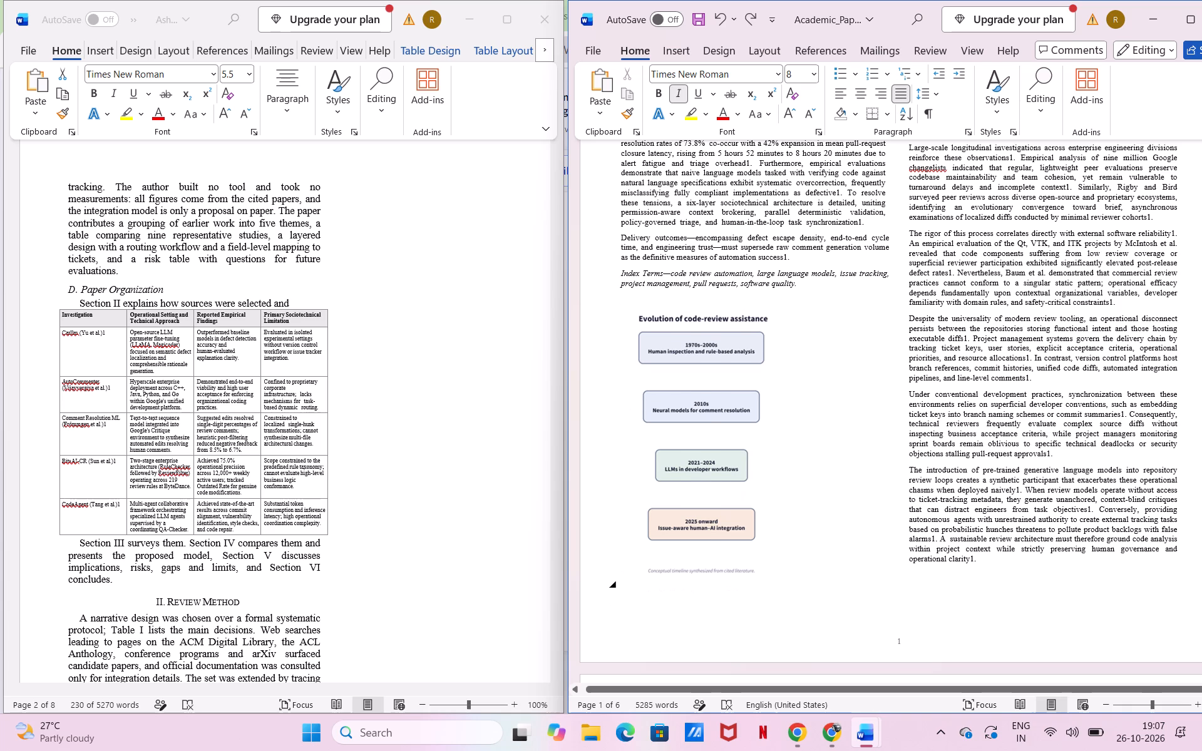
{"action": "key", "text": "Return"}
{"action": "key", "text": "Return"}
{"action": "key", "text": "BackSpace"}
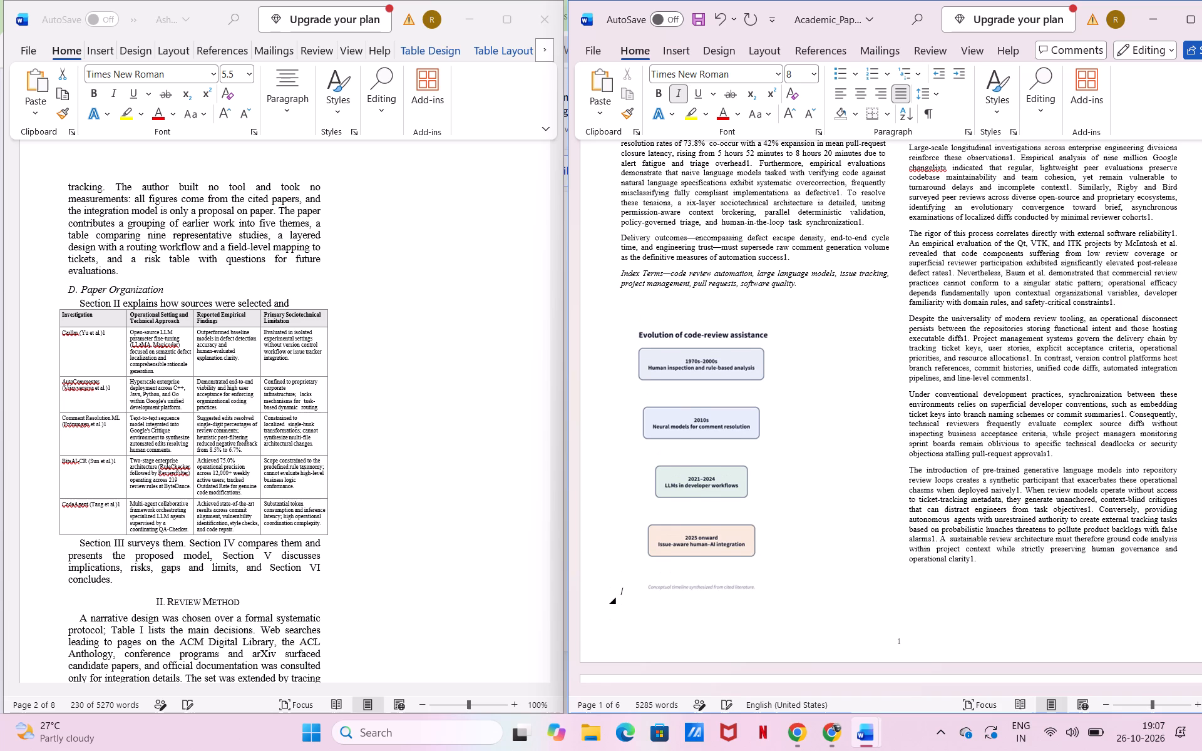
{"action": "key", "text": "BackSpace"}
Add a new line directly after the timeline picture and paste the copied Fig. 1 caption there.
{"action": "key", "text": "Down"}
{"action": "key", "text": "Down"}
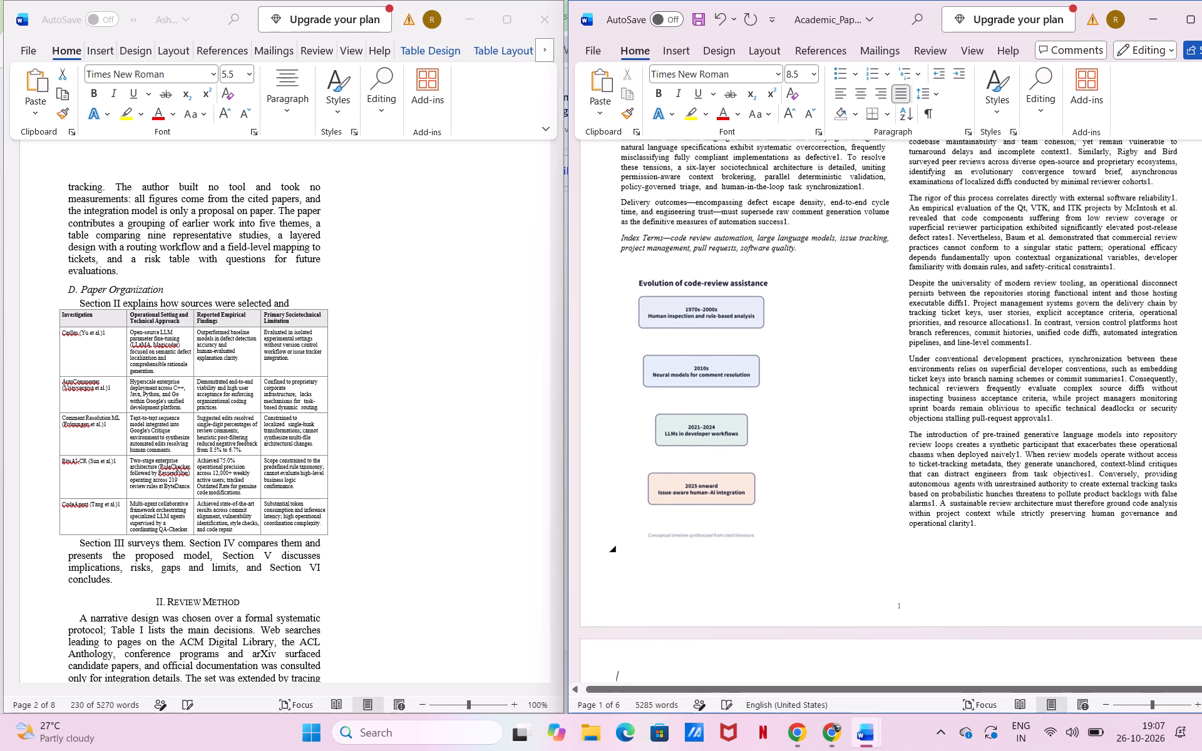
{"action": "key", "text": "Up"}
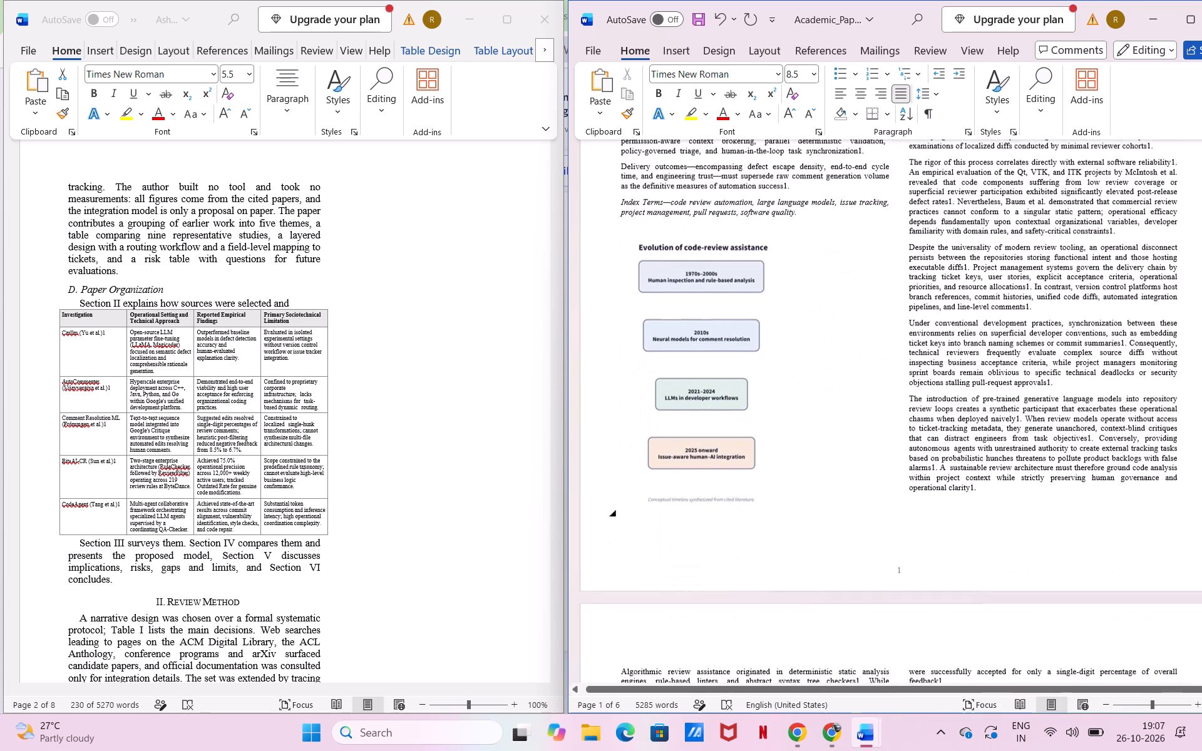
{"action": "left_click", "coordinate": [658, 513]}
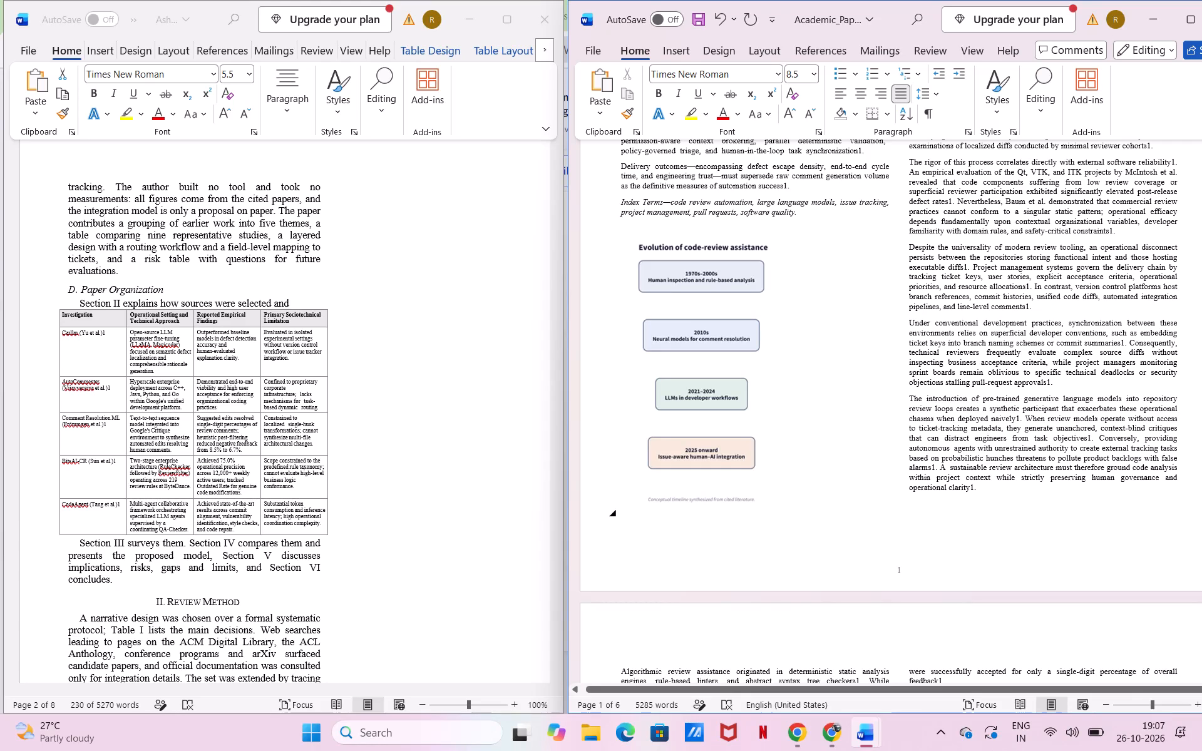
{"action": "double_click", "coordinate": [658, 513]}
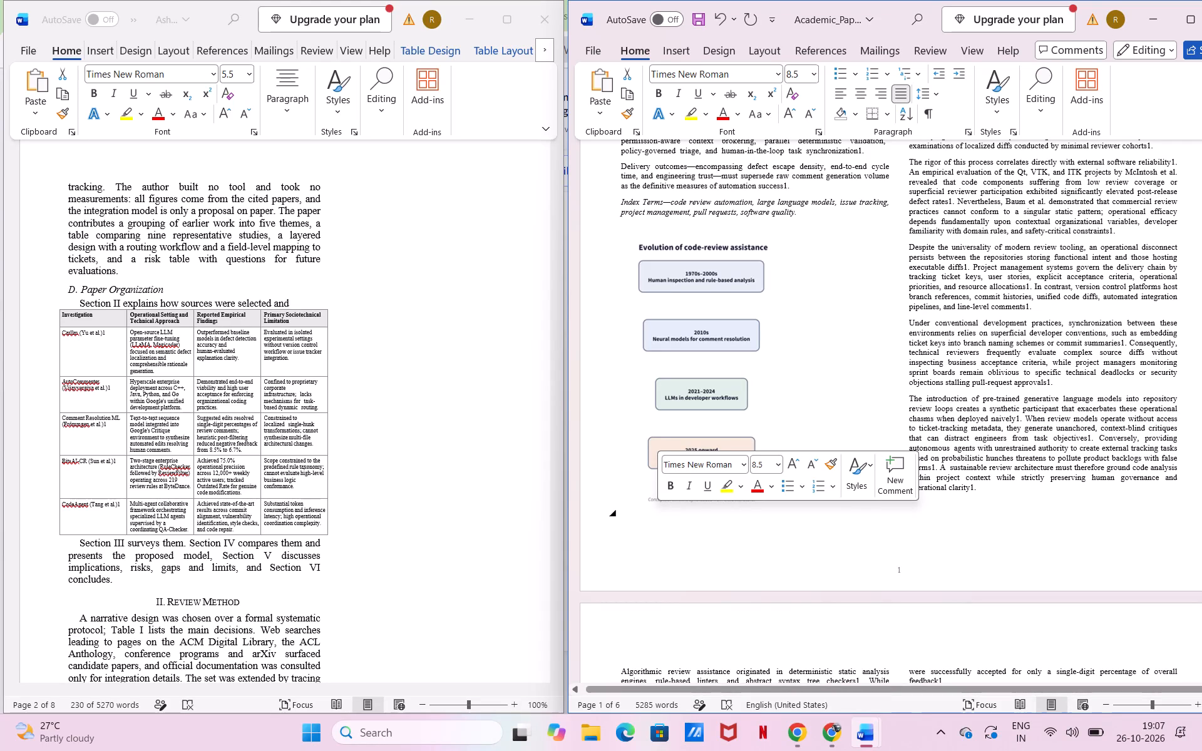
{"action": "left_click", "coordinate": [640, 506]}
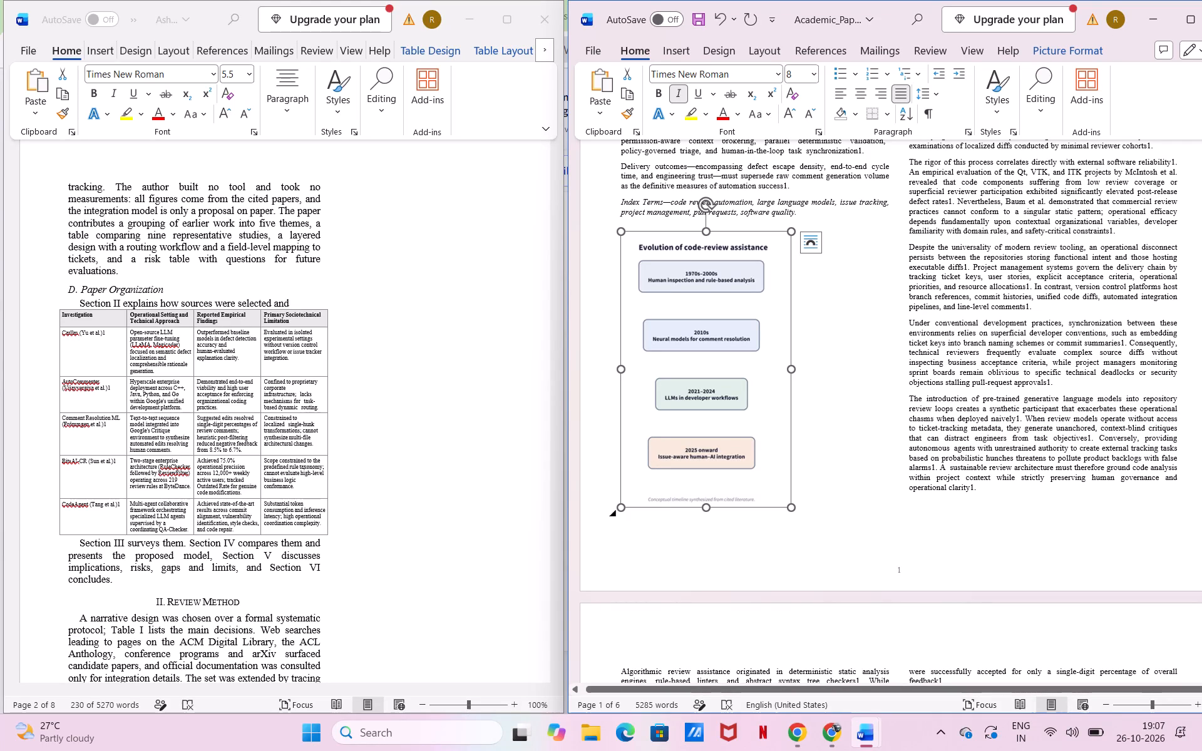
{"action": "left_click", "coordinate": [632, 526]}
{"action": "left_click", "coordinate": [632, 526]}
{"action": "double_click", "coordinate": [632, 526]}
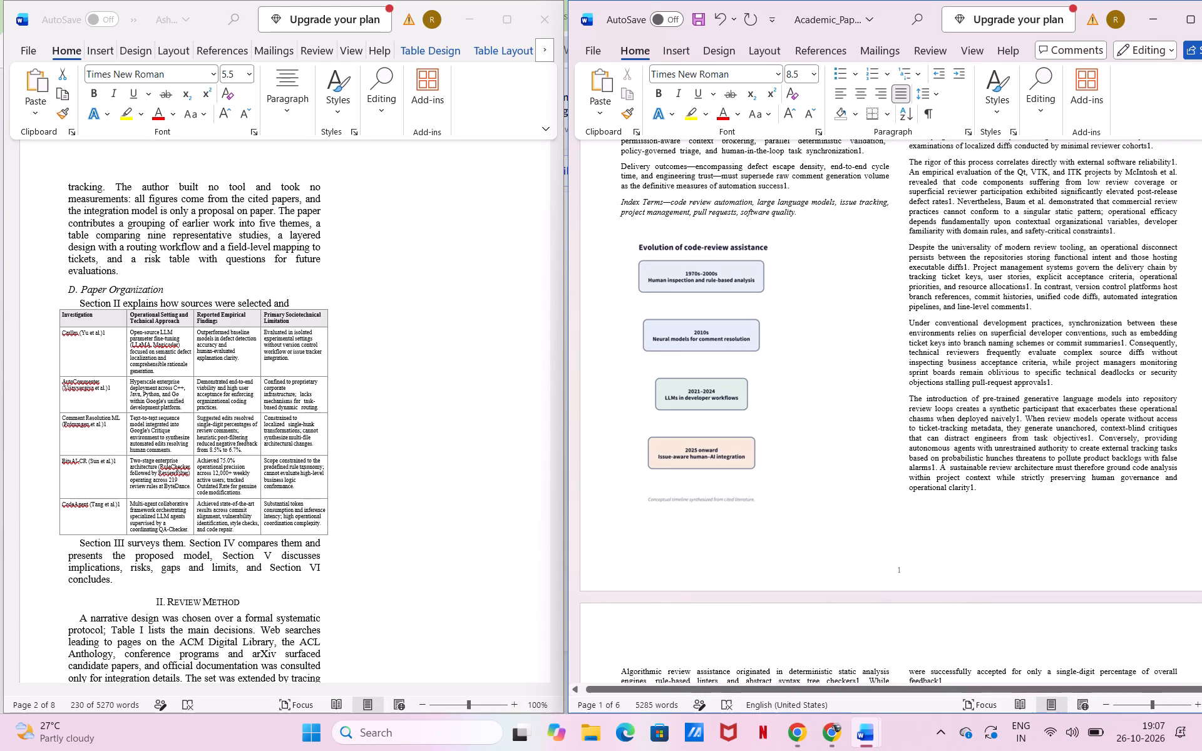
{"action": "left_click", "coordinate": [803, 241]}
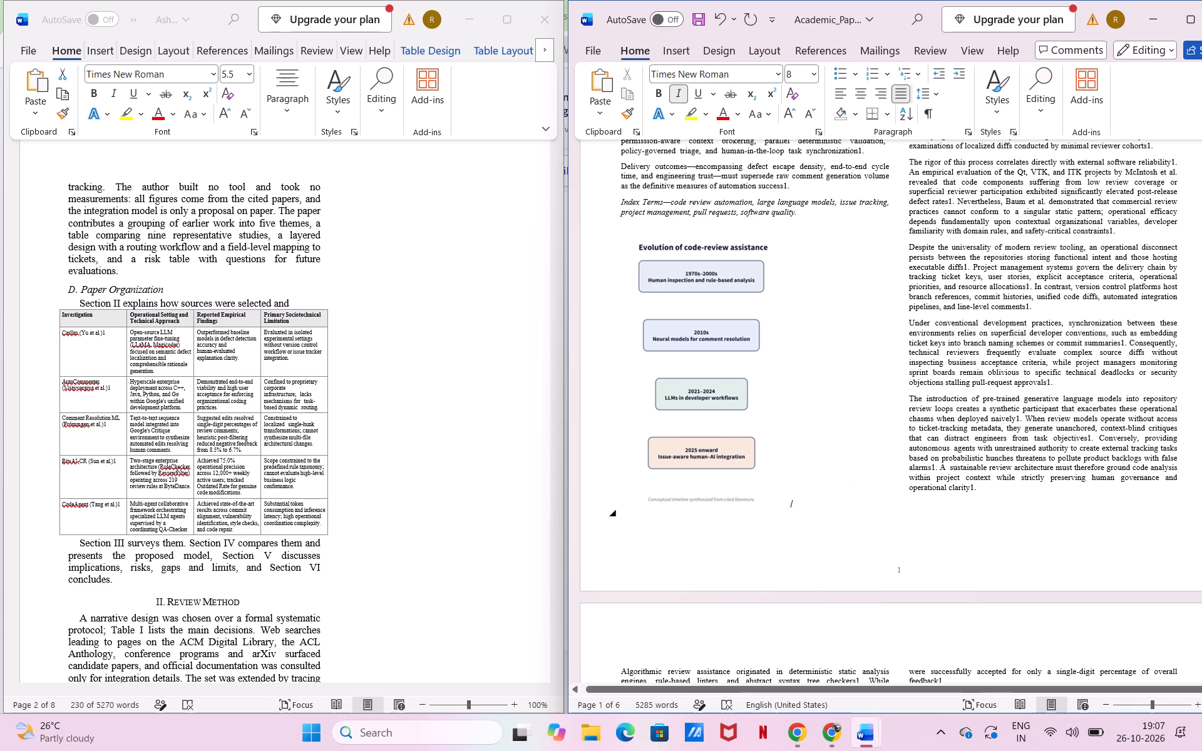
{"action": "double_click", "coordinate": [800, 286]}
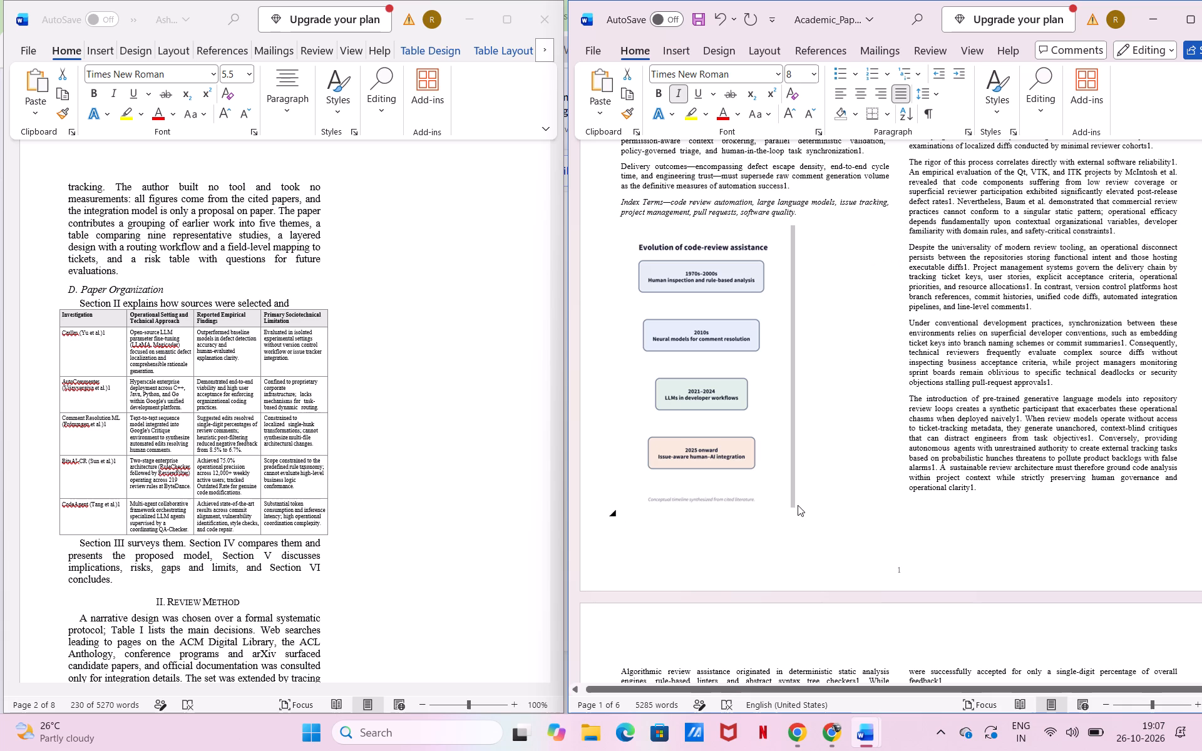
{"action": "left_click", "coordinate": [798, 505]}
{"action": "key", "text": "Return"}
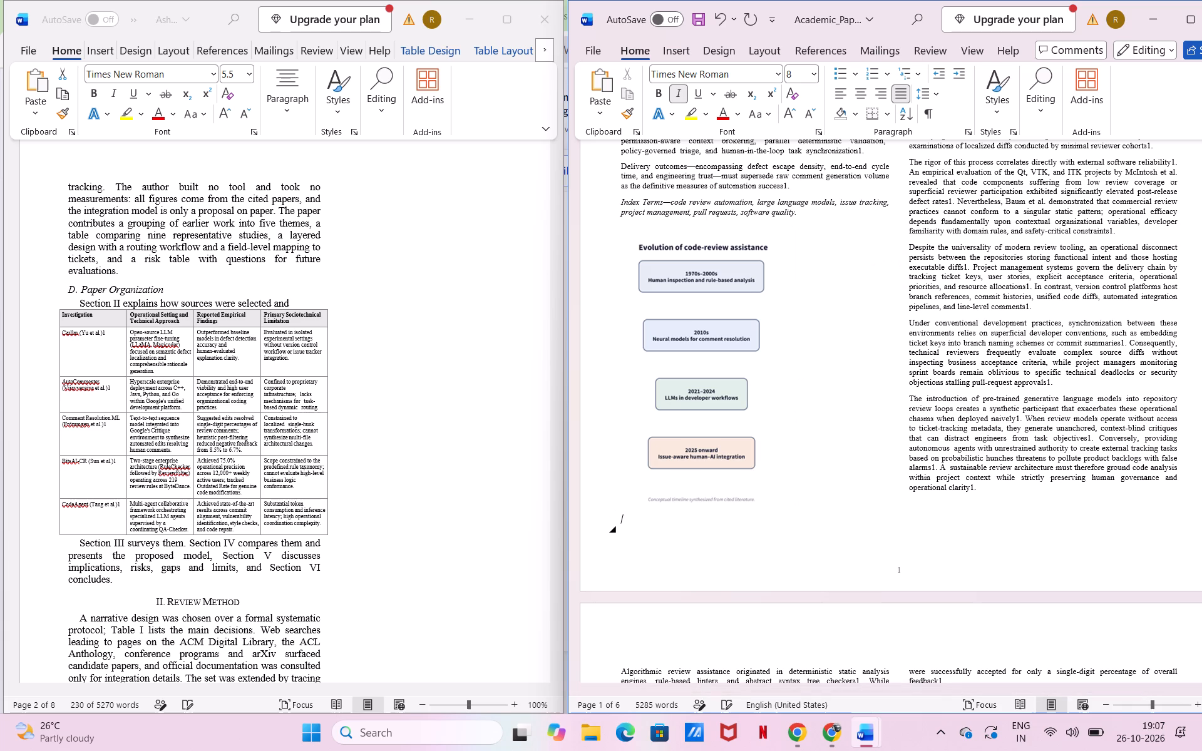
{"action": "key", "text": "ctrl+v"}
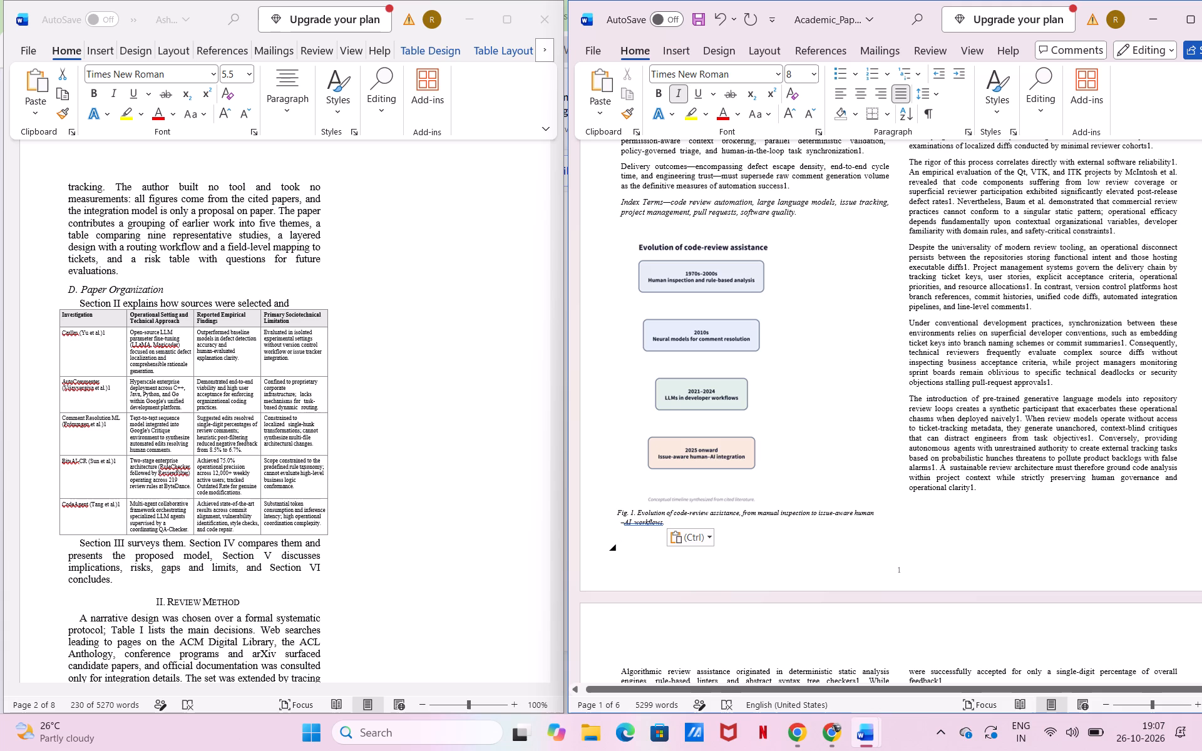
Apply the grammar suggestion "AI workflows" to the double space in the Fig. 1 caption.
{"action": "left_click", "coordinate": [794, 535]}
{"action": "double_click", "coordinate": [643, 519]}
{"action": "left_click", "coordinate": [644, 525]}
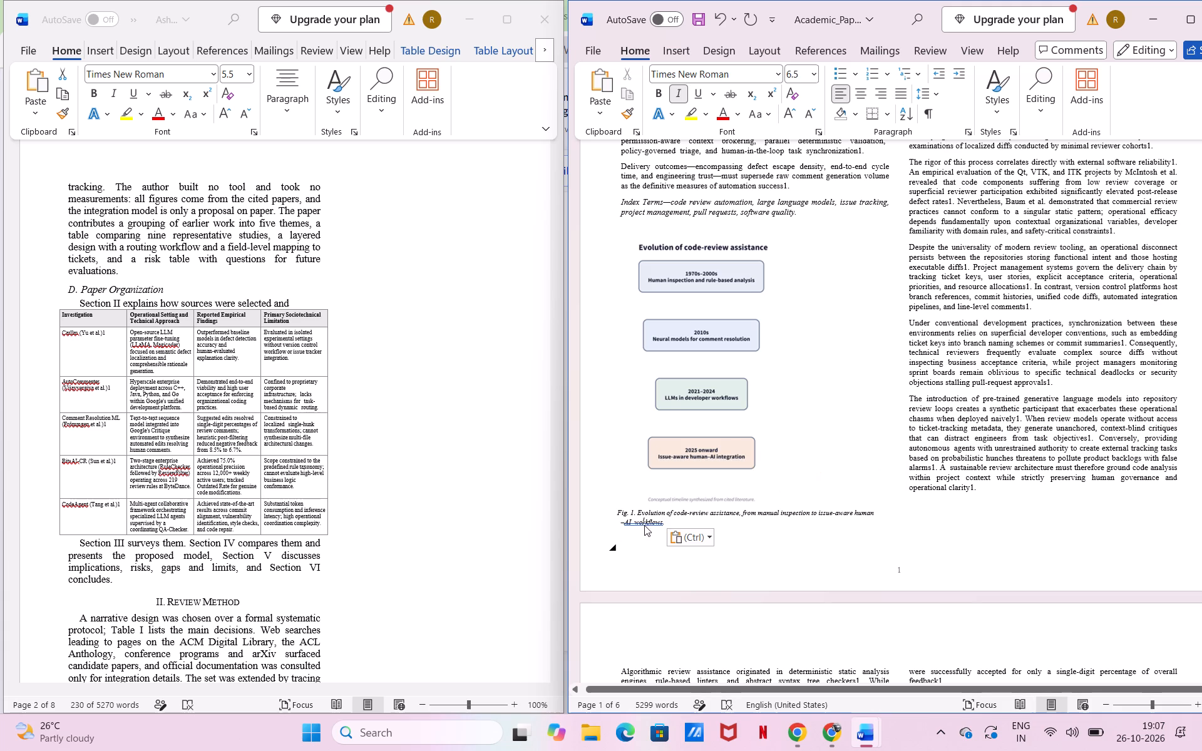
{"action": "right_click", "coordinate": [635, 520]}
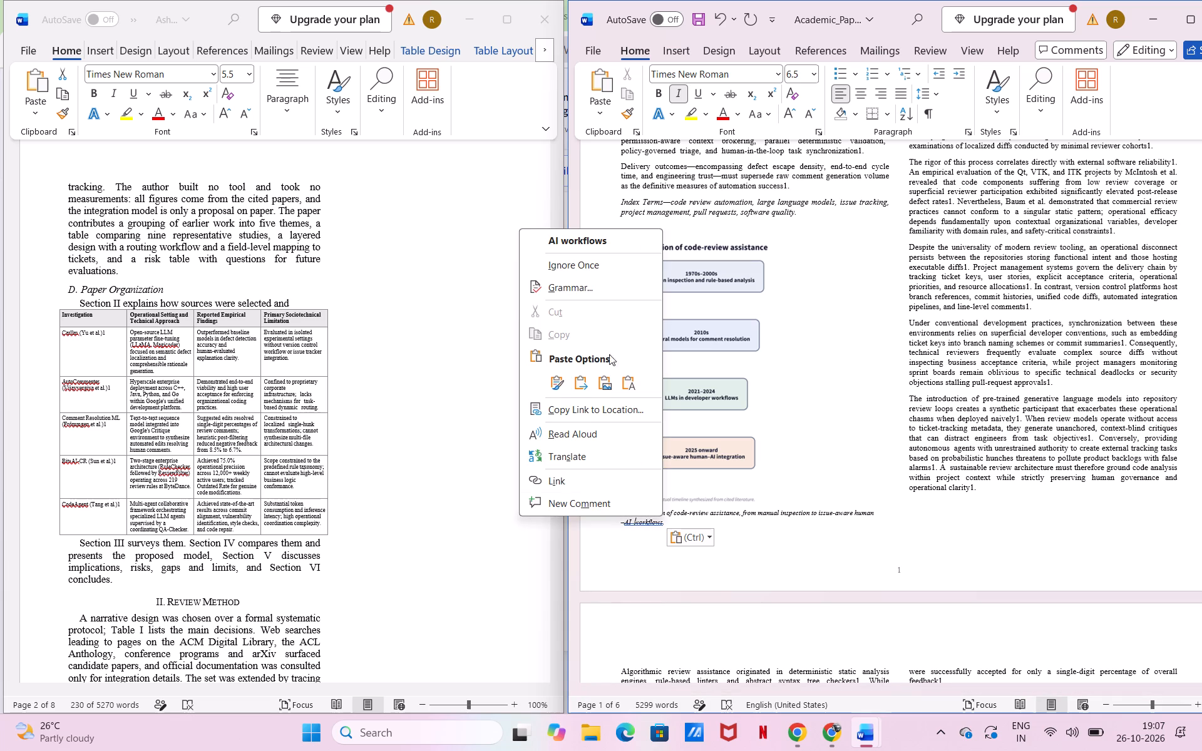
{"action": "left_click", "coordinate": [596, 287]}
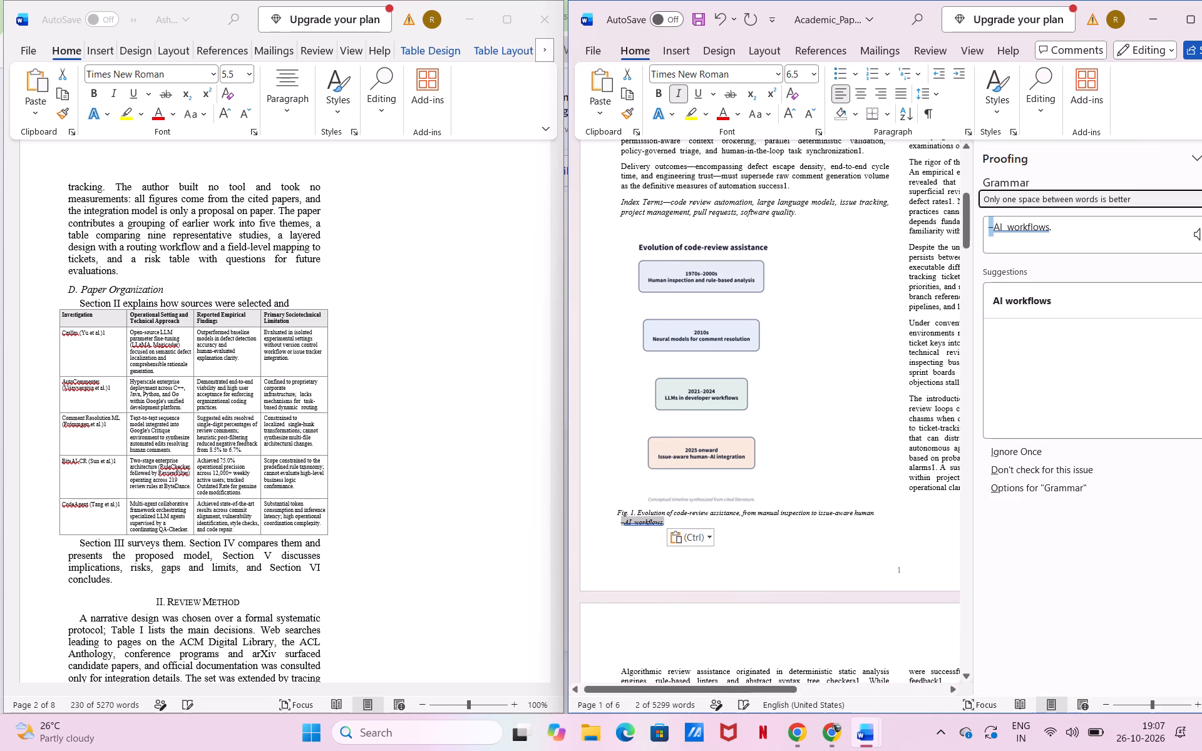
{"action": "left_click", "coordinate": [1055, 288]}
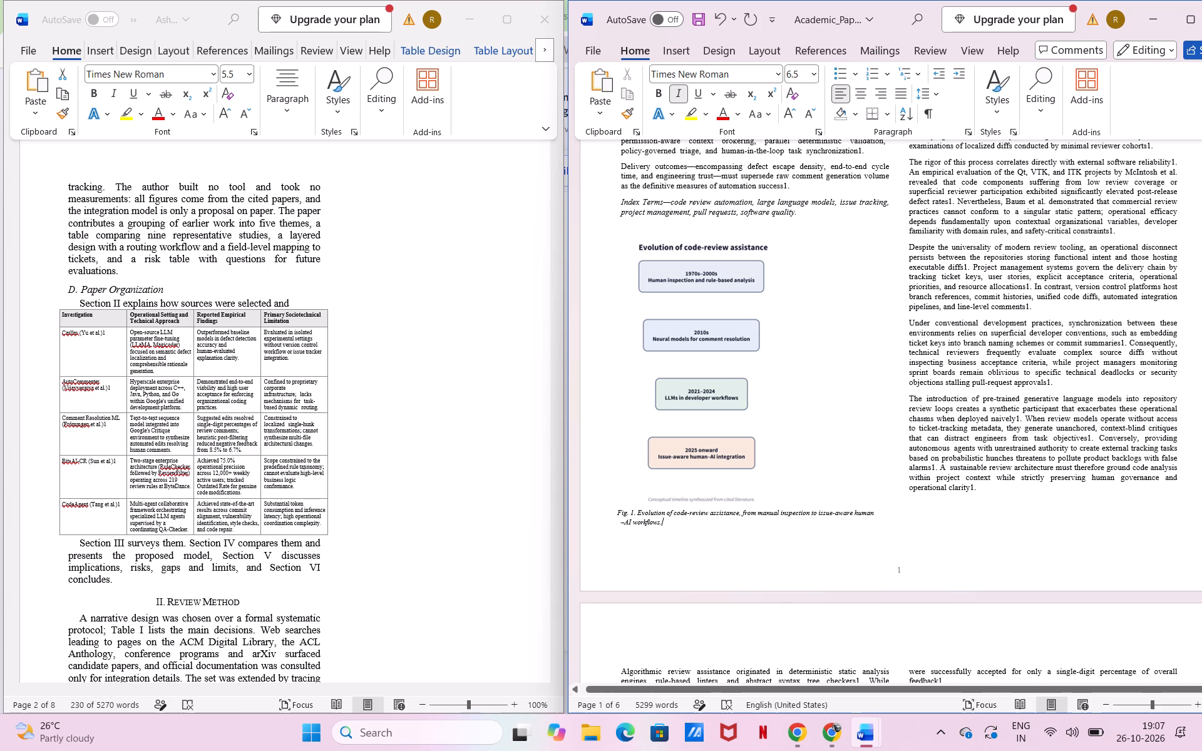
Delete the extra spaces before "–AI workflows" so the caption's second line starts flush with its first.
{"action": "key", "text": "Left"}
{"action": "key", "text": "Left"}
{"action": "key", "text": "Left"}
{"action": "key", "text": "Left"}
{"action": "key", "text": "Left"}
{"action": "key", "text": "Left"}
{"action": "key", "text": "Left"}
{"action": "key", "text": "Left"}
{"action": "key", "text": "Left"}
{"action": "key", "text": "Left"}
{"action": "key", "text": "Left"}
{"action": "key", "text": "Left"}
{"action": "key", "text": "Left"}
{"action": "key", "text": "Left"}
{"action": "key", "text": "BackSpace"}
{"action": "key", "text": "BackSpace"}
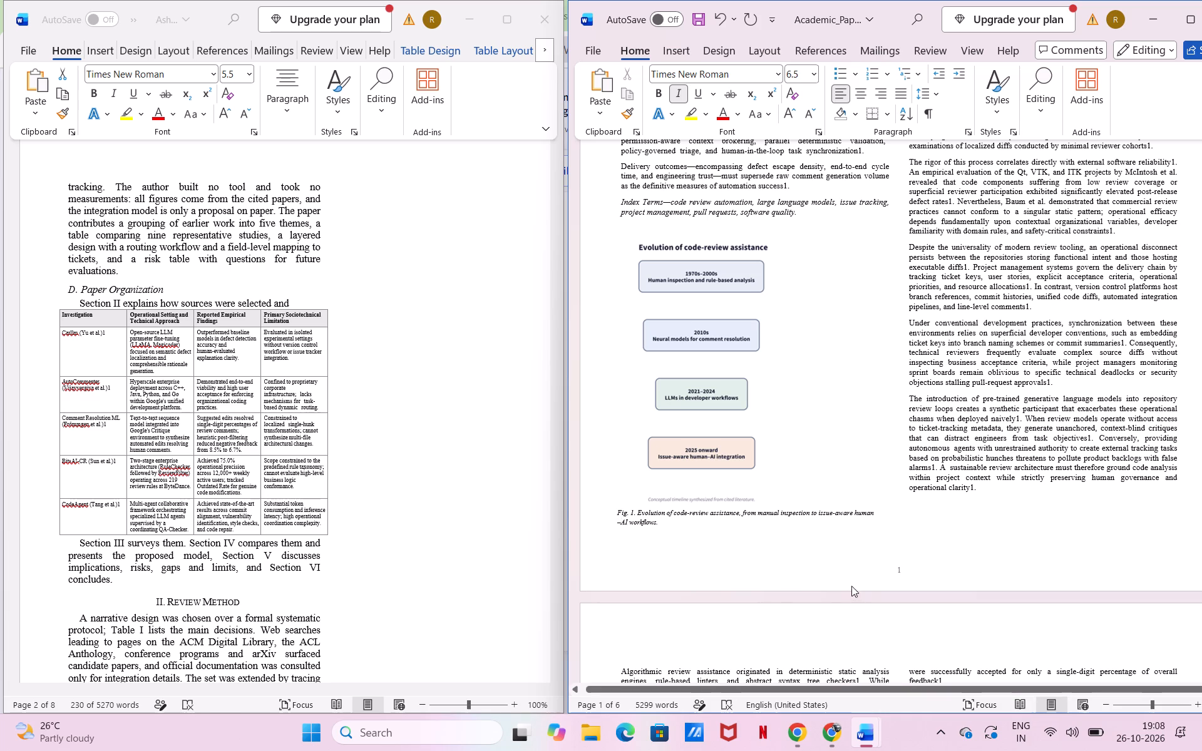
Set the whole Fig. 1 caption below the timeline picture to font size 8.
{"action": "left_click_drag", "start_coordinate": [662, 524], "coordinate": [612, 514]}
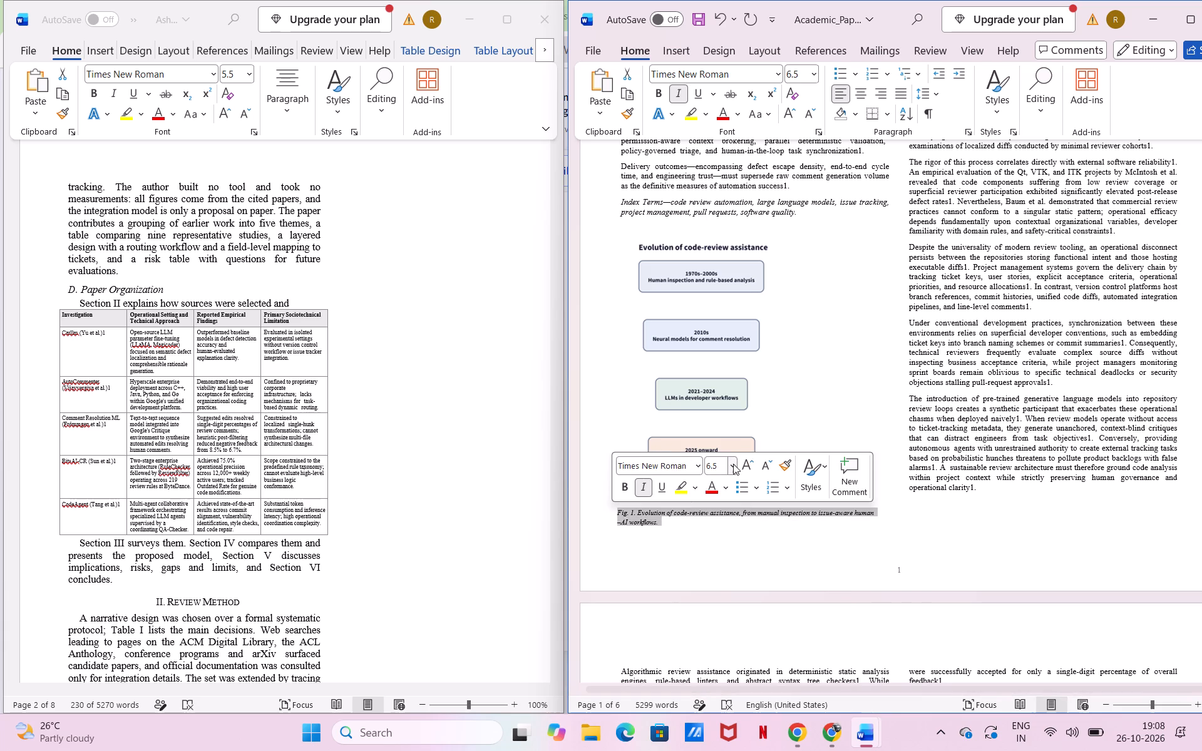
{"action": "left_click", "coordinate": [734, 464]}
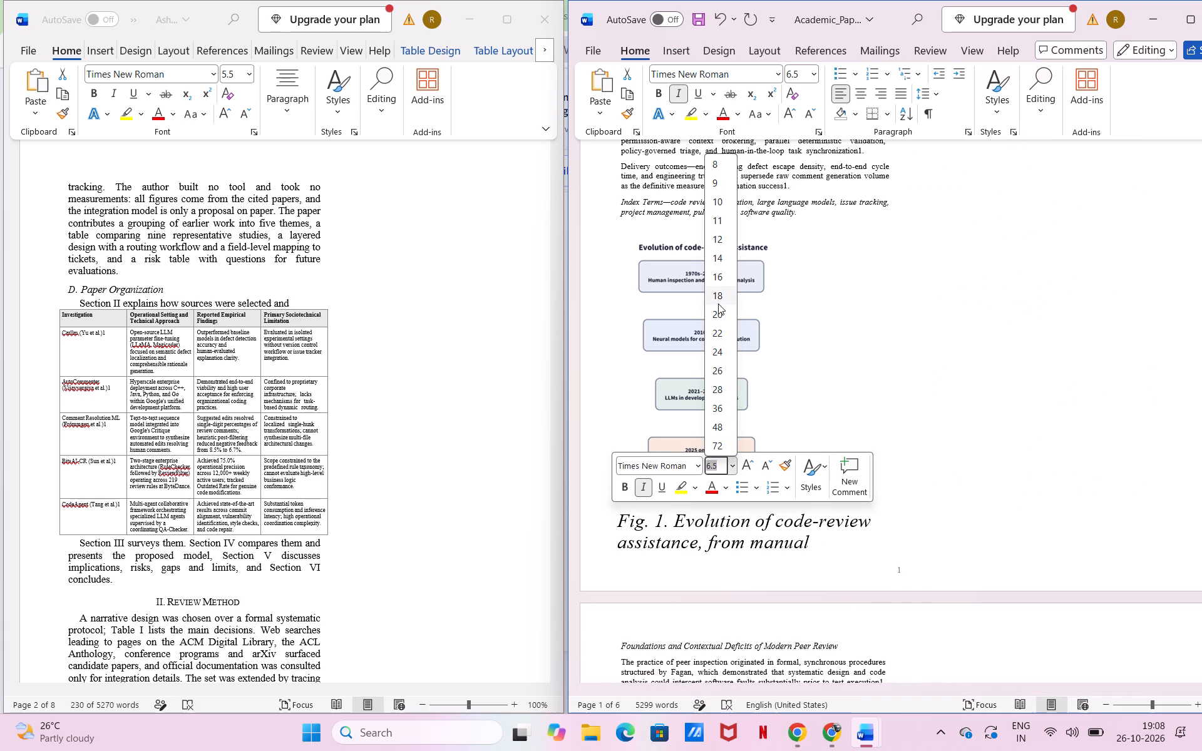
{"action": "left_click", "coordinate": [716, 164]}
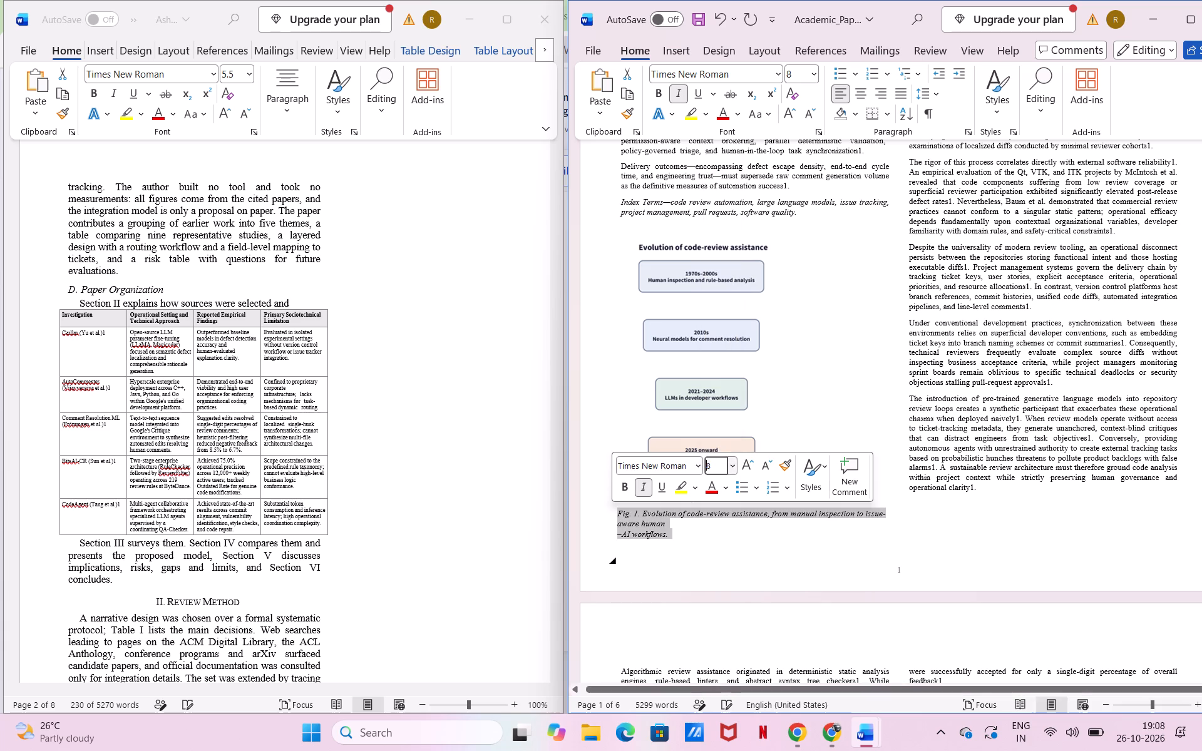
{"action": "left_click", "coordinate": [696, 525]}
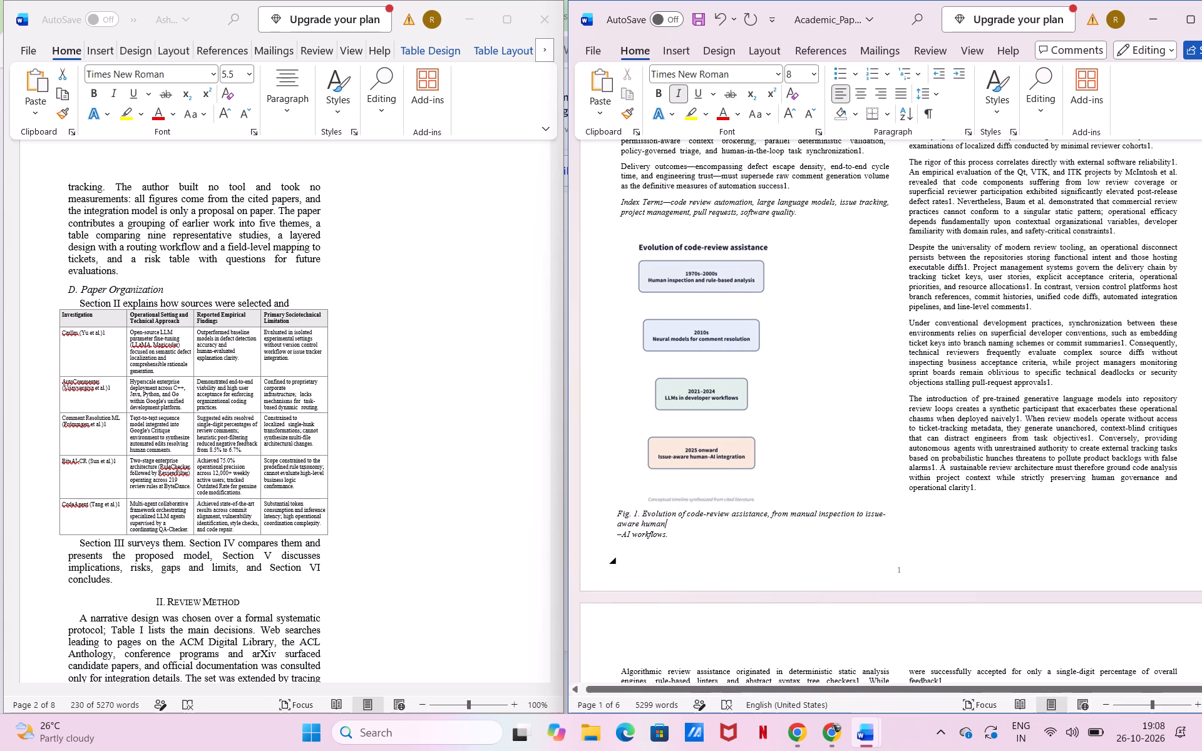
Join the caption's separate "–AI workflows." line onto the preceding line, with a space after "human".
{"action": "left_click", "coordinate": [619, 534]}
{"action": "key", "text": "BackSpace"}
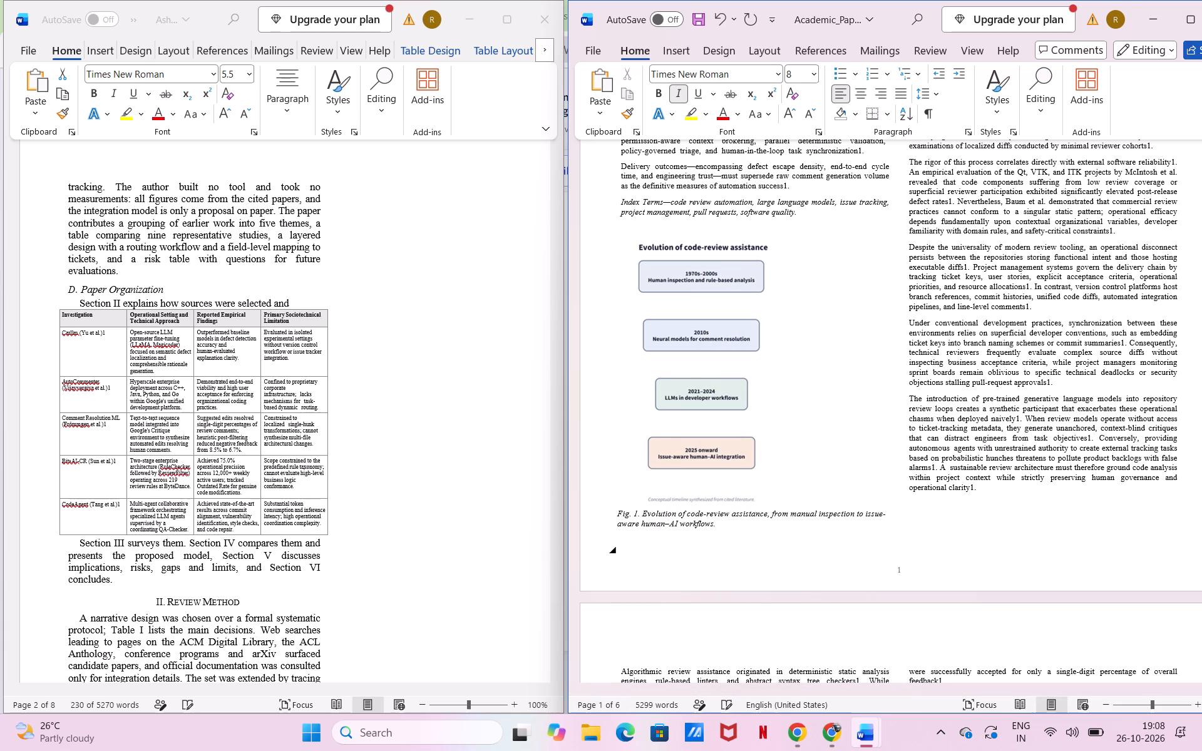
{"action": "key", "text": "space"}
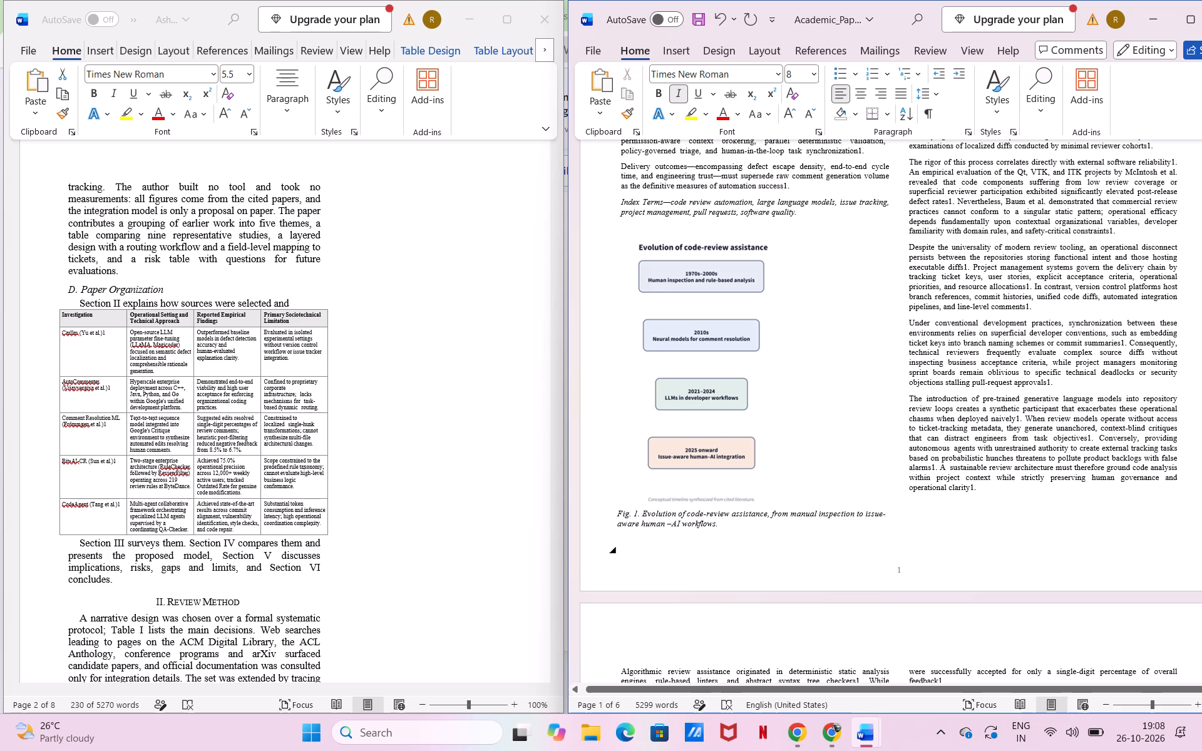
Set the full Fig. 1 caption to font size 6.5.
{"action": "scroll", "coordinate": [745, 528], "scroll_direction": "up", "scroll_amount": 1}
{"action": "scroll", "coordinate": [745, 528], "scroll_direction": "right", "scroll_amount": 1}
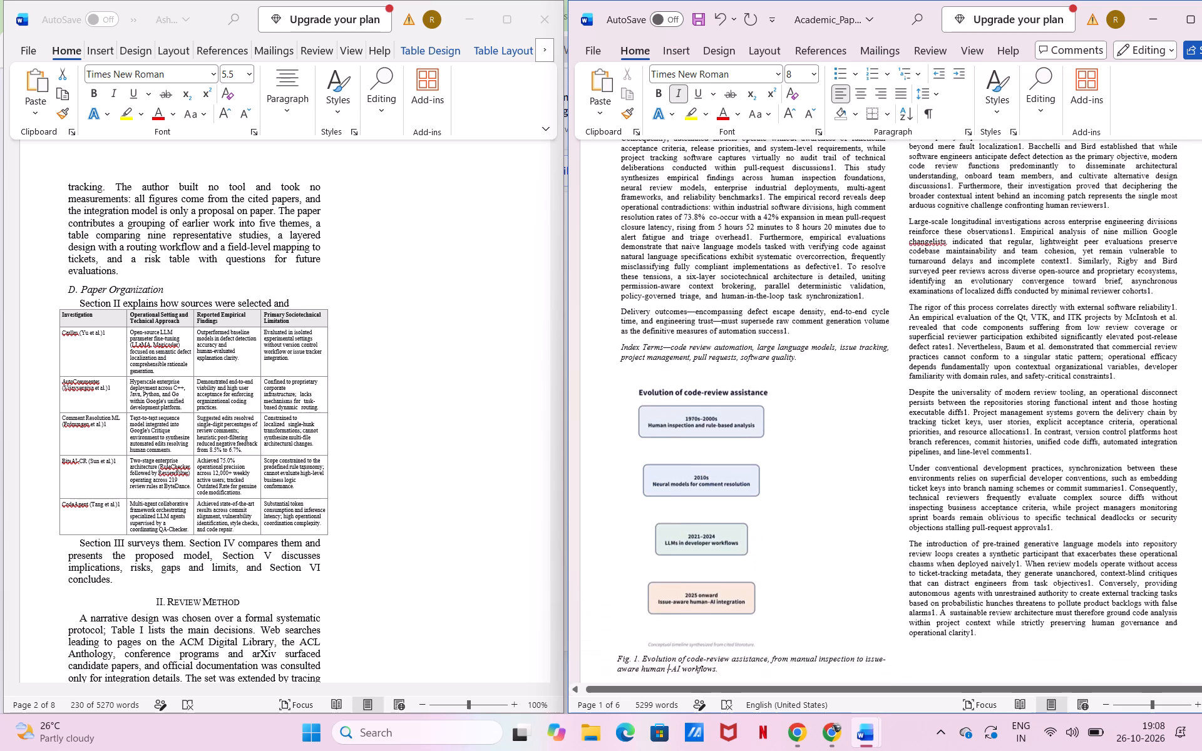
{"action": "scroll", "coordinate": [745, 528], "scroll_direction": "right", "scroll_amount": 1}
{"action": "left_click_drag", "start_coordinate": [719, 501], "coordinate": [614, 484]}
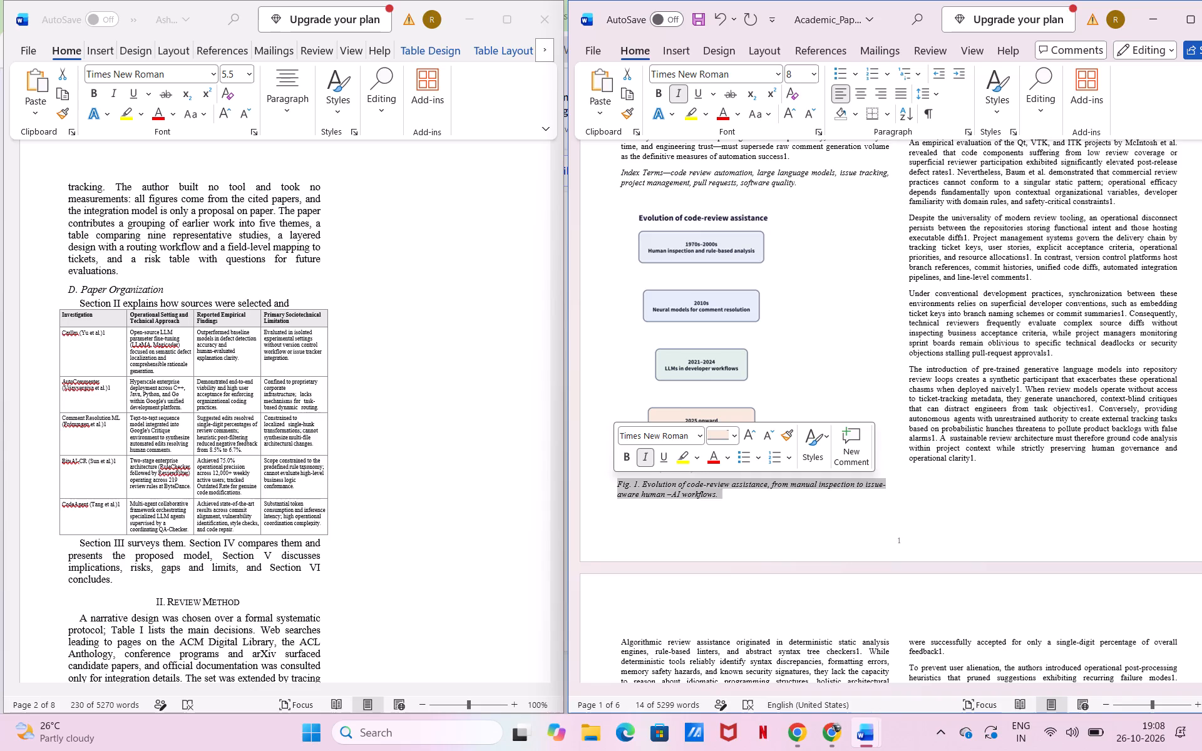
{"action": "left_click", "coordinate": [727, 439]}
{"action": "key", "text": "BackSpace"}
{"action": "type", "text": "6.5"}
{"action": "key", "text": "Return"}
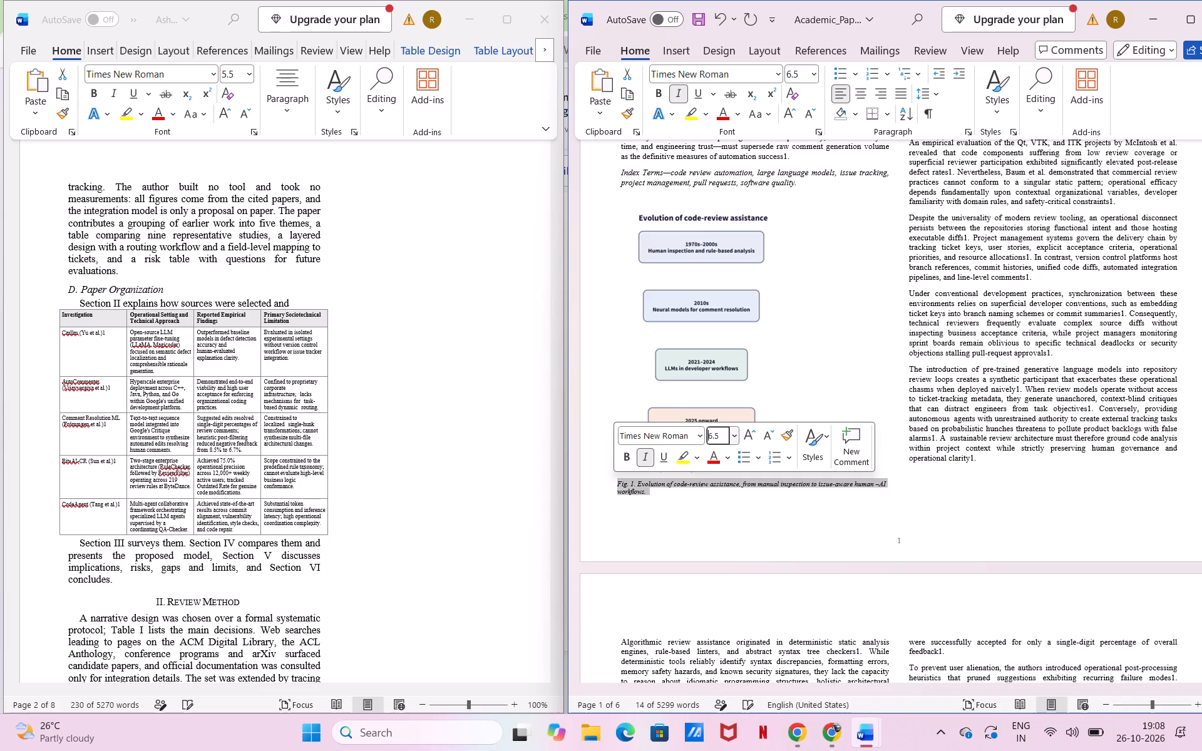
{"action": "left_click", "coordinate": [729, 520]}
{"action": "scroll", "coordinate": [729, 520], "scroll_direction": "up", "scroll_amount": 5}
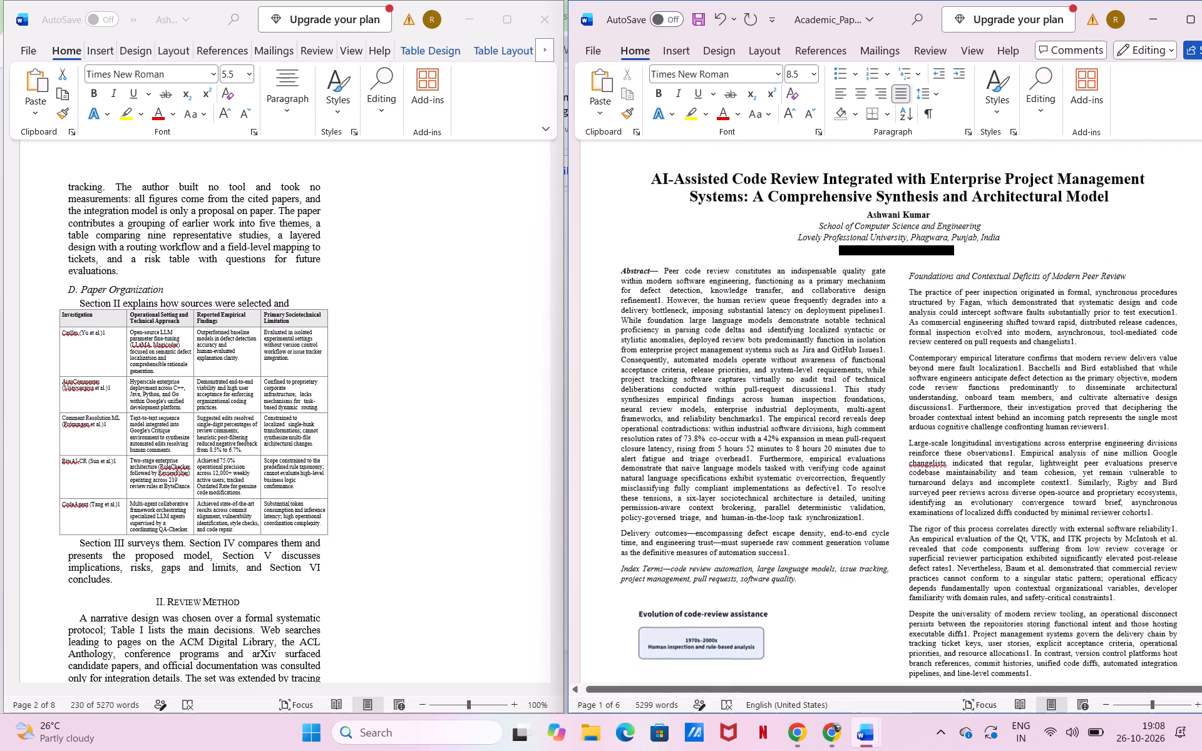
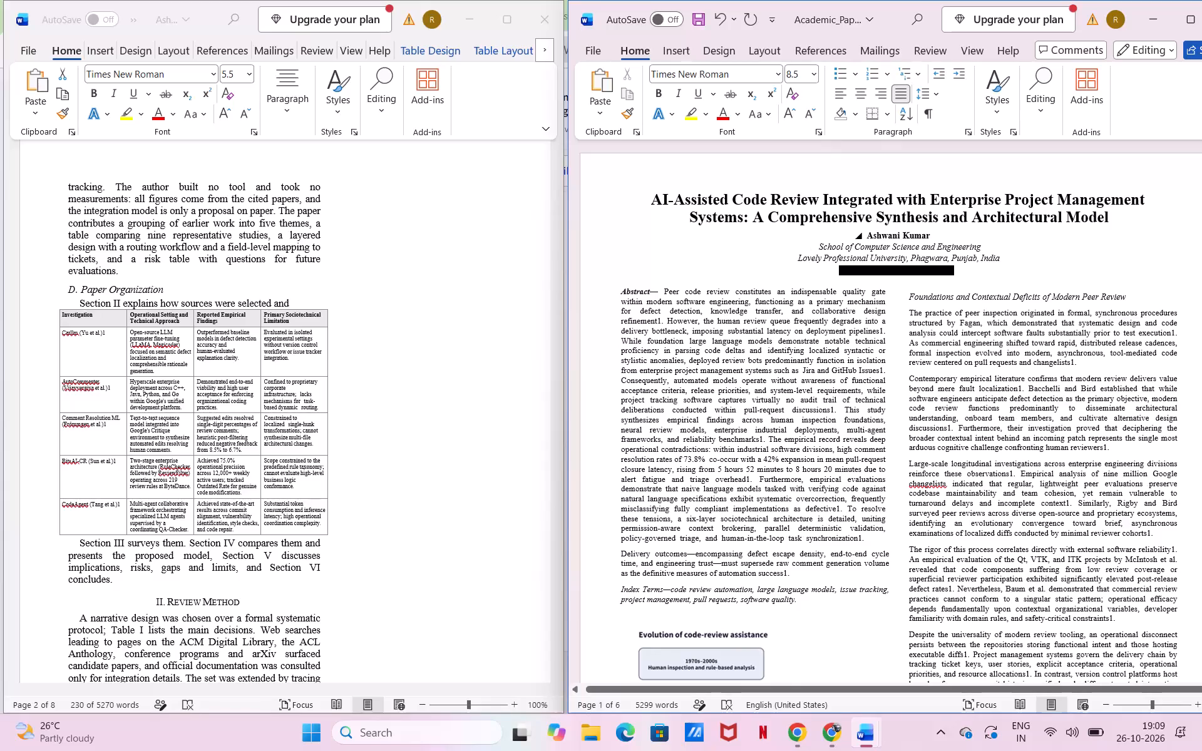
Shorten the paper title by replacing "Systems: A Comprehensive Synthesis and Architectural Model" after "Project Management" with "Tool".
{"action": "left_click", "coordinate": [1117, 216]}
{"action": "key", "text": "BackSpace"}
{"action": "key", "text": "BackSpace"}
{"action": "key", "text": "BackSpace"}
{"action": "key", "text": "BackSpace"}
{"action": "key", "text": "BackSpace"}
{"action": "key", "text": "BackSpace"}
{"action": "key", "text": "BackSpace"}
{"action": "key", "text": "BackSpace"}
{"action": "key", "text": "BackSpace"}
{"action": "key", "text": "BackSpace"}
{"action": "key", "text": "BackSpace"}
{"action": "key", "text": "BackSpace"}
{"action": "key", "text": "BackSpace"}
{"action": "key", "text": "BackSpace"}
{"action": "key", "text": "BackSpace"}
{"action": "key", "text": "BackSpace"}
{"action": "key", "text": "BackSpace"}
{"action": "key", "text": "BackSpace"}
{"action": "key", "text": "BackSpace"}
{"action": "key", "text": "BackSpace"}
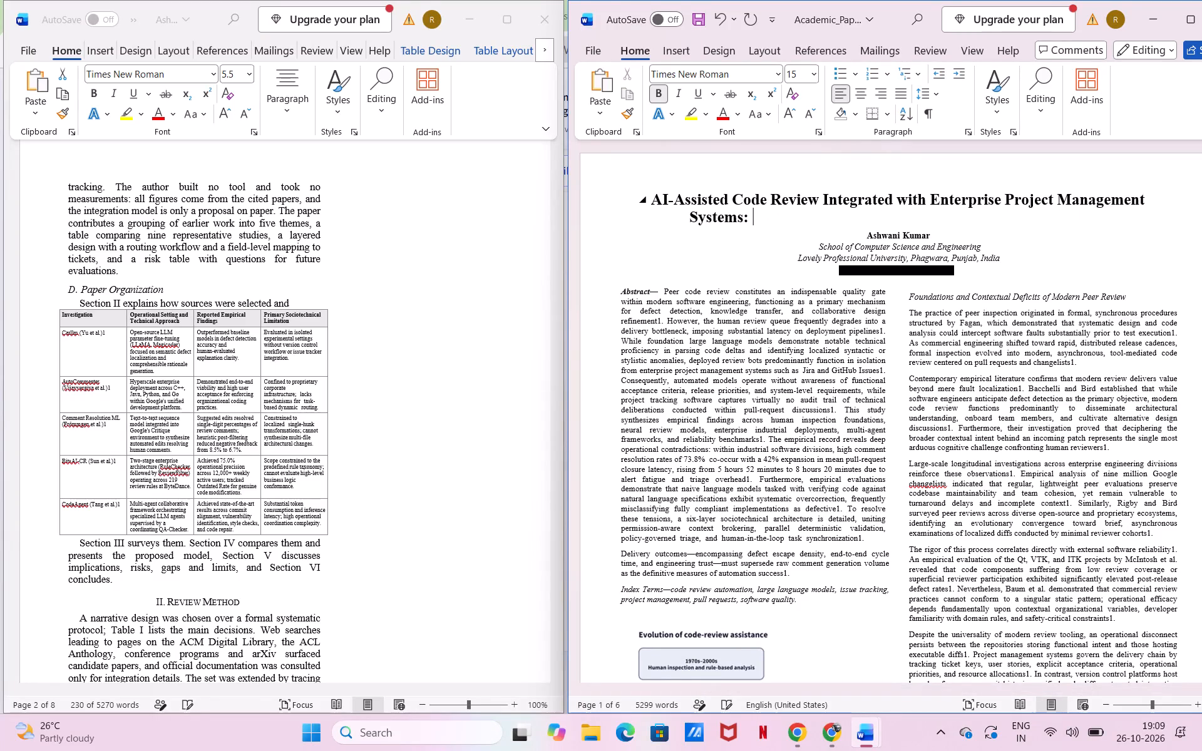
{"action": "key", "text": "BackSpace"}
{"action": "key", "text": "BackSpace"}
{"action": "key", "text": "BackSpace"}
{"action": "key", "text": "BackSpace"}
{"action": "key", "text": "BackSpace"}
{"action": "key", "text": "BackSpace"}
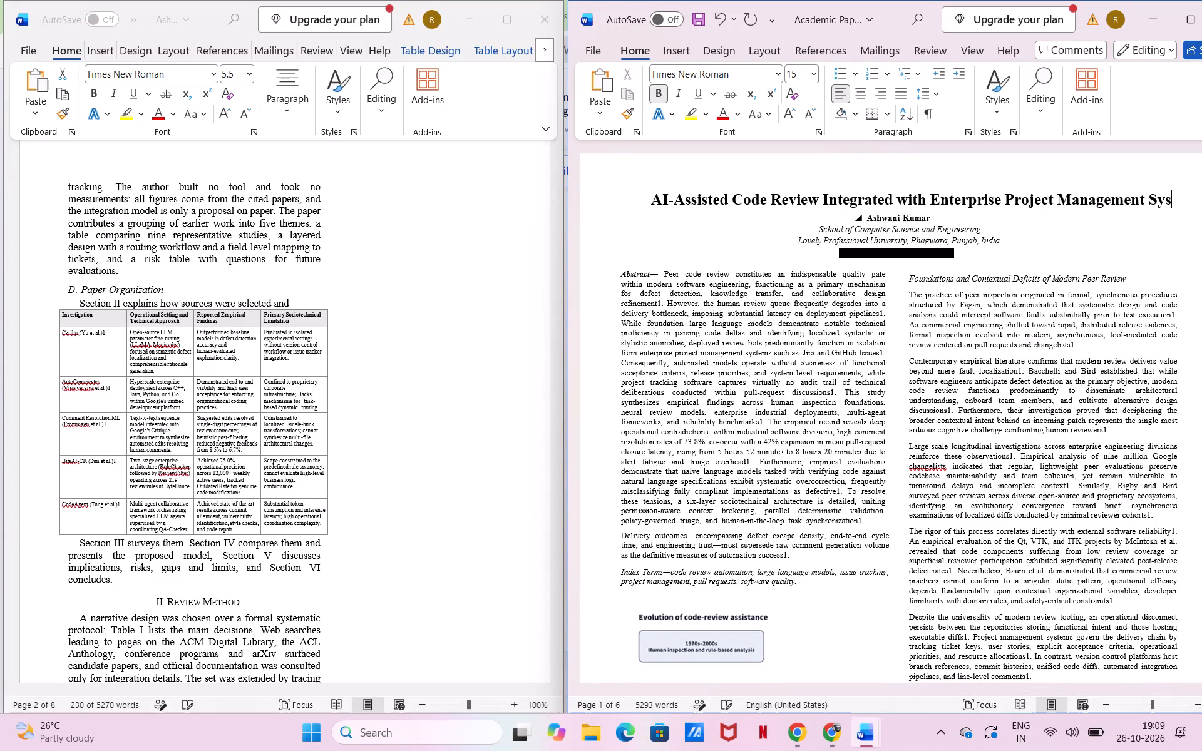
{"action": "key", "text": "BackSpace"}
{"action": "key", "text": "BackSpace"}
{"action": "key", "text": "BackSpace"}
{"action": "key", "text": "BackSpace"}
{"action": "key", "text": "space"}
{"action": "type", "text": "Tpp+"}
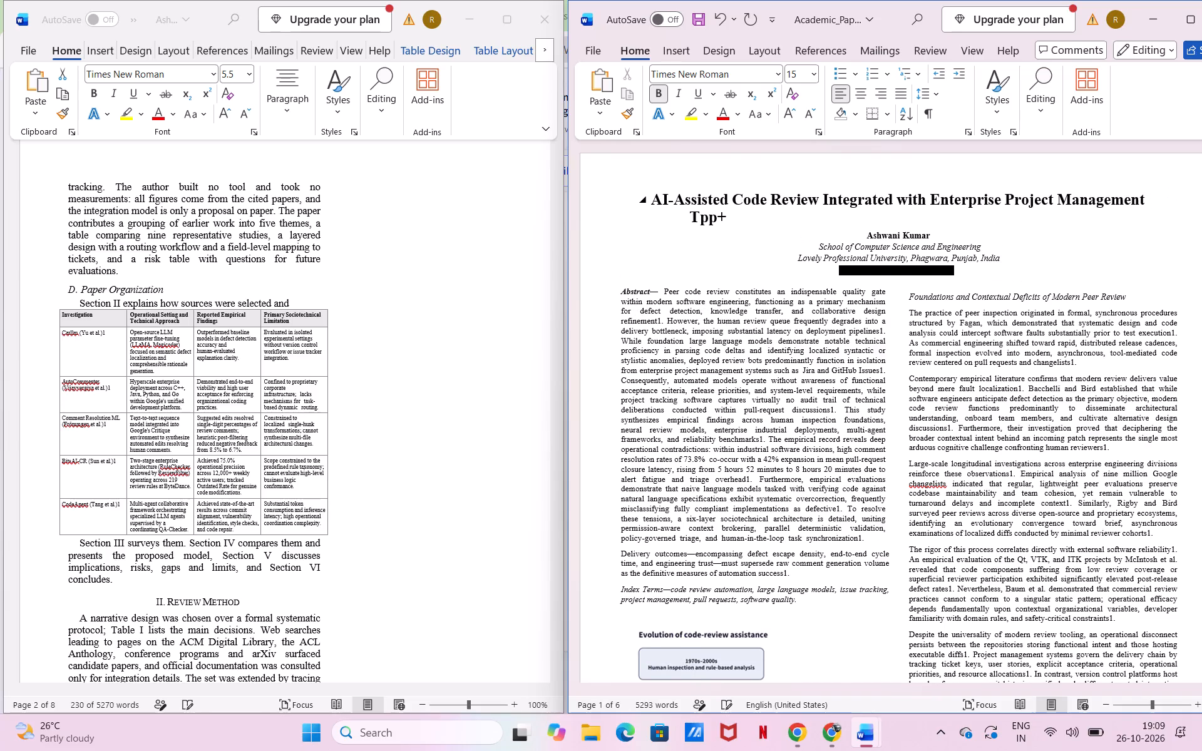
{"action": "key", "text": "BackSpace"}
{"action": "key", "text": "BackSpace"}
{"action": "key", "text": "BackSpace"}
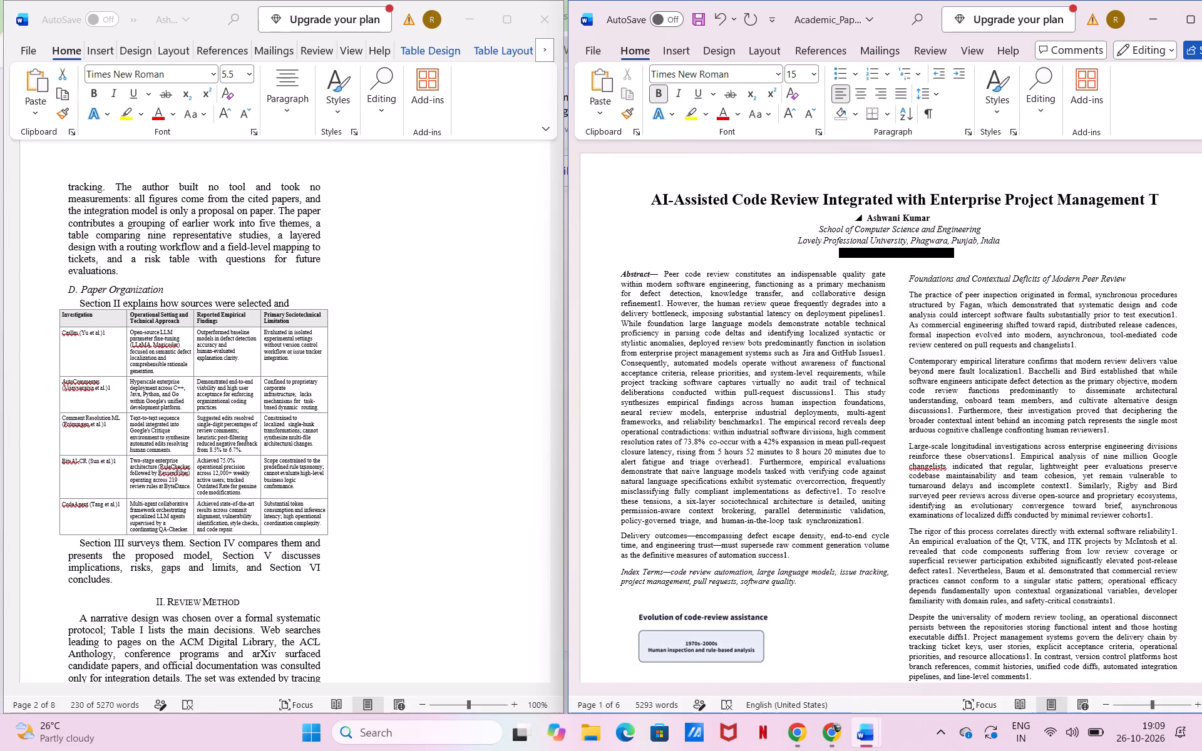
{"action": "type", "text": "ool"}
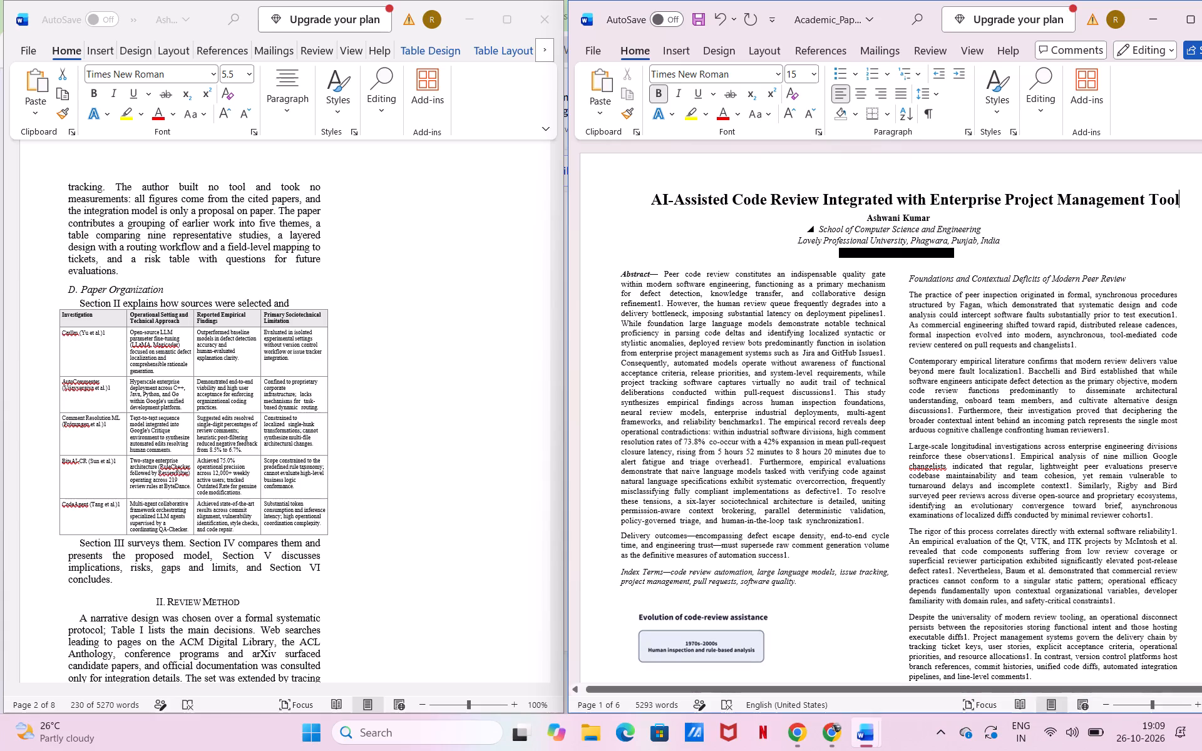
{"action": "scroll", "coordinate": [796, 650], "scroll_direction": "down", "scroll_amount": 3}
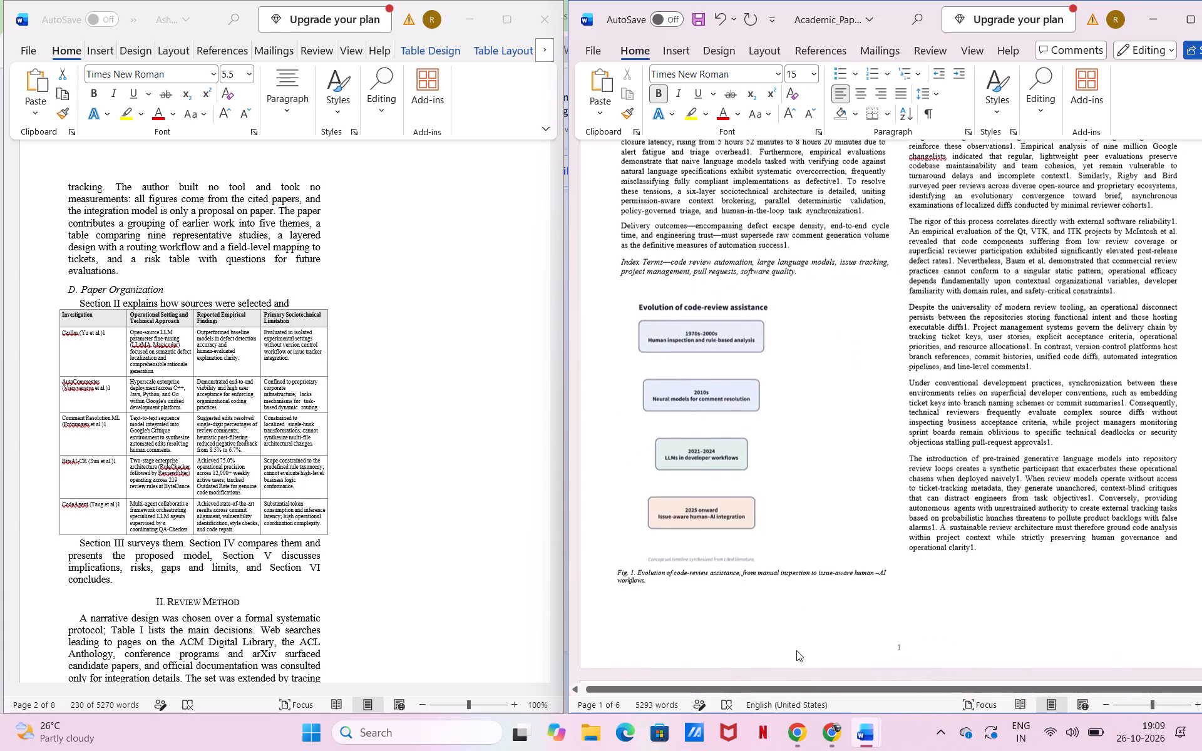
{"action": "scroll", "coordinate": [796, 650], "scroll_direction": "down", "scroll_amount": 2}
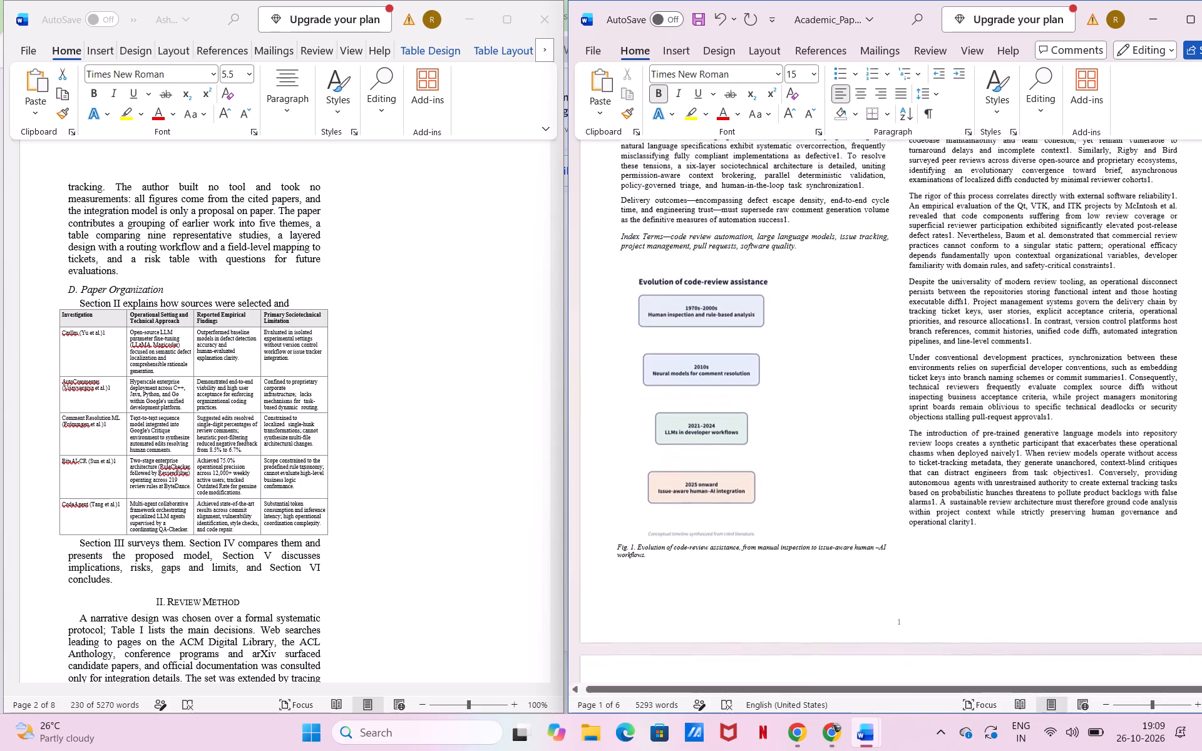
{"action": "scroll", "coordinate": [796, 650], "scroll_direction": "down", "scroll_amount": 4}
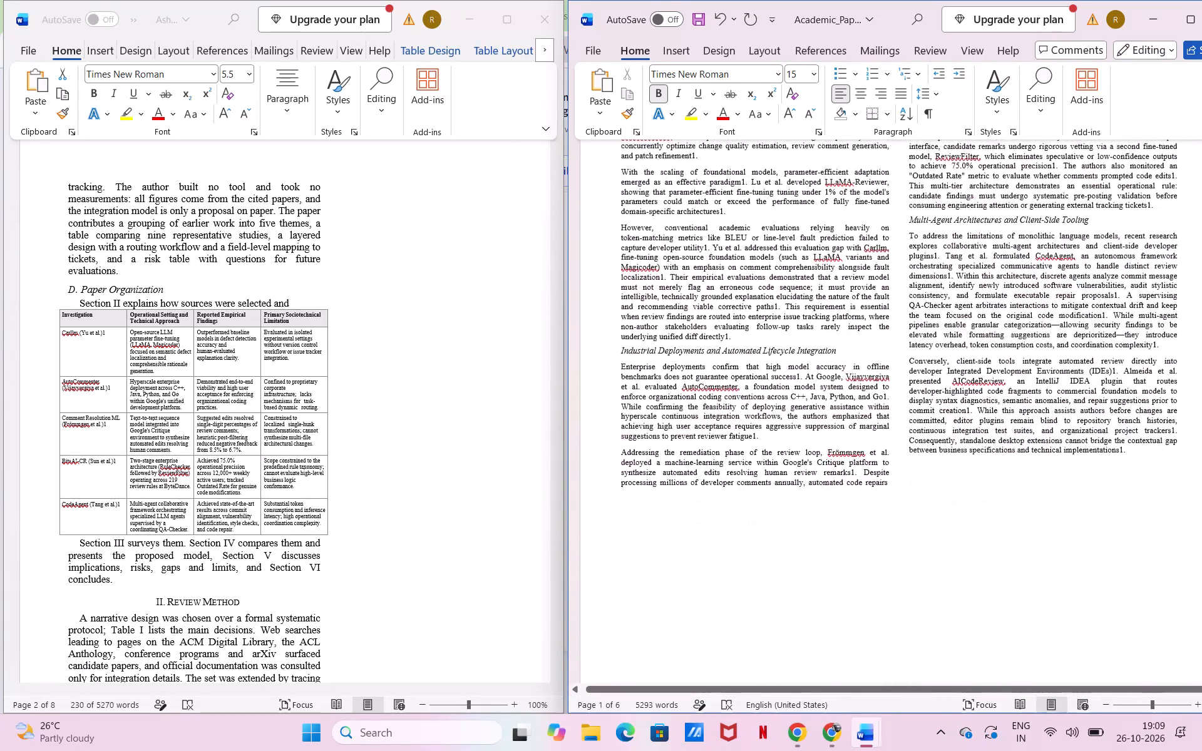
{"action": "scroll", "coordinate": [796, 650], "scroll_direction": "down", "scroll_amount": 5}
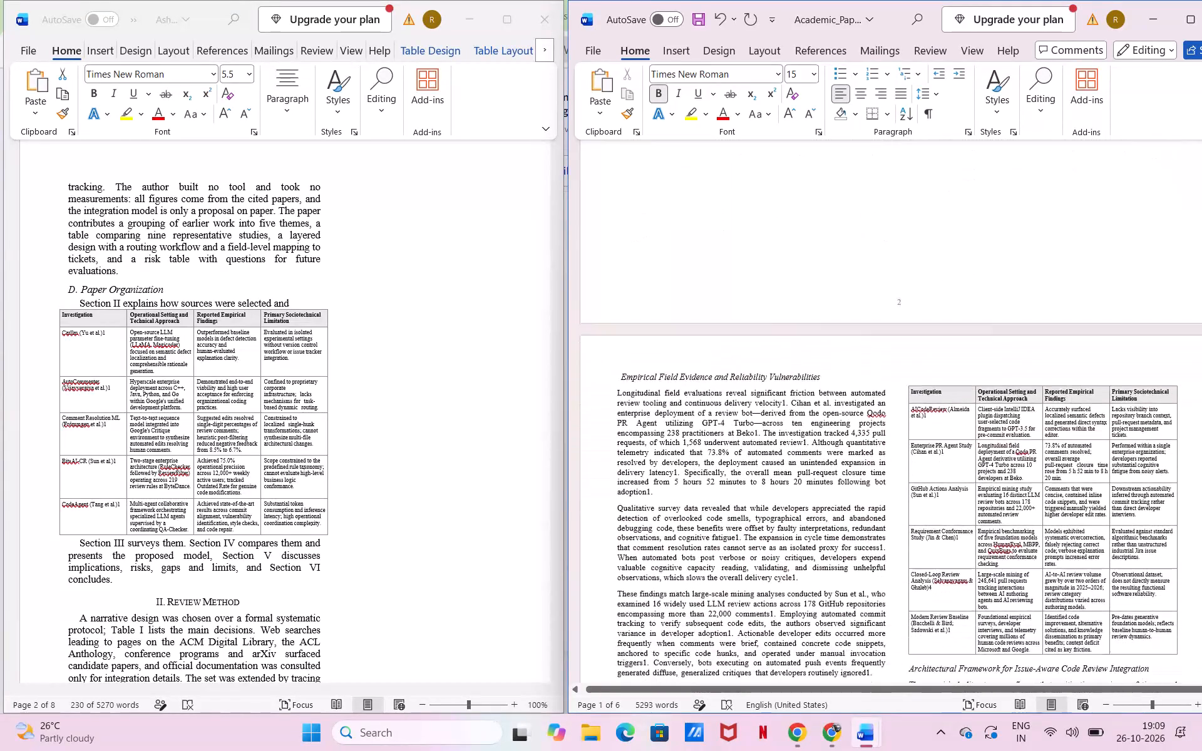
{"action": "scroll", "coordinate": [796, 650], "scroll_direction": "down", "scroll_amount": 6}
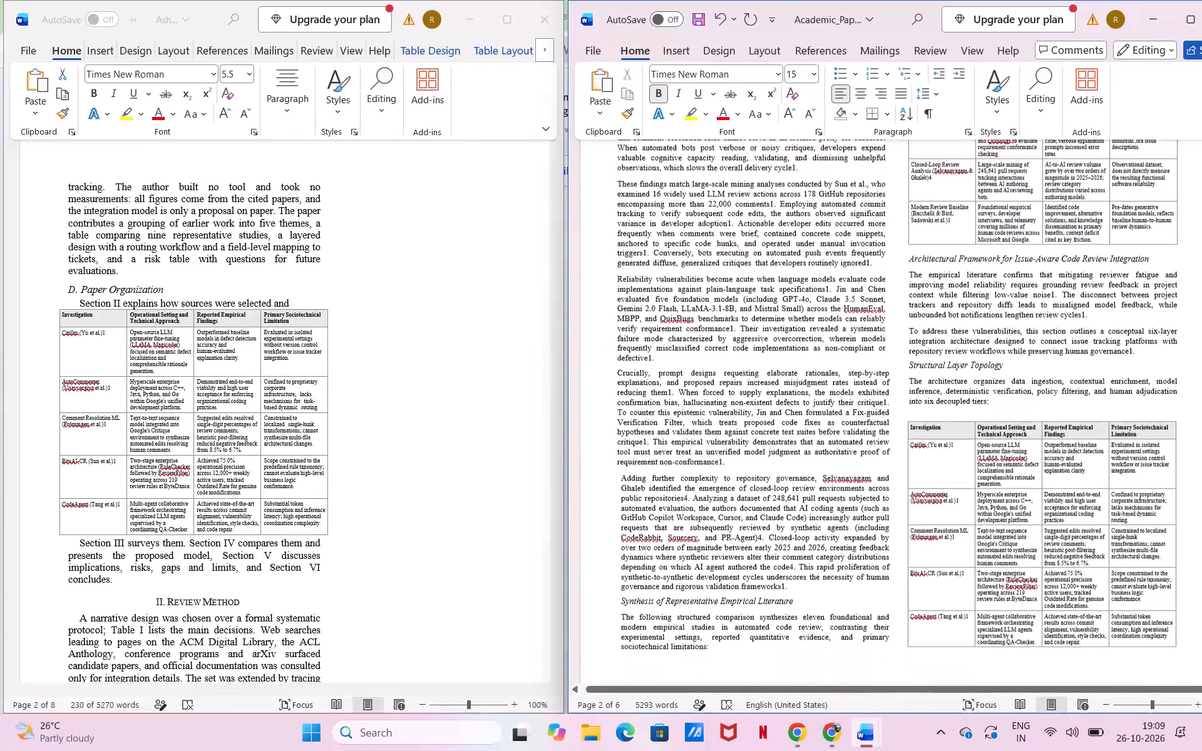
{"action": "scroll", "coordinate": [796, 650], "scroll_direction": "down", "scroll_amount": 2}
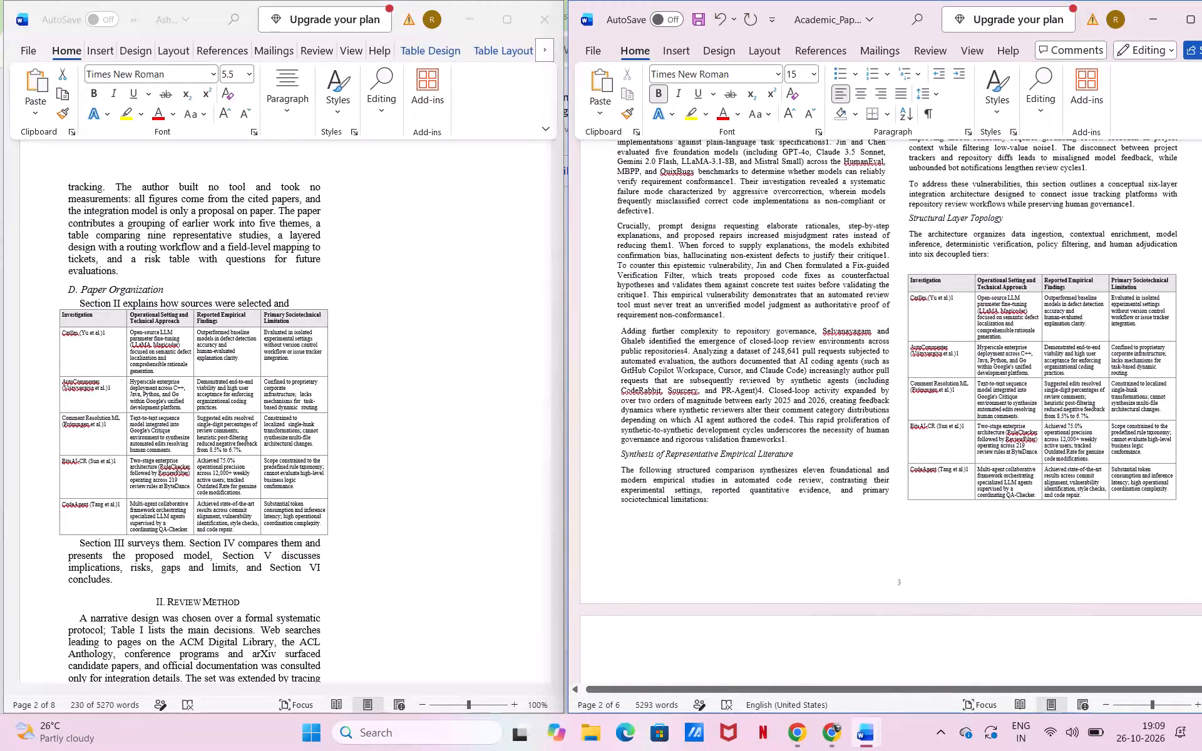
{"action": "scroll", "coordinate": [796, 650], "scroll_direction": "down", "scroll_amount": 3}
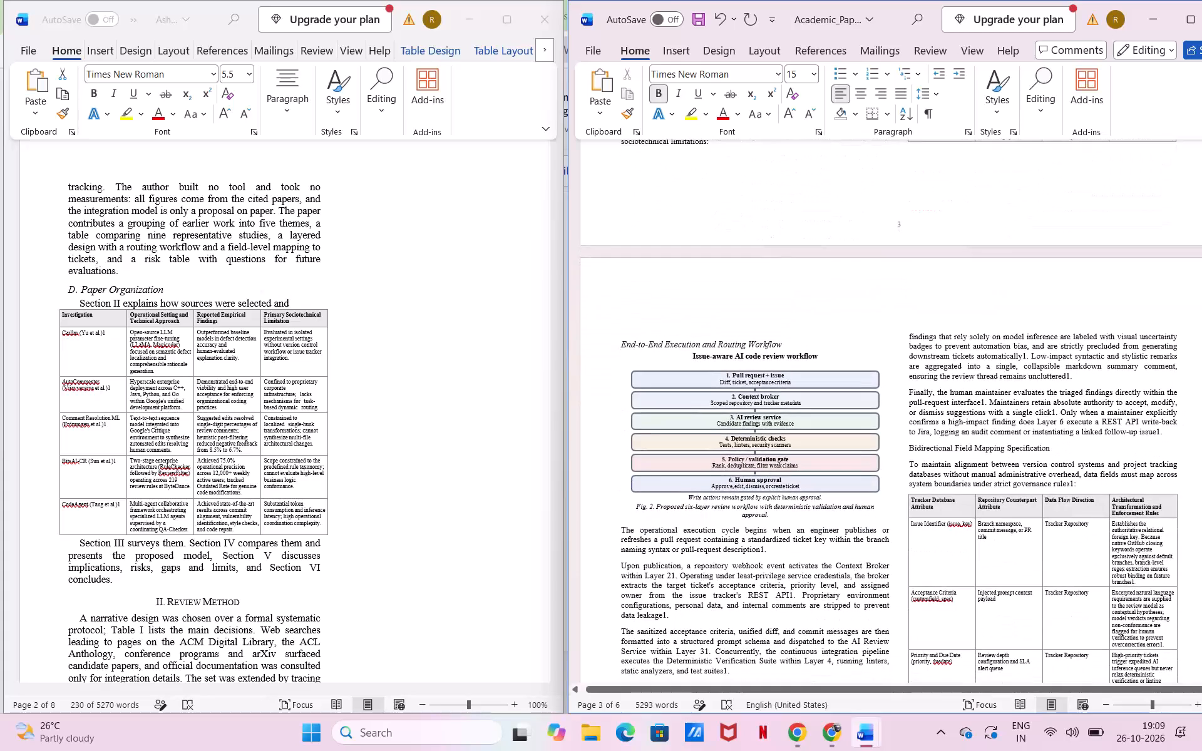
{"action": "key", "text": "Print"}
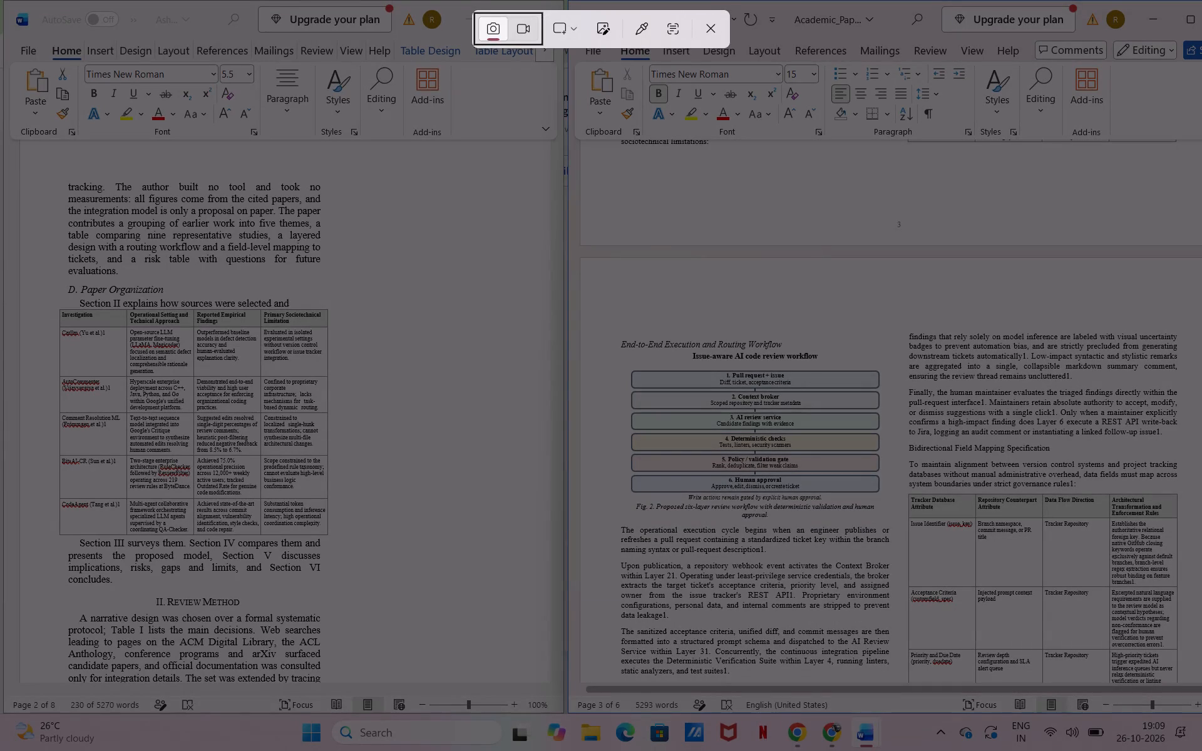
{"action": "left_click_drag", "start_coordinate": [614, 321], "coordinate": [890, 509]}
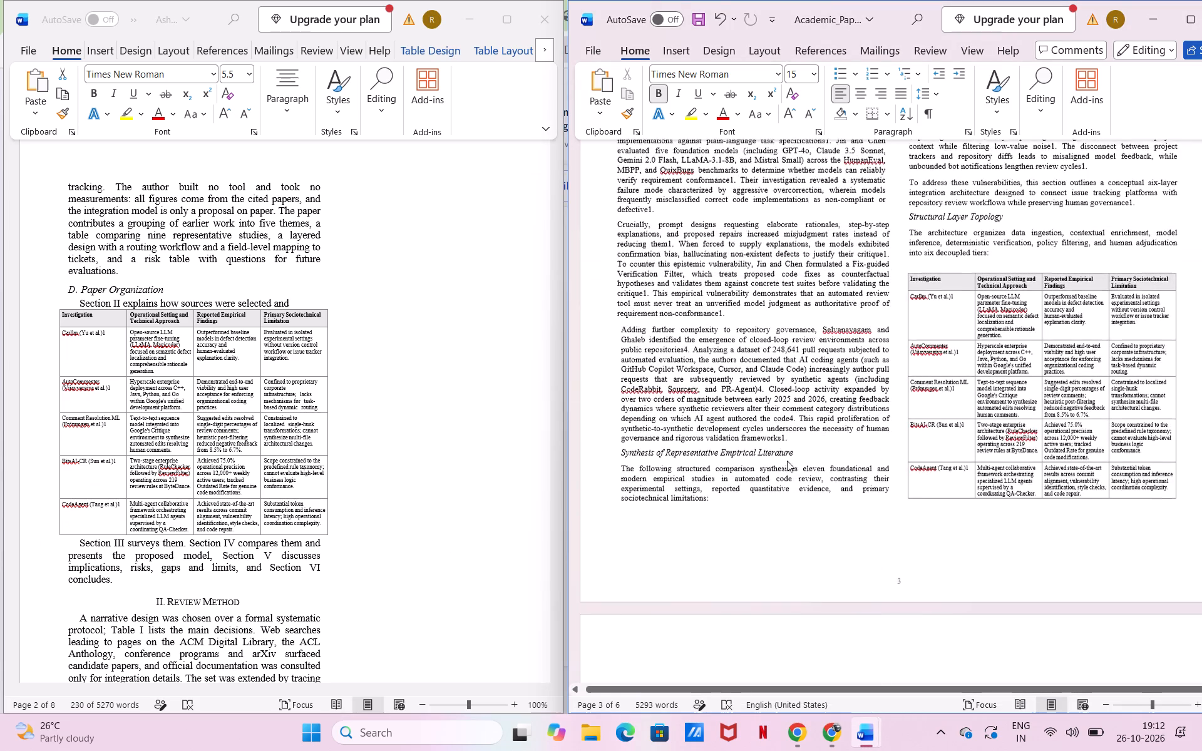
{"action": "left_click", "coordinate": [478, 471]}
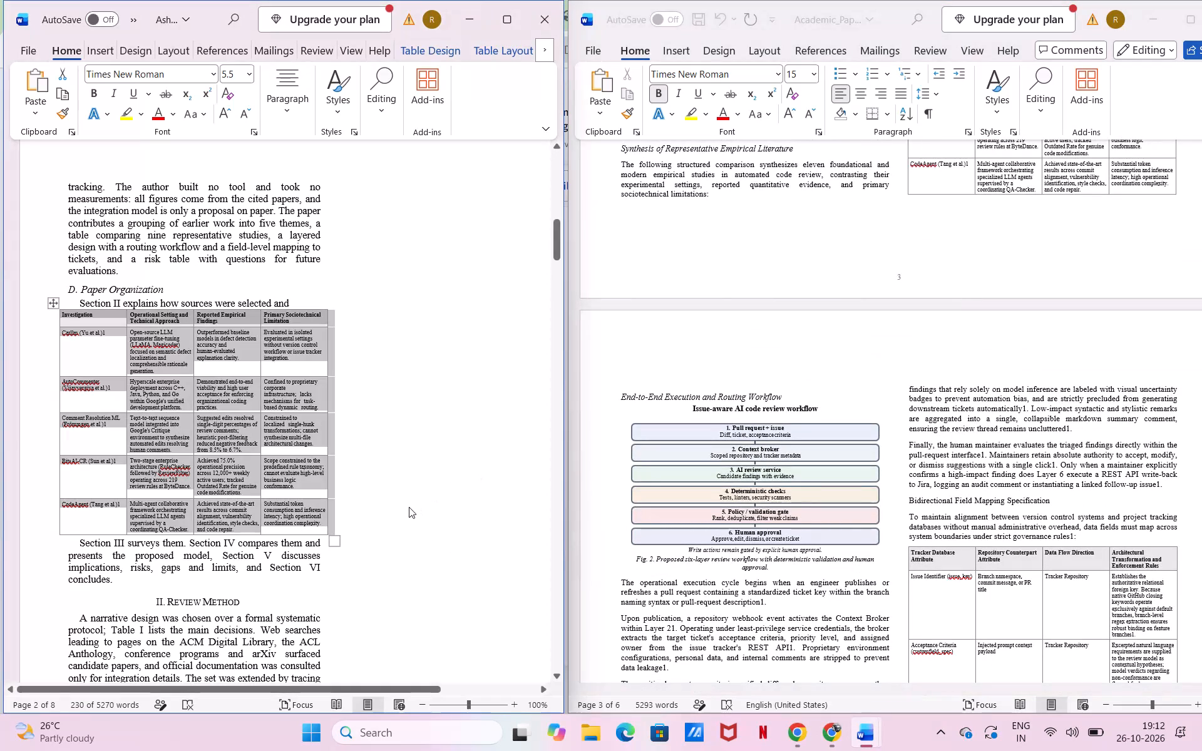
{"action": "left_click", "coordinate": [409, 507]}
{"action": "scroll", "coordinate": [389, 513], "scroll_direction": "down", "scroll_amount": 5}
{"action": "scroll", "coordinate": [389, 513], "scroll_direction": "up", "scroll_amount": 2}
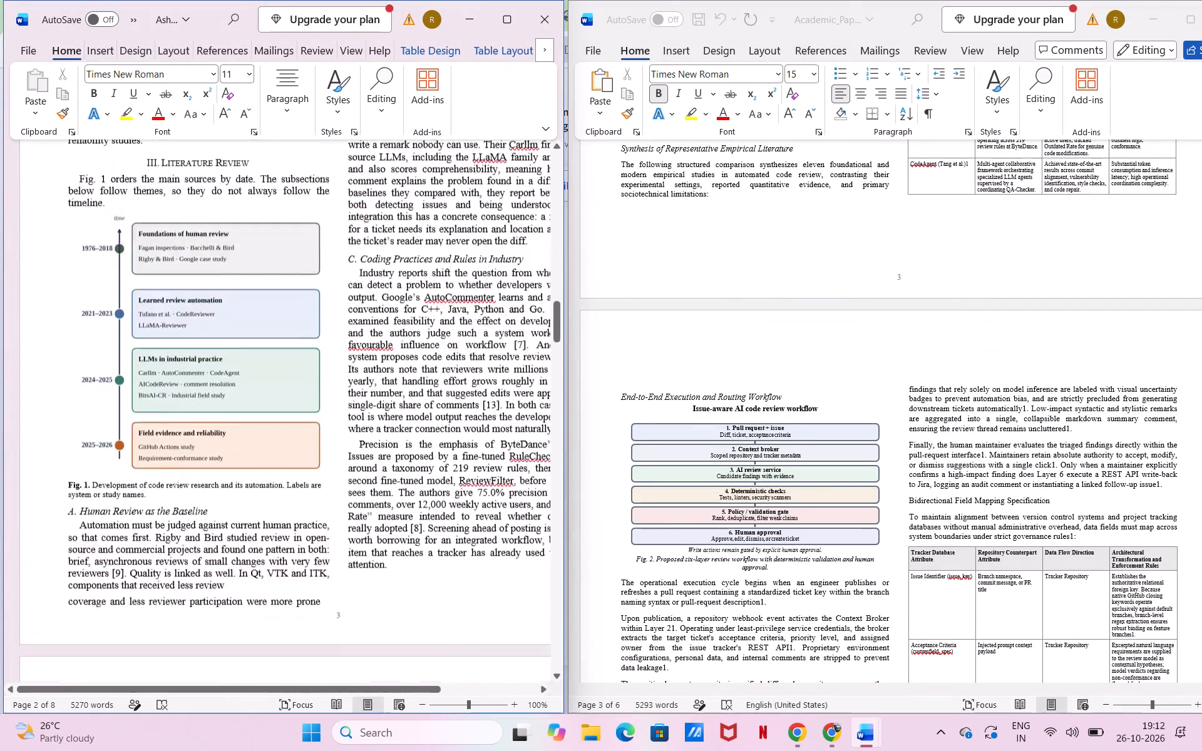
{"action": "scroll", "coordinate": [389, 513], "scroll_direction": "up", "scroll_amount": 3}
{"action": "left_click", "coordinate": [165, 531]}
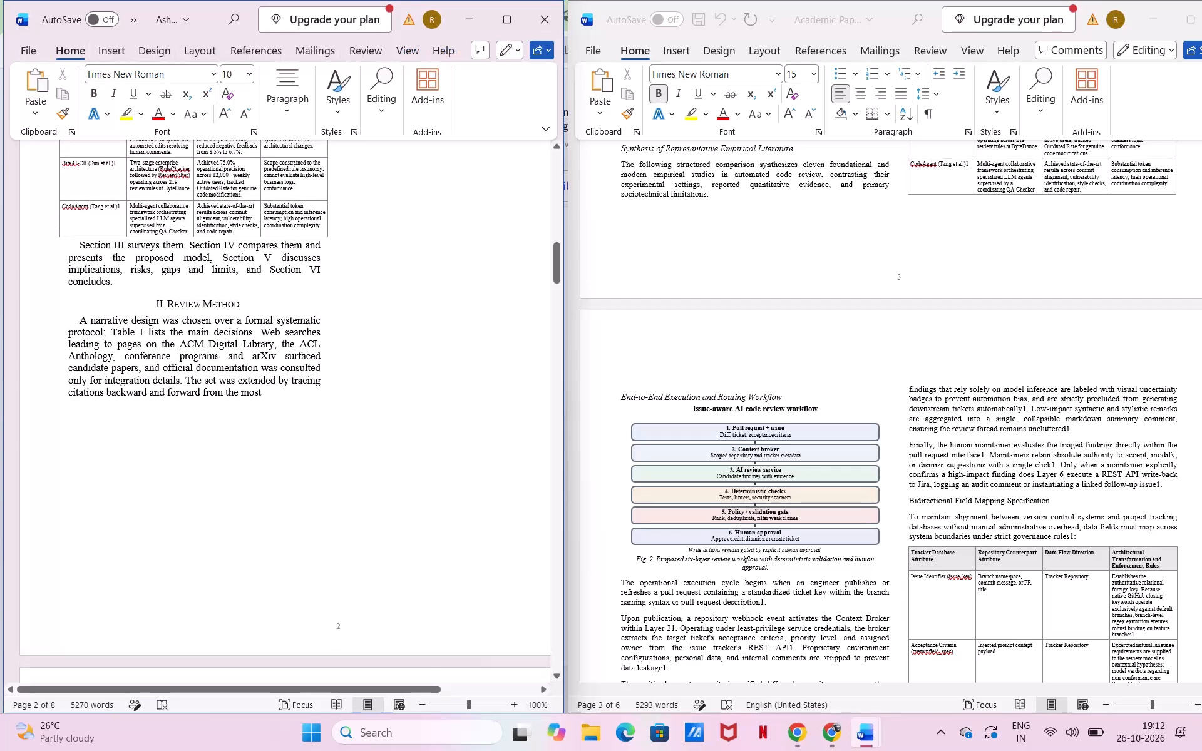
{"action": "left_click", "coordinate": [286, 393]}
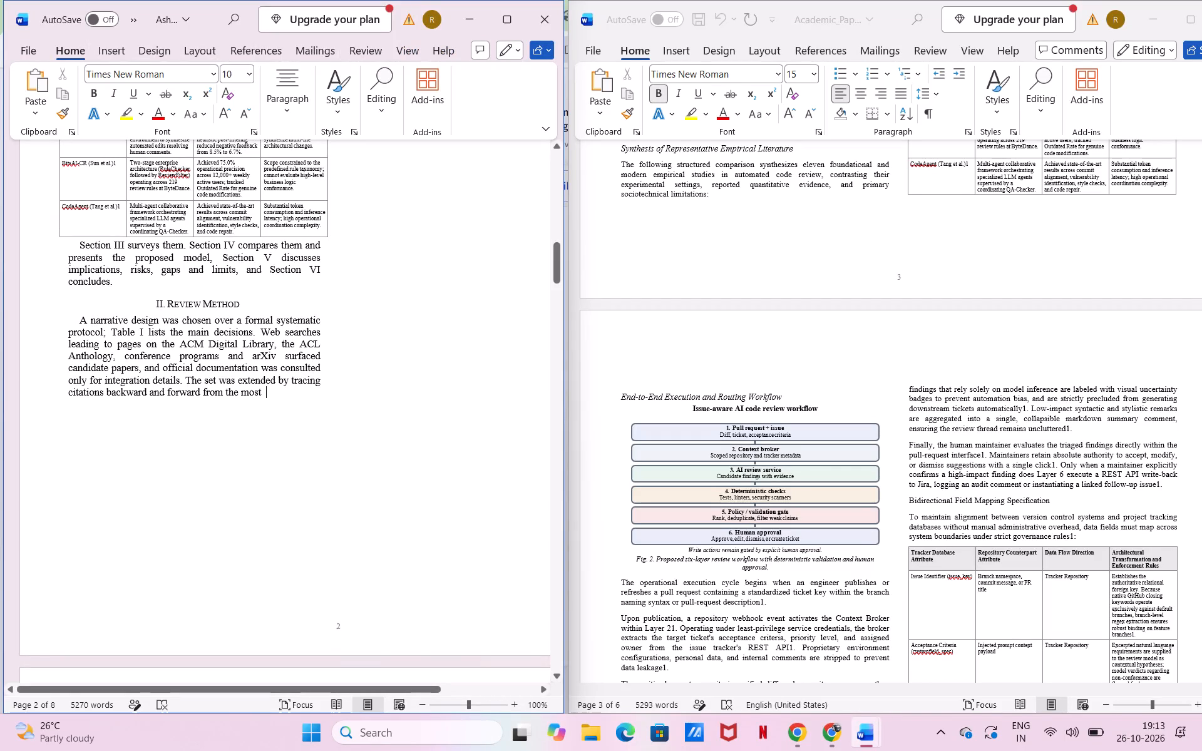
{"action": "key", "text": "Return"}
{"action": "key", "text": "ctrl+v"}
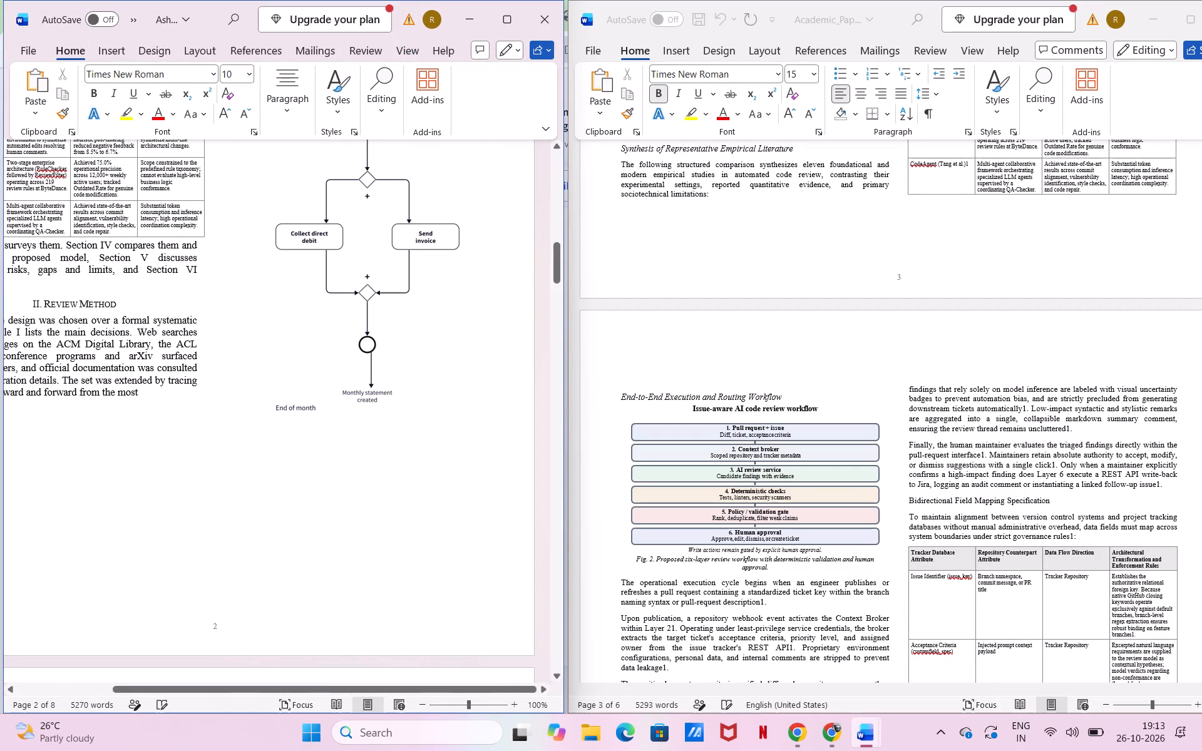
Shrink the pasted process diagram proportionally to a little over half its inserted width.
{"action": "left_click", "coordinate": [375, 304]}
{"action": "scroll", "coordinate": [406, 456], "scroll_direction": "up", "scroll_amount": 1}
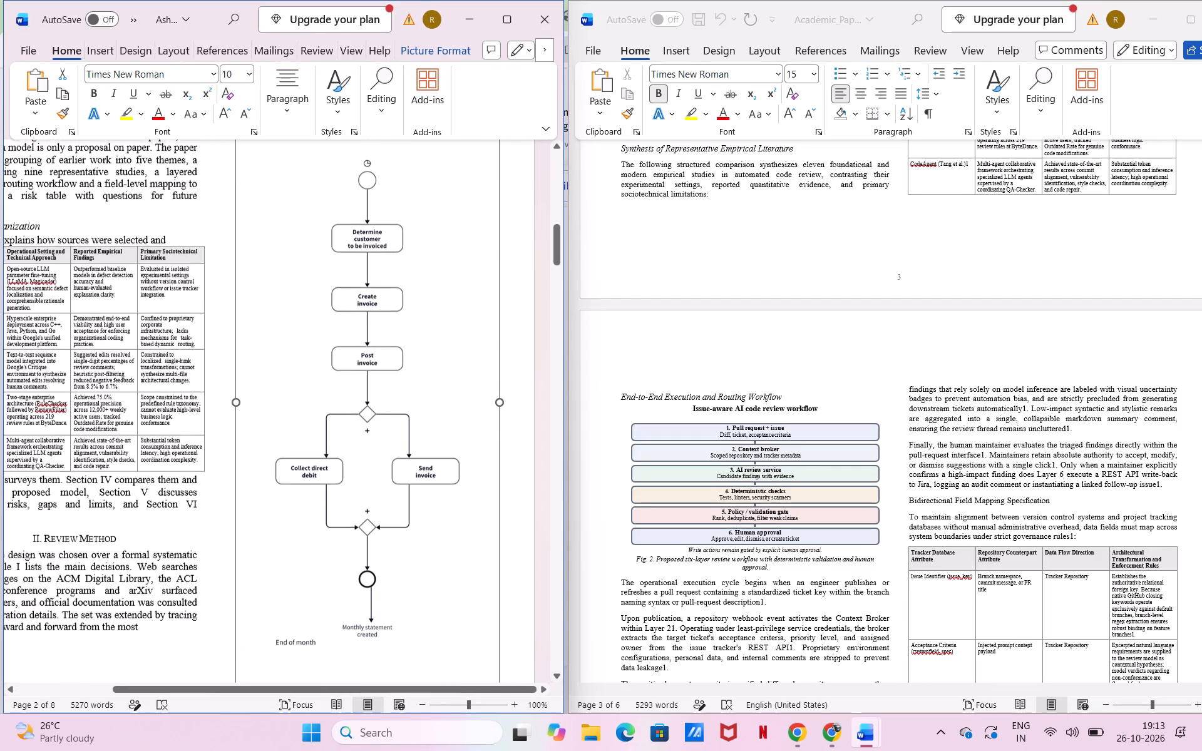
{"action": "scroll", "coordinate": [406, 456], "scroll_direction": "up", "scroll_amount": 1}
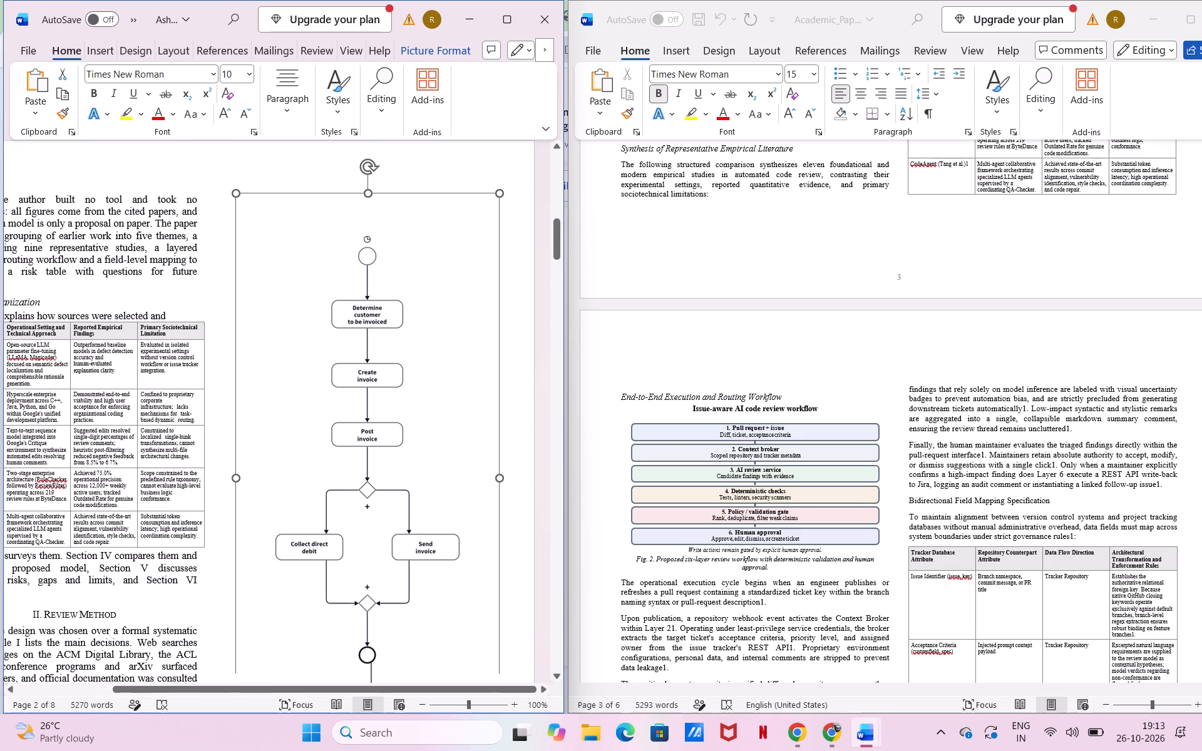
{"action": "scroll", "coordinate": [403, 442], "scroll_direction": "down", "scroll_amount": 2}
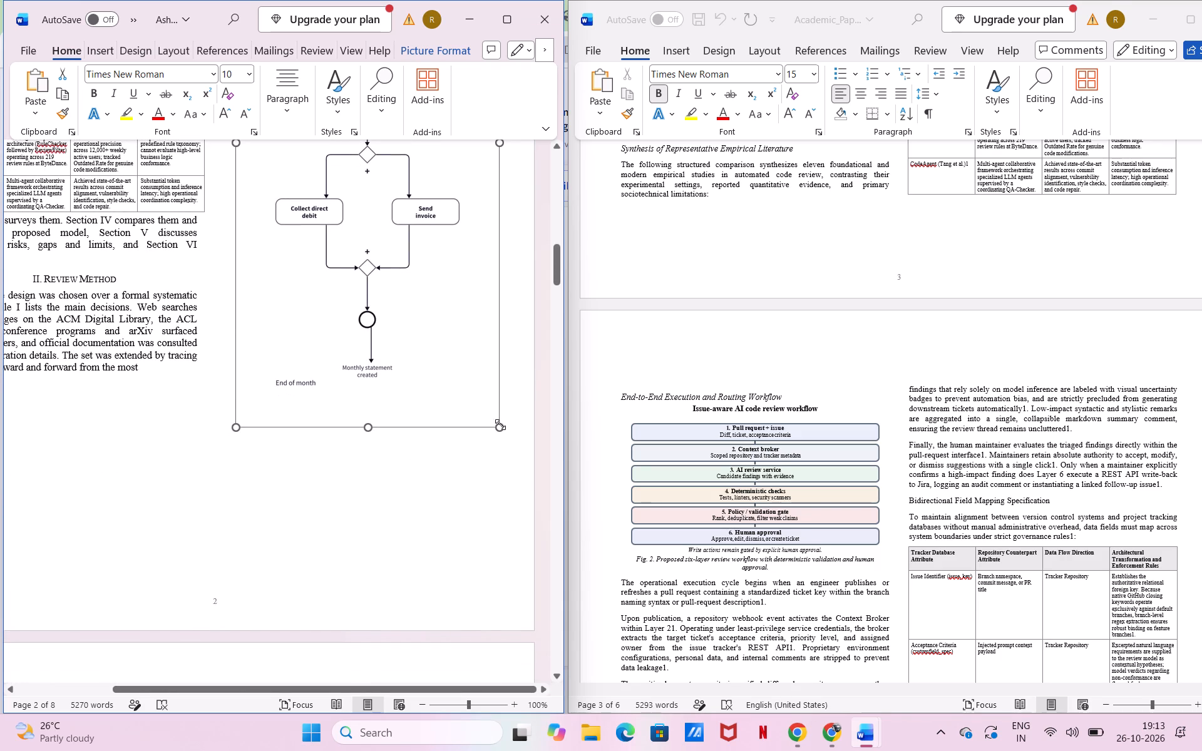
{"action": "left_click_drag", "start_coordinate": [503, 428], "coordinate": [401, 221]}
{"action": "scroll", "coordinate": [401, 221], "scroll_direction": "up", "scroll_amount": 1}
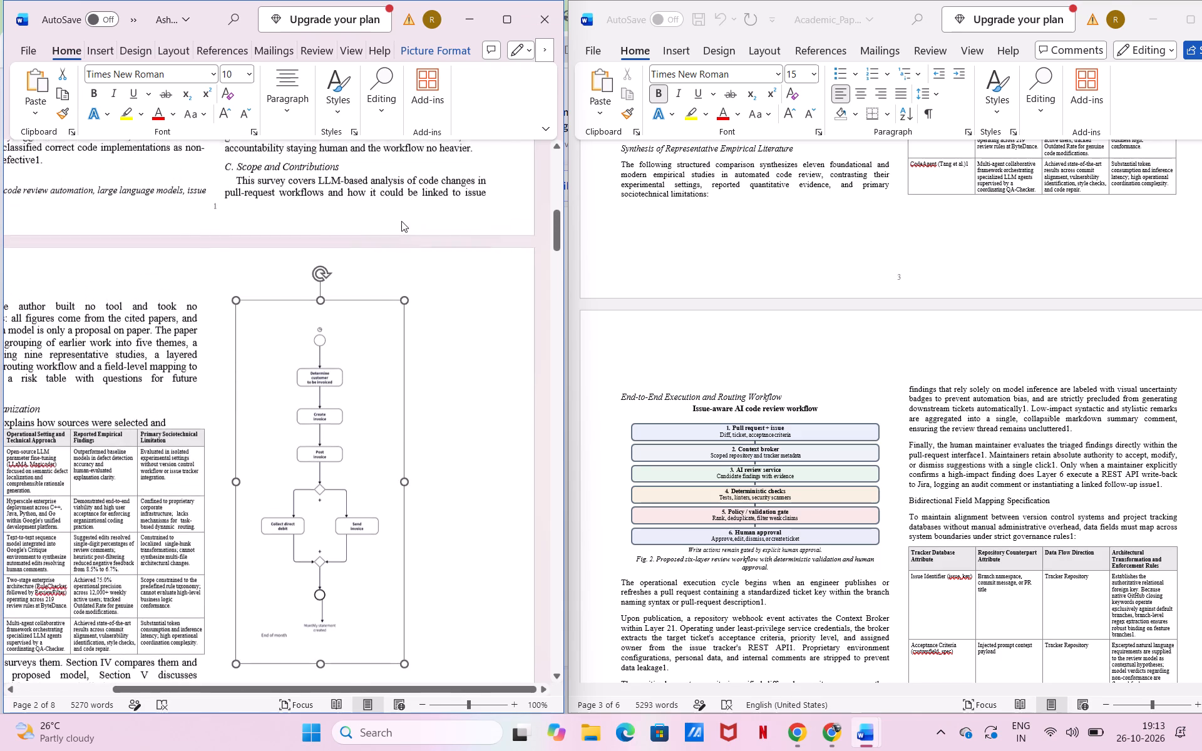
{"action": "scroll", "coordinate": [401, 221], "scroll_direction": "up", "scroll_amount": 1}
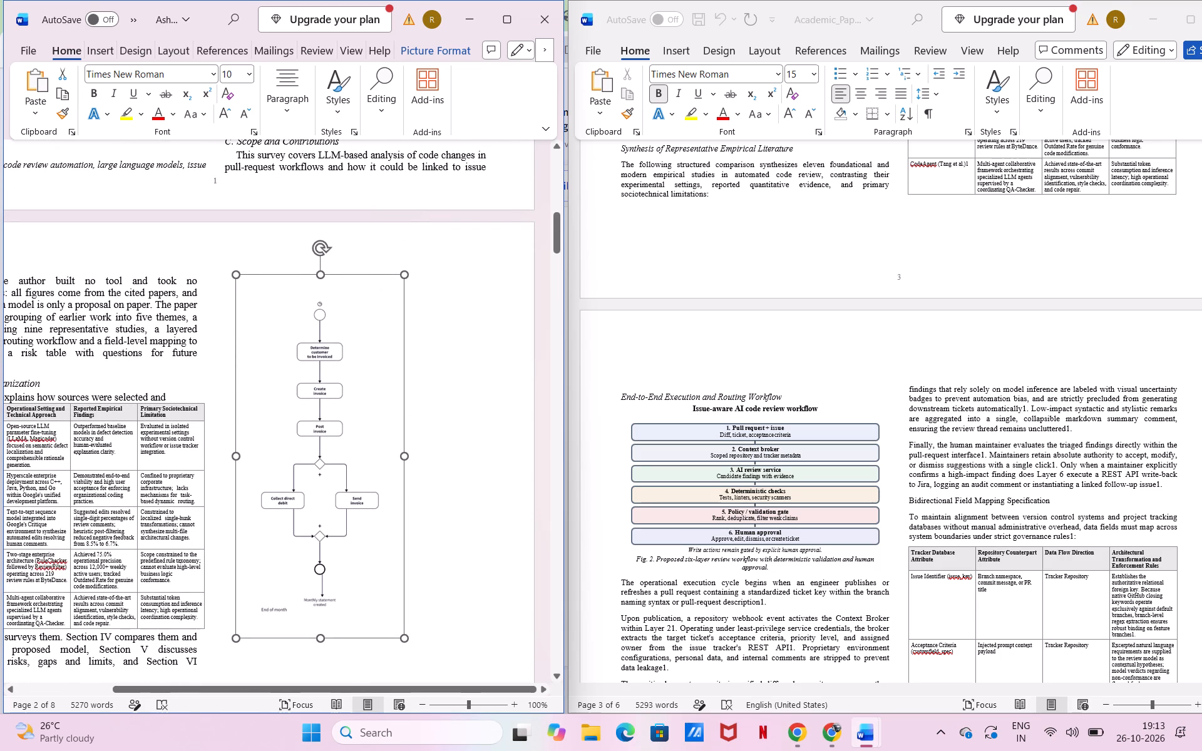
{"action": "left_click_drag", "start_coordinate": [404, 639], "coordinate": [381, 534]}
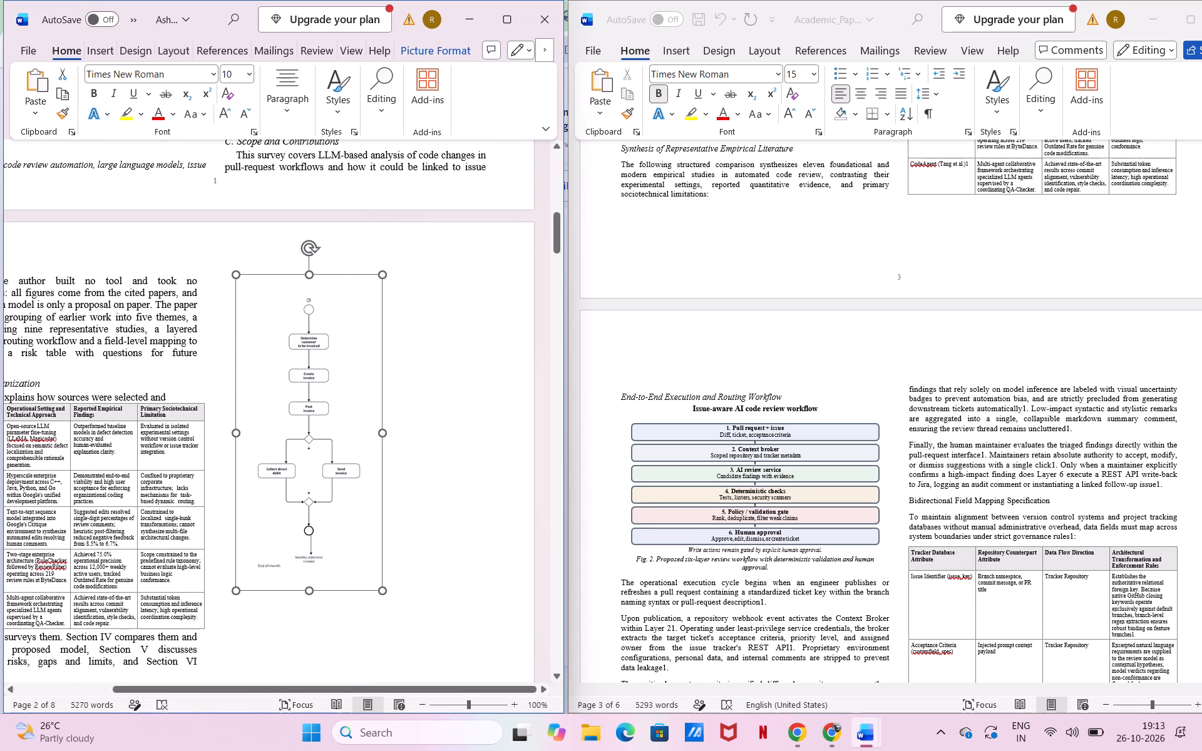
{"action": "left_click_drag", "start_coordinate": [381, 534], "coordinate": [379, 531]}
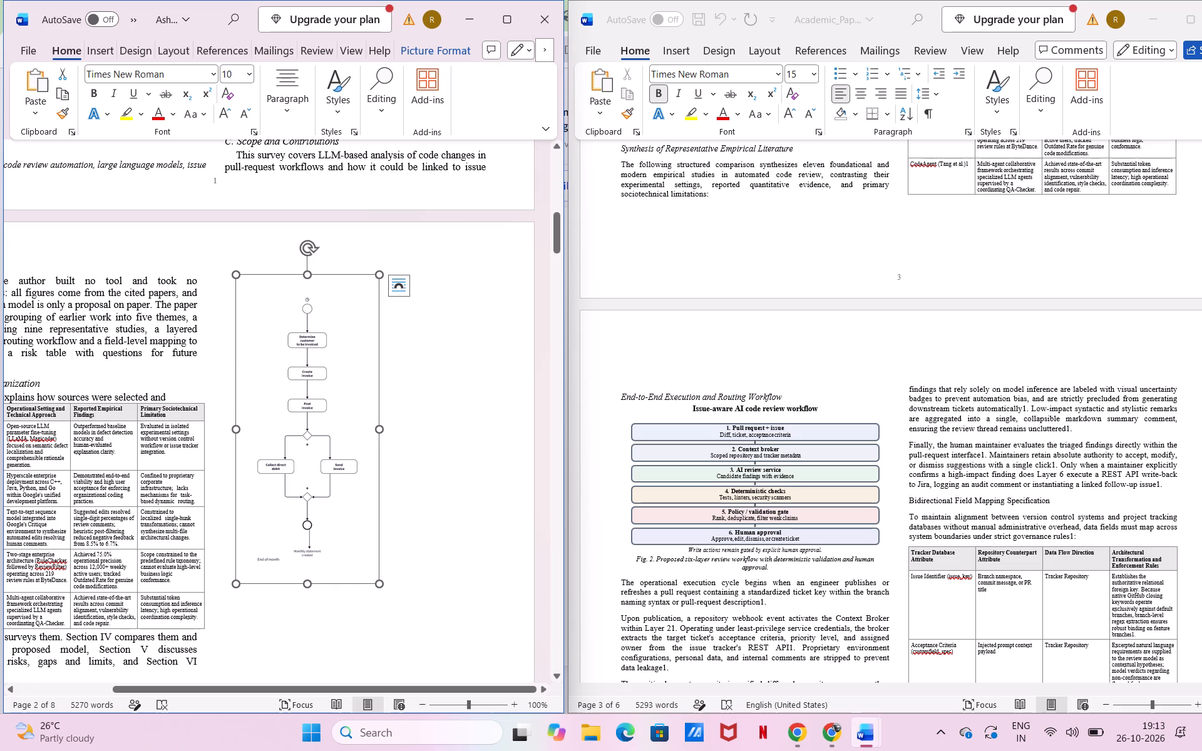
Crop the empty margins off all four sides of the process diagram.
{"action": "right_click", "coordinate": [349, 313]}
{"action": "left_click", "coordinate": [403, 215]}
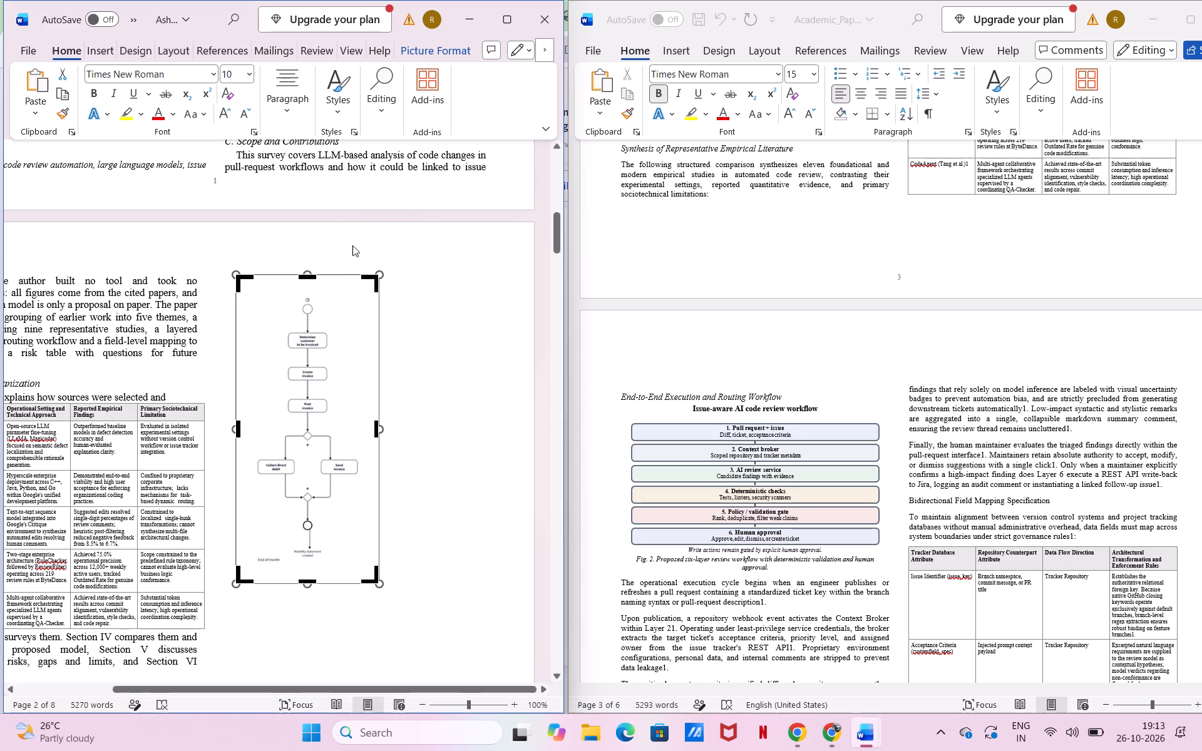
{"action": "left_click_drag", "start_coordinate": [309, 274], "coordinate": [309, 288]}
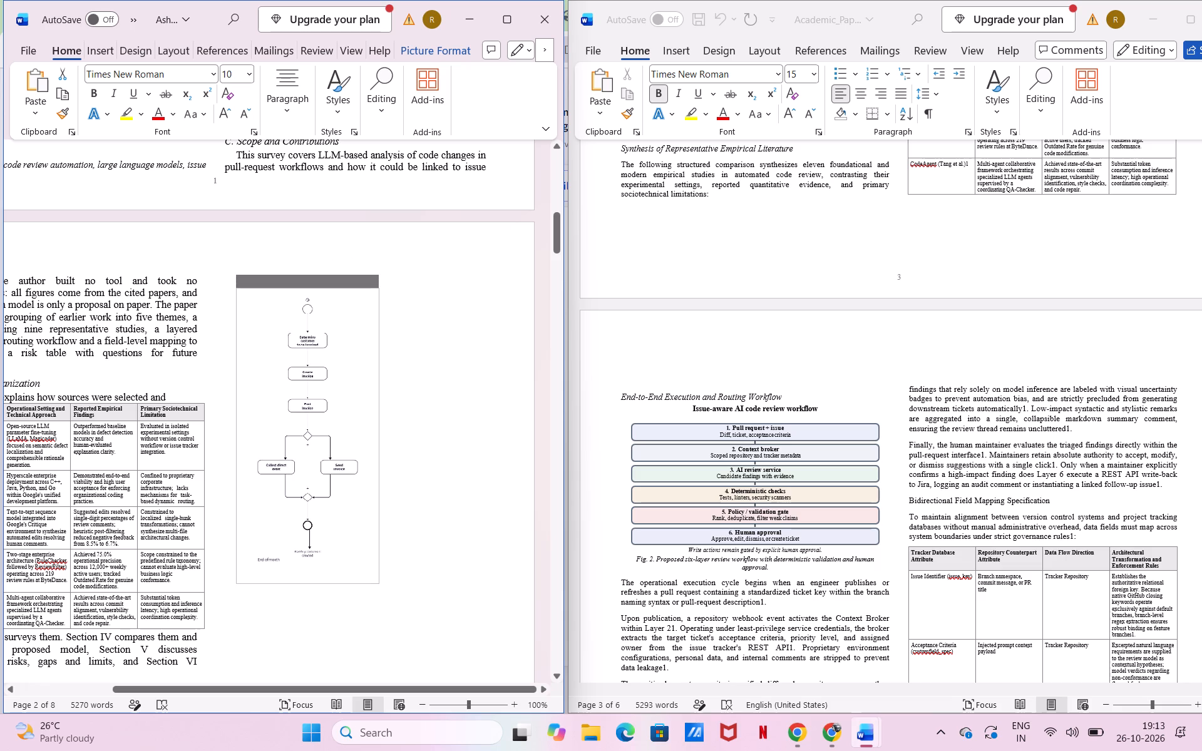
{"action": "left_click_drag", "start_coordinate": [309, 288], "coordinate": [310, 290]}
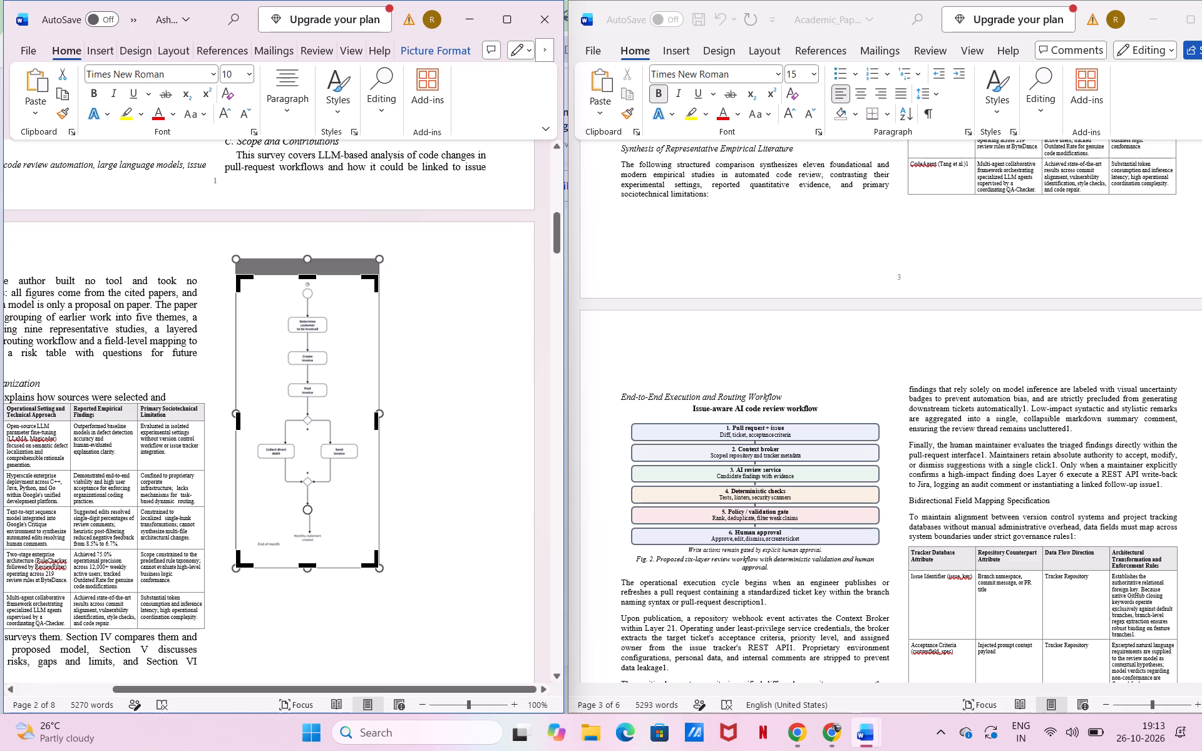
{"action": "left_click_drag", "start_coordinate": [308, 564], "coordinate": [311, 549]}
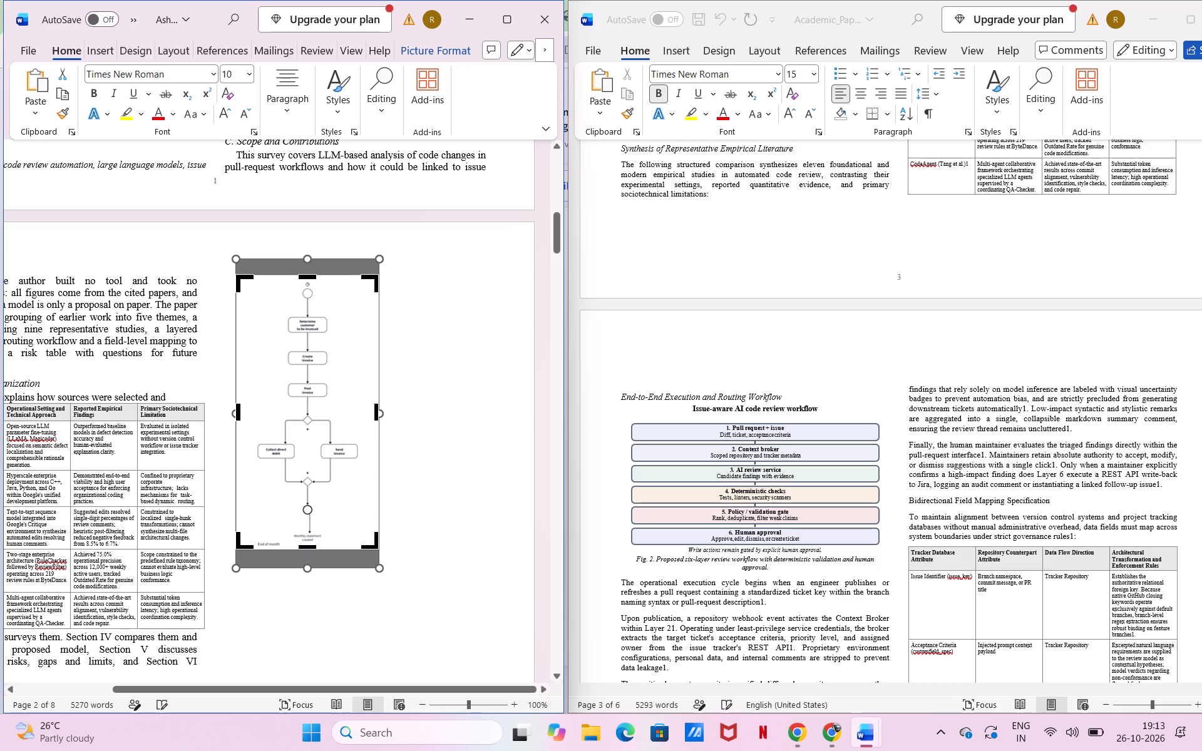
{"action": "left_click_drag", "start_coordinate": [378, 414], "coordinate": [363, 414]}
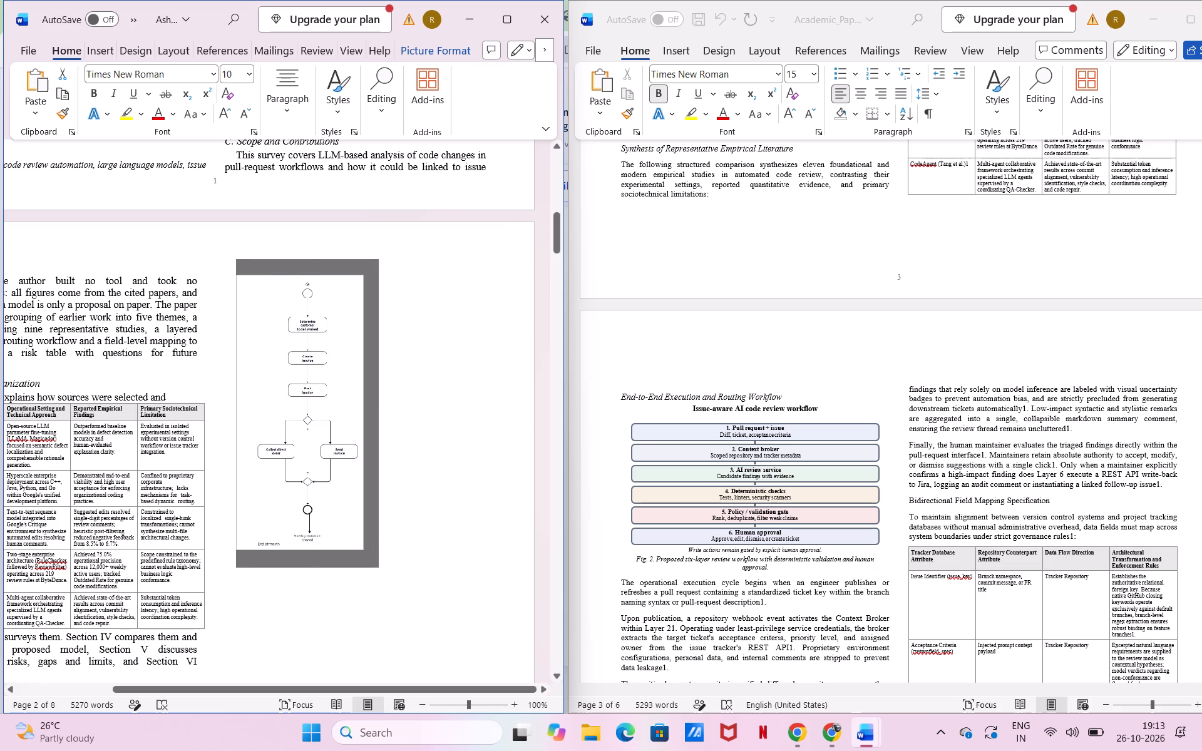
{"action": "left_click_drag", "start_coordinate": [363, 414], "coordinate": [362, 413]}
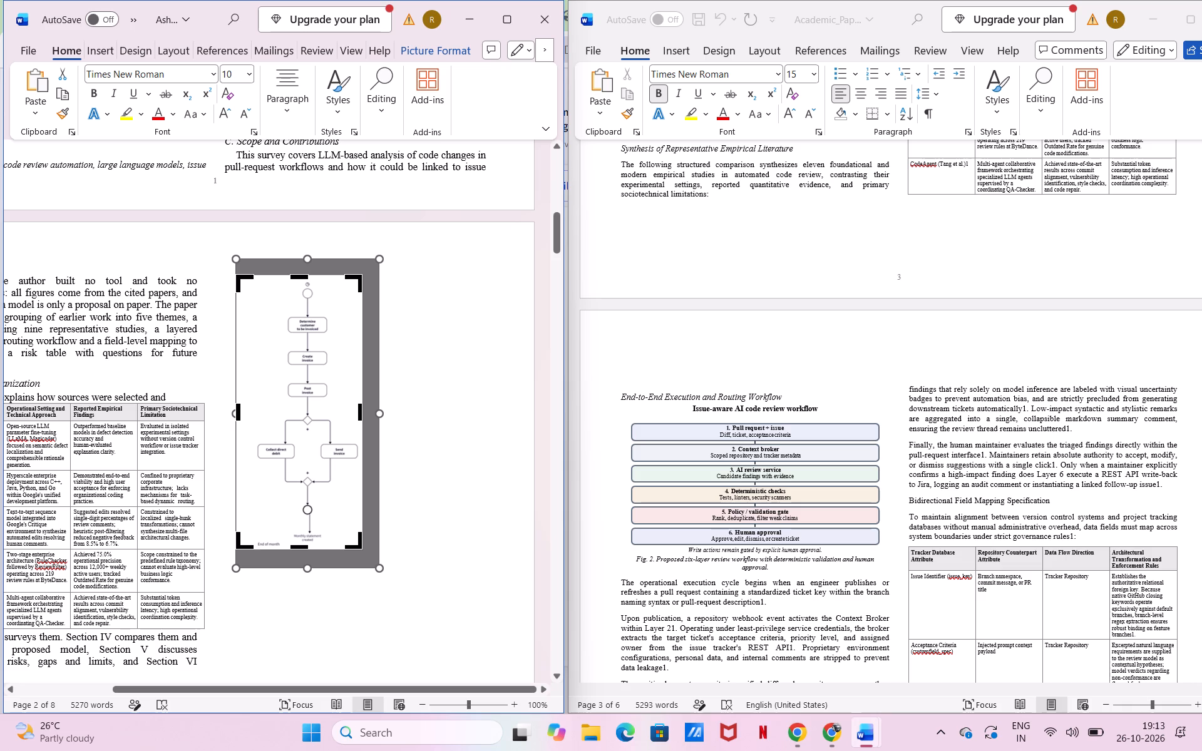
{"action": "left_click_drag", "start_coordinate": [237, 411], "coordinate": [244, 411]}
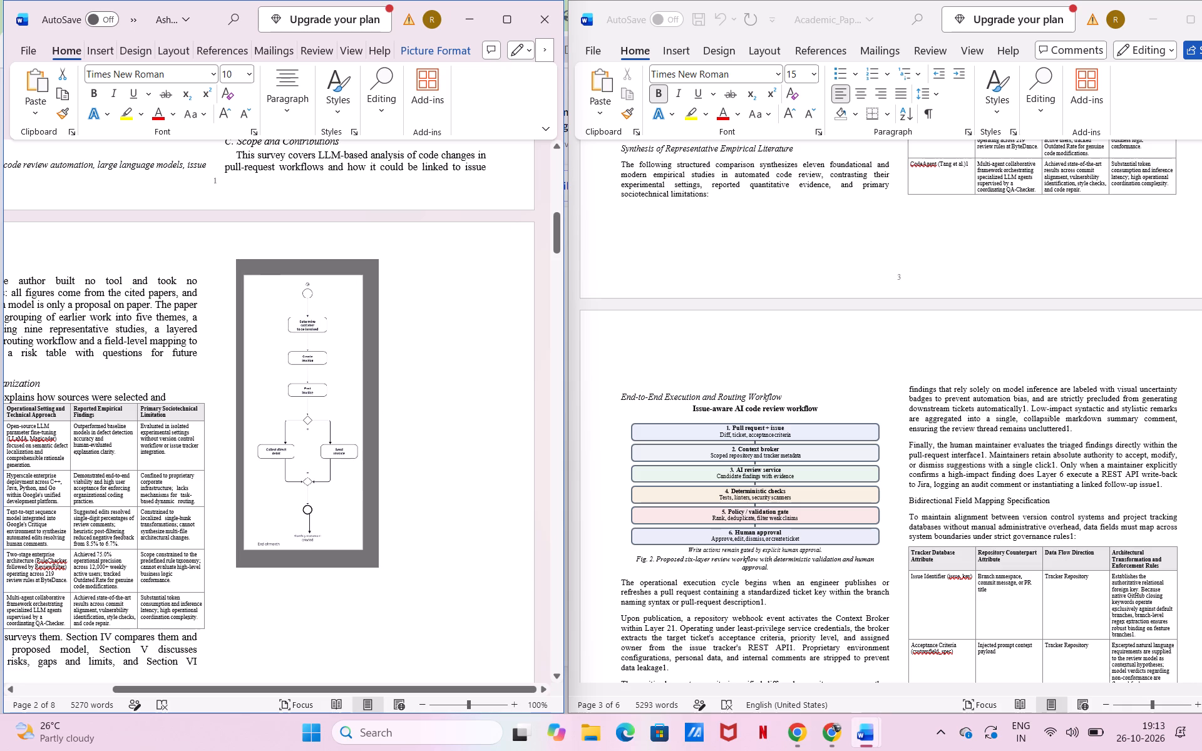
{"action": "left_click_drag", "start_coordinate": [244, 411], "coordinate": [252, 411]}
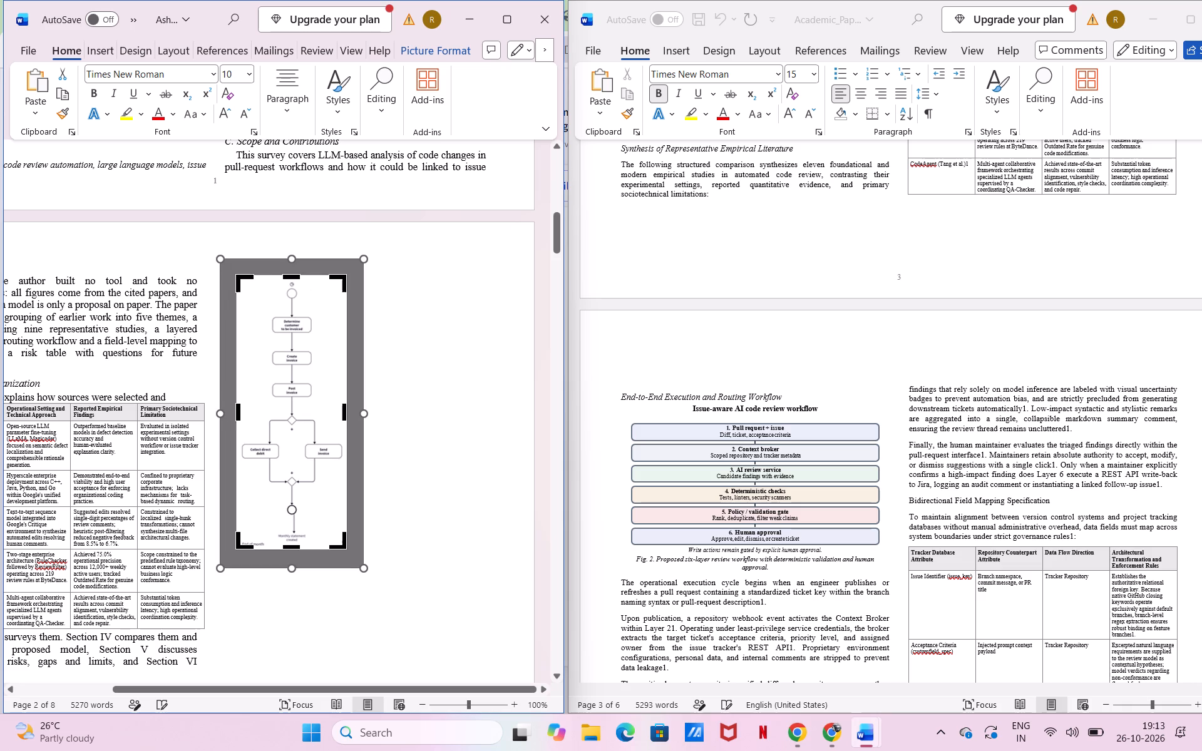
{"action": "key", "text": "Return"}
{"action": "left_click", "coordinate": [244, 412]}
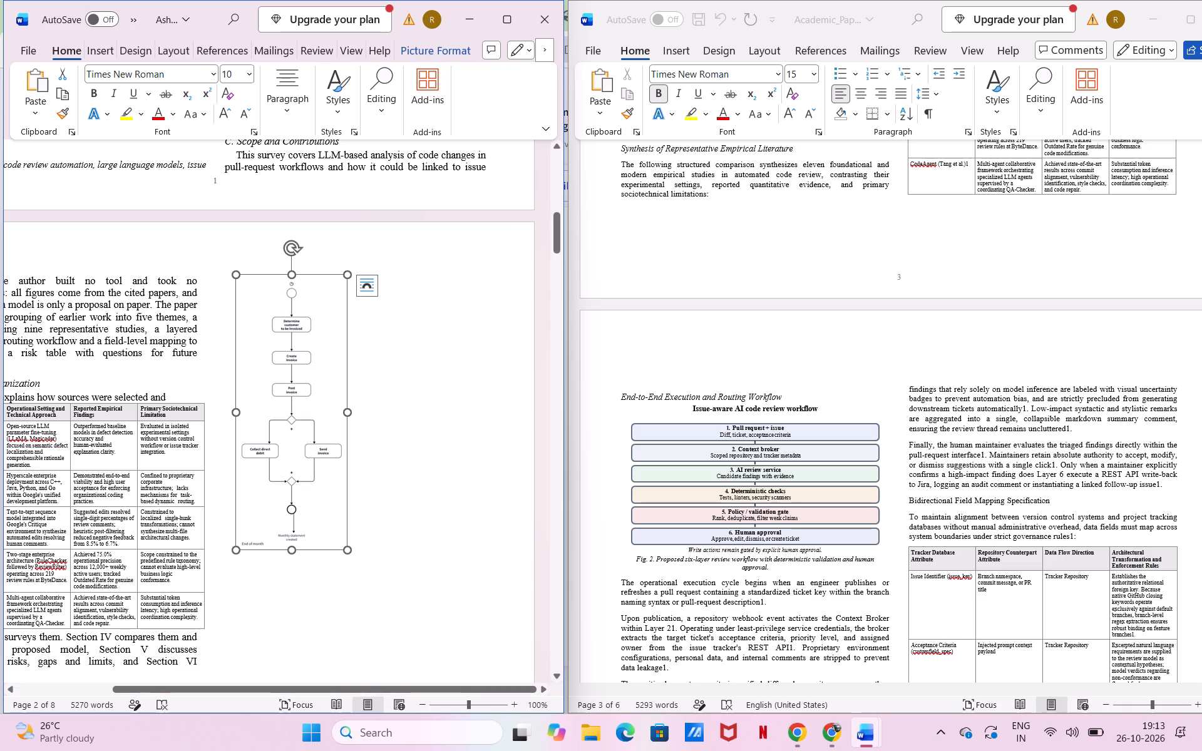
Copy the cropped process diagram from the Review Method paper.
{"action": "left_click", "coordinate": [299, 398]}
{"action": "key", "text": "ctrl+c"}
In the Academic_Pap document, delete the "Issue-aware AI code review workflow" box figure with its title and the note line above the Fig. 2 caption.
{"action": "left_click", "coordinate": [795, 457]}
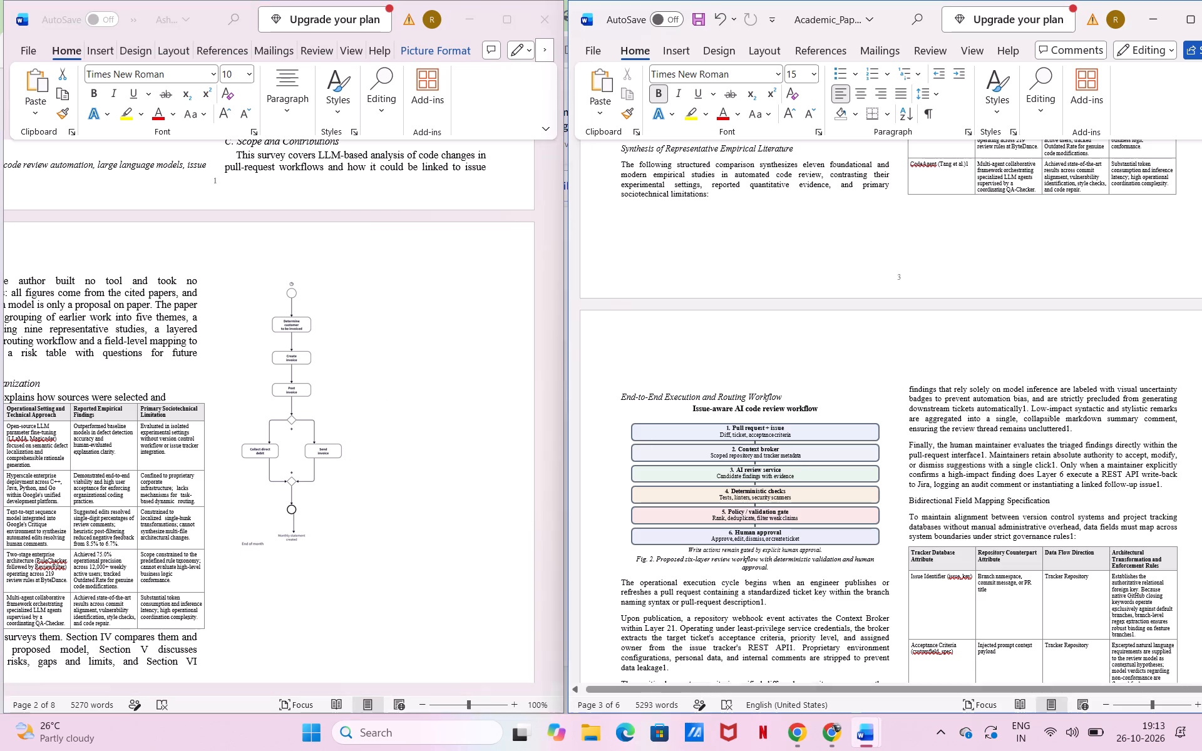
{"action": "left_click", "coordinate": [795, 457]}
{"action": "left_click", "coordinate": [795, 457]}
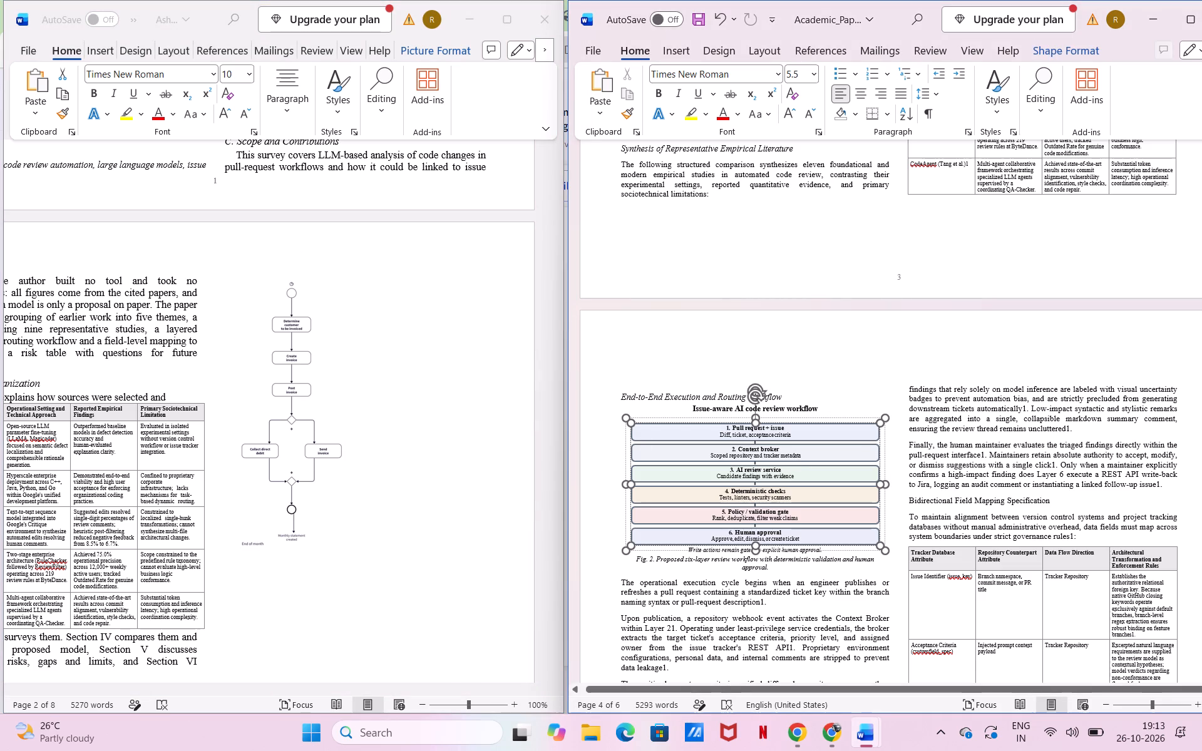
{"action": "key", "text": "BackSpace"}
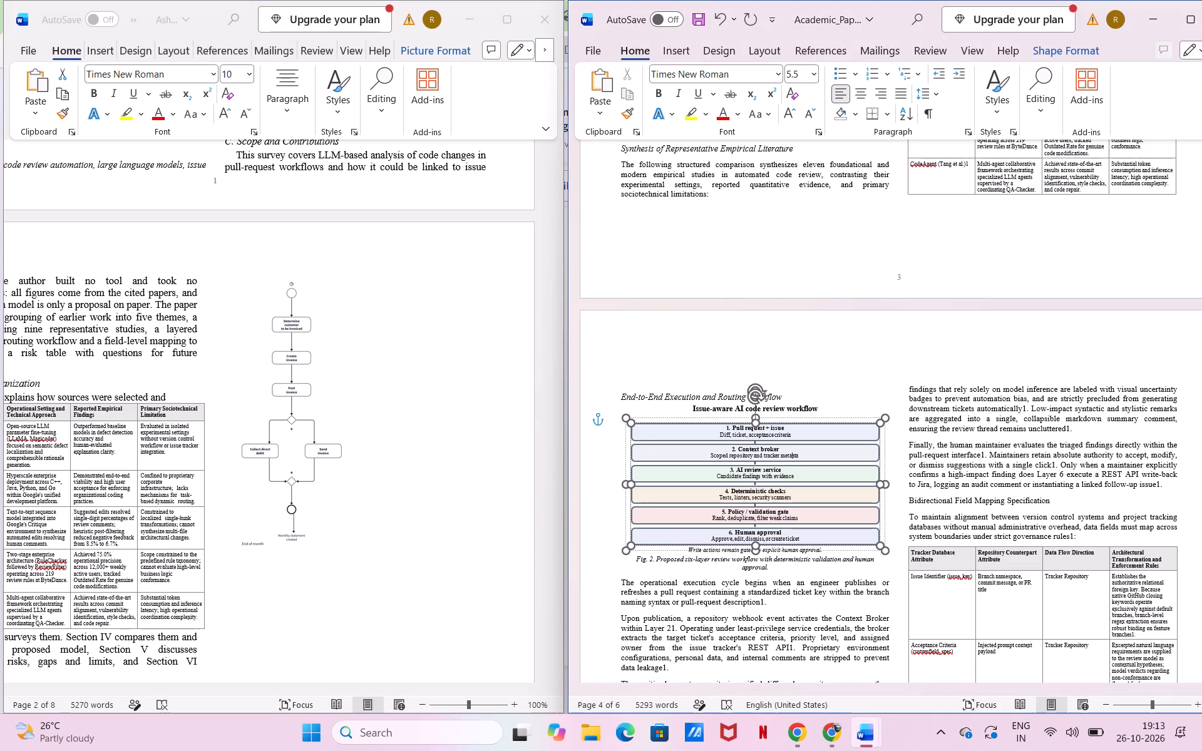
{"action": "key", "text": "BackSpace"}
{"action": "key", "text": "BackSpace"}
{"action": "left_click_drag", "start_coordinate": [614, 417], "coordinate": [671, 461]}
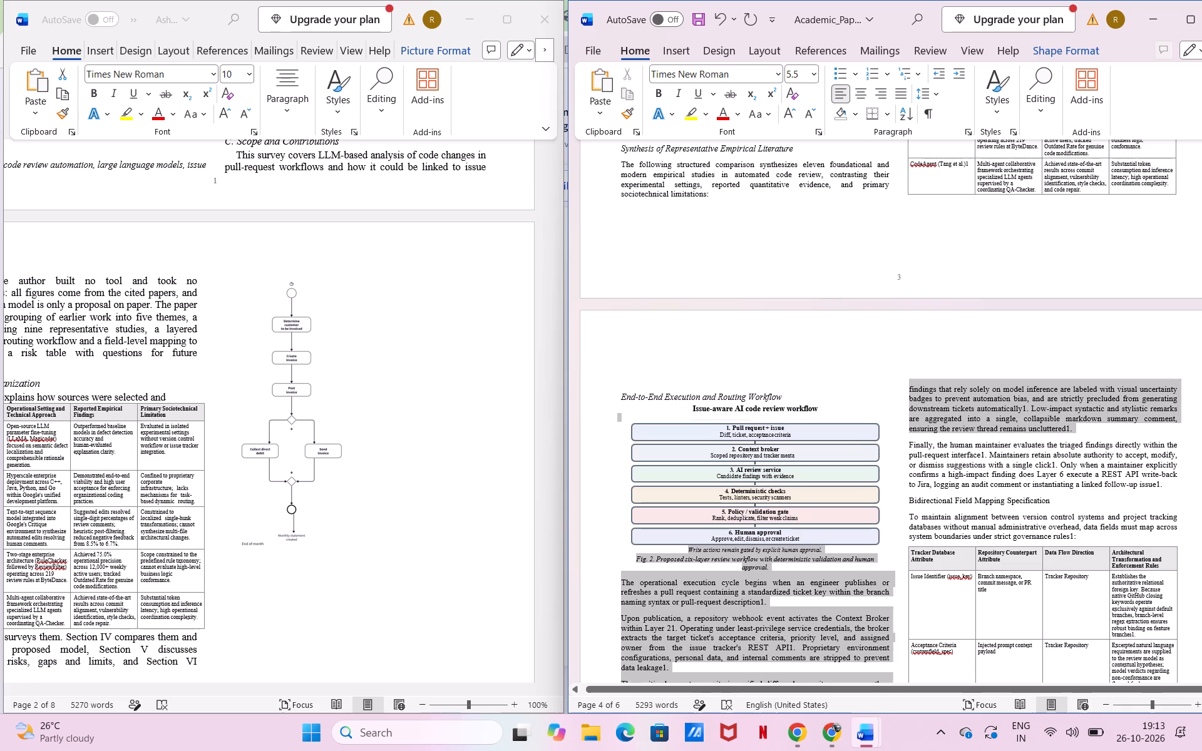
{"action": "left_click_drag", "start_coordinate": [671, 461], "coordinate": [672, 451]}
{"action": "left_click", "coordinate": [672, 451]}
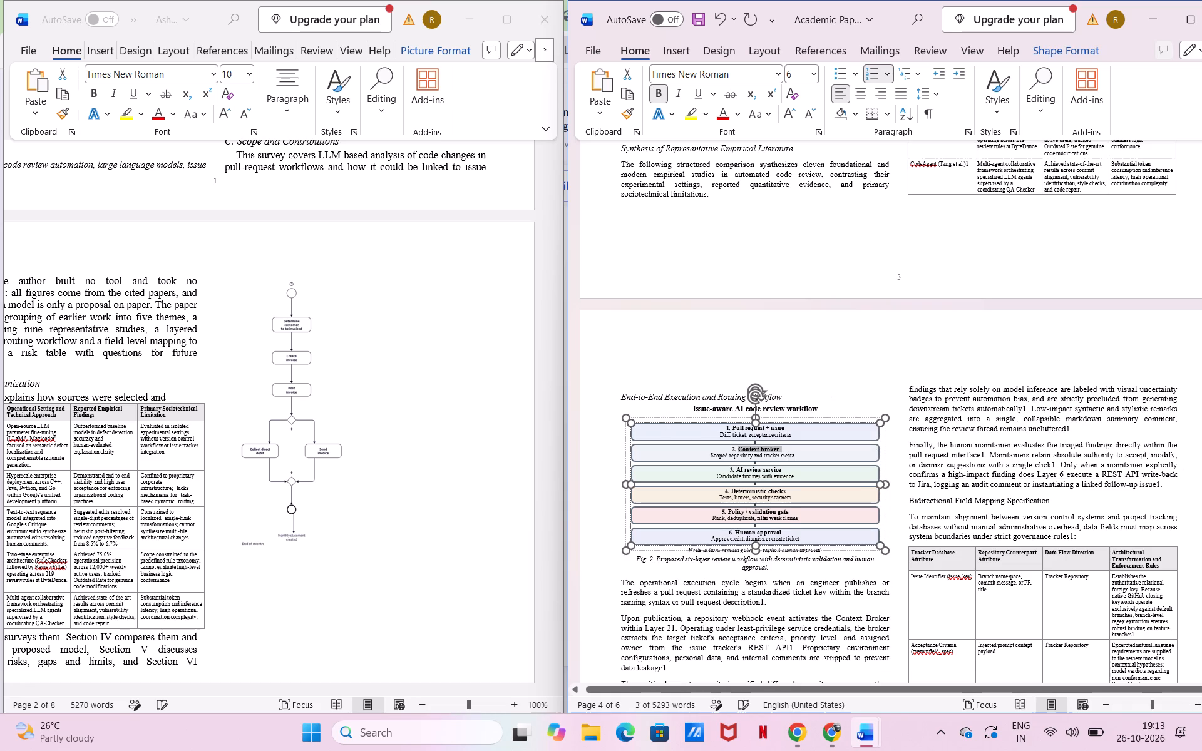
{"action": "left_click_drag", "start_coordinate": [610, 411], "coordinate": [734, 423]}
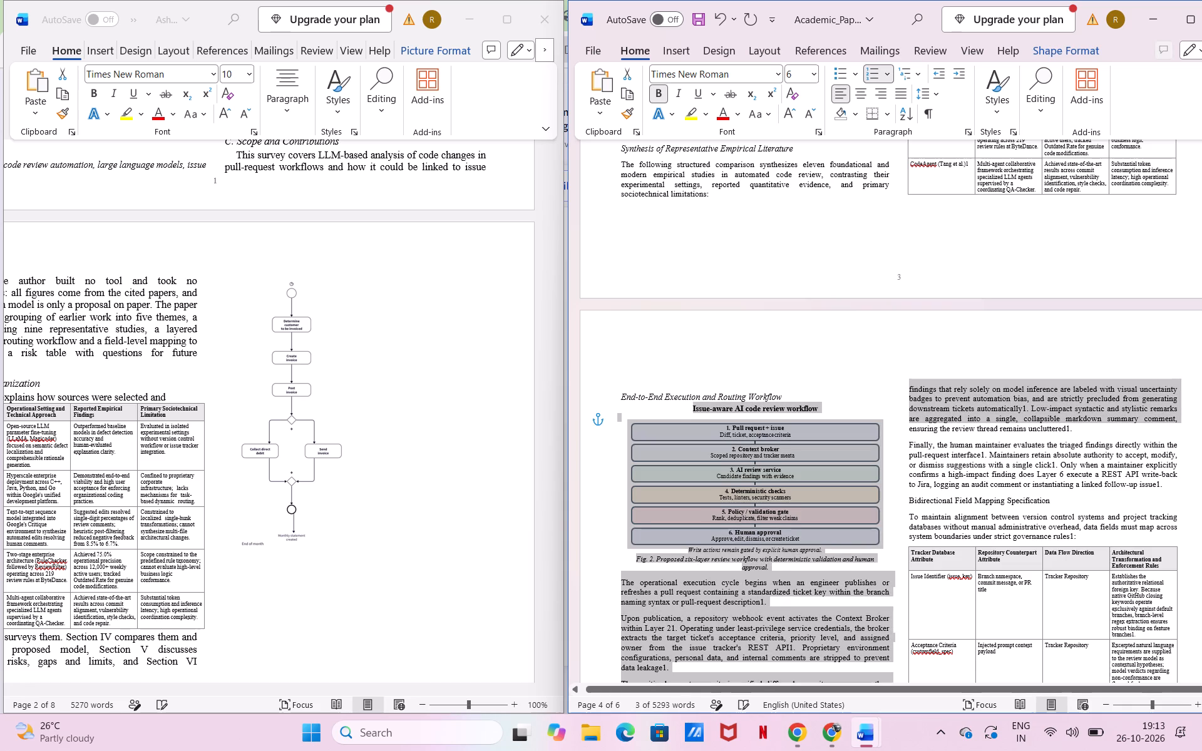
{"action": "left_click_drag", "start_coordinate": [734, 423], "coordinate": [706, 422]}
{"action": "key", "text": "BackSpace"}
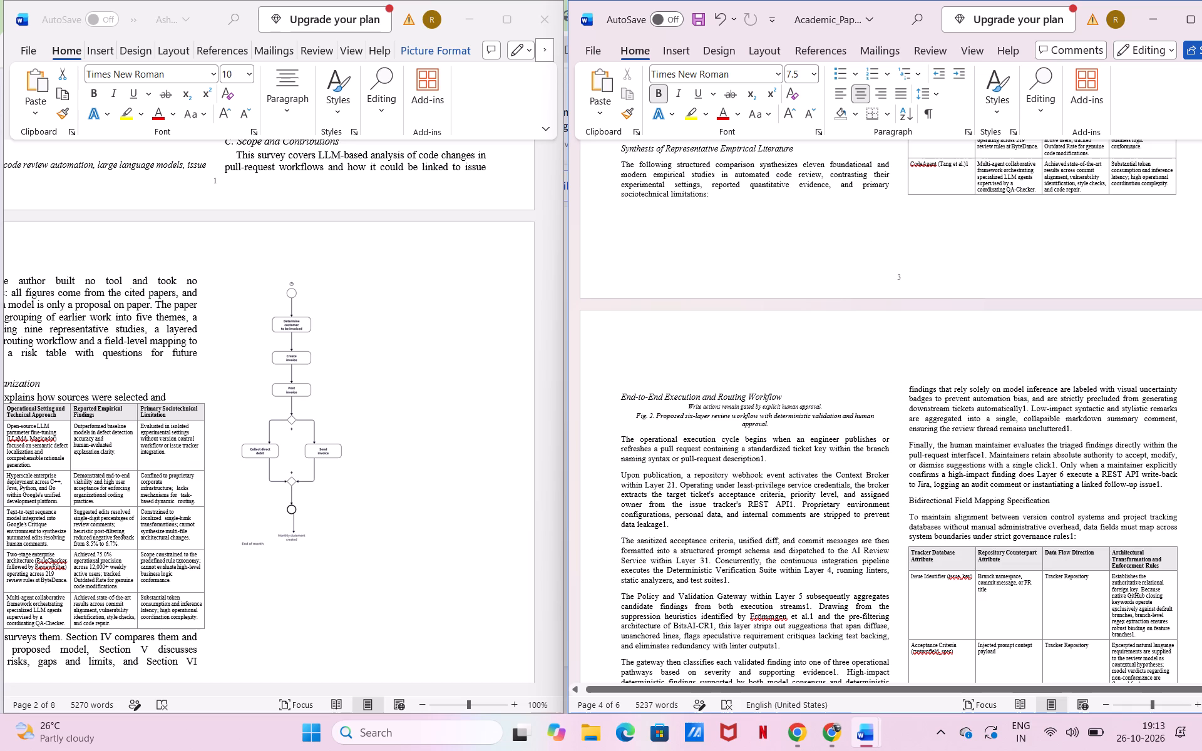
{"action": "left_click_drag", "start_coordinate": [830, 402], "coordinate": [684, 403]}
{"action": "key", "text": "BackSpace"}
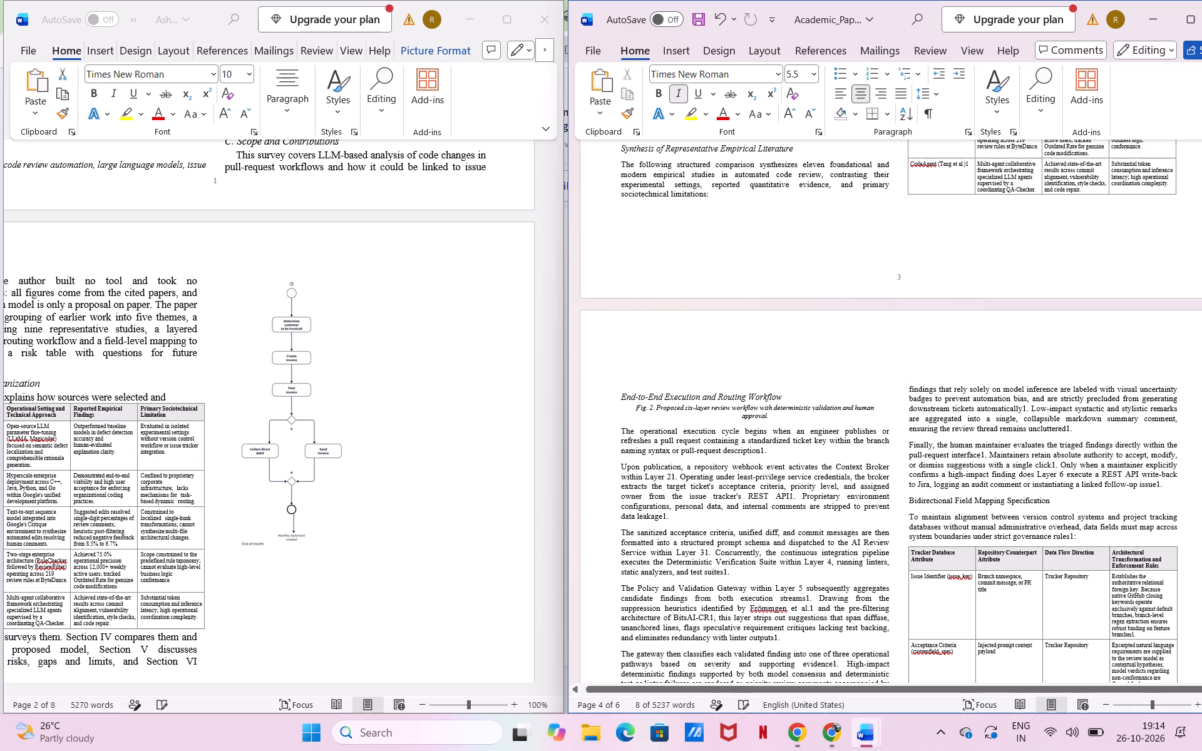
Paste the process diagram on a new line between the "End-to-End Execution and Routing Workflow" heading and the Fig. 2 caption.
{"action": "left_click", "coordinate": [789, 394]}
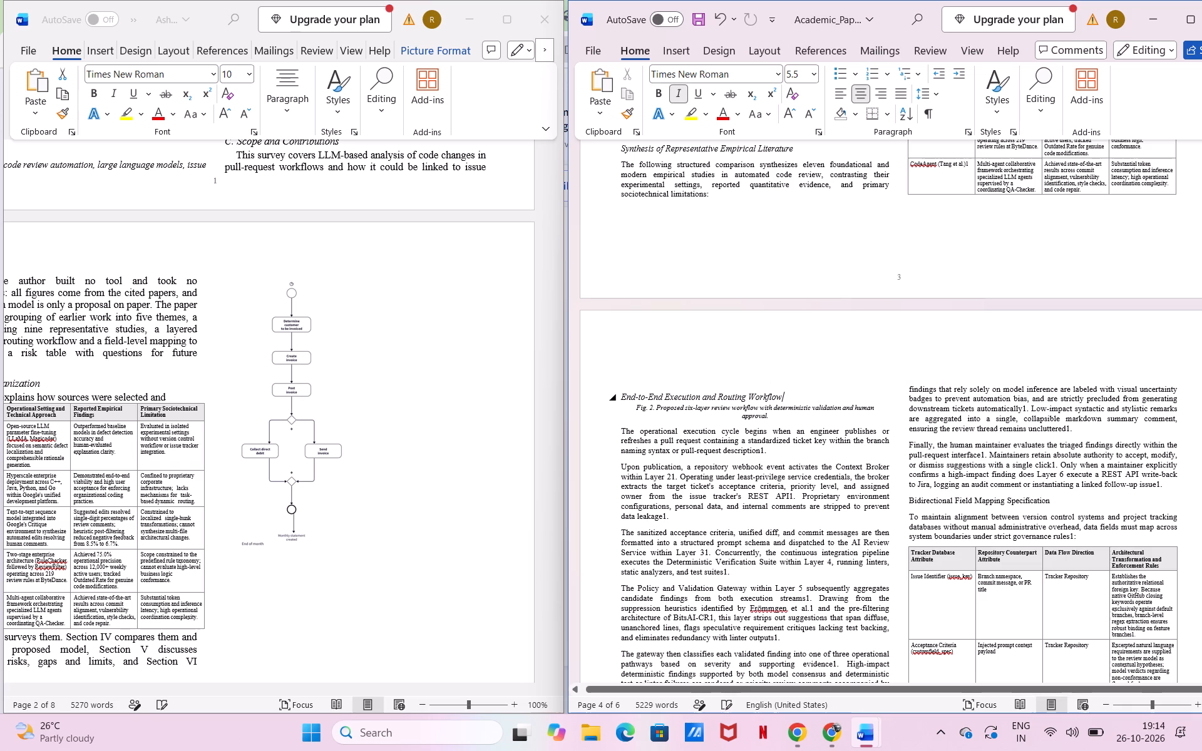
{"action": "key", "text": "Return"}
{"action": "key", "text": "ctrl+v"}
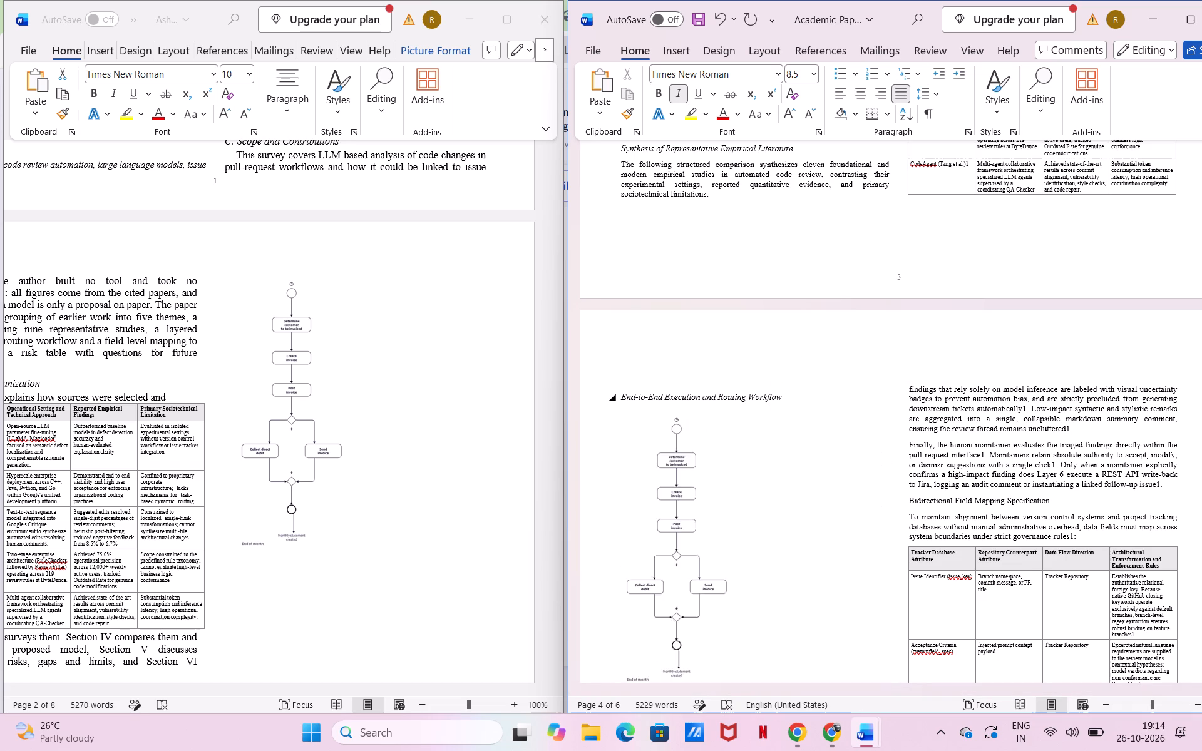
Shift the pasted diagram with leading spaces so it sits roughly centred in its column above the Fig. 2 caption.
{"action": "scroll", "coordinate": [789, 394], "scroll_direction": "down", "scroll_amount": 1}
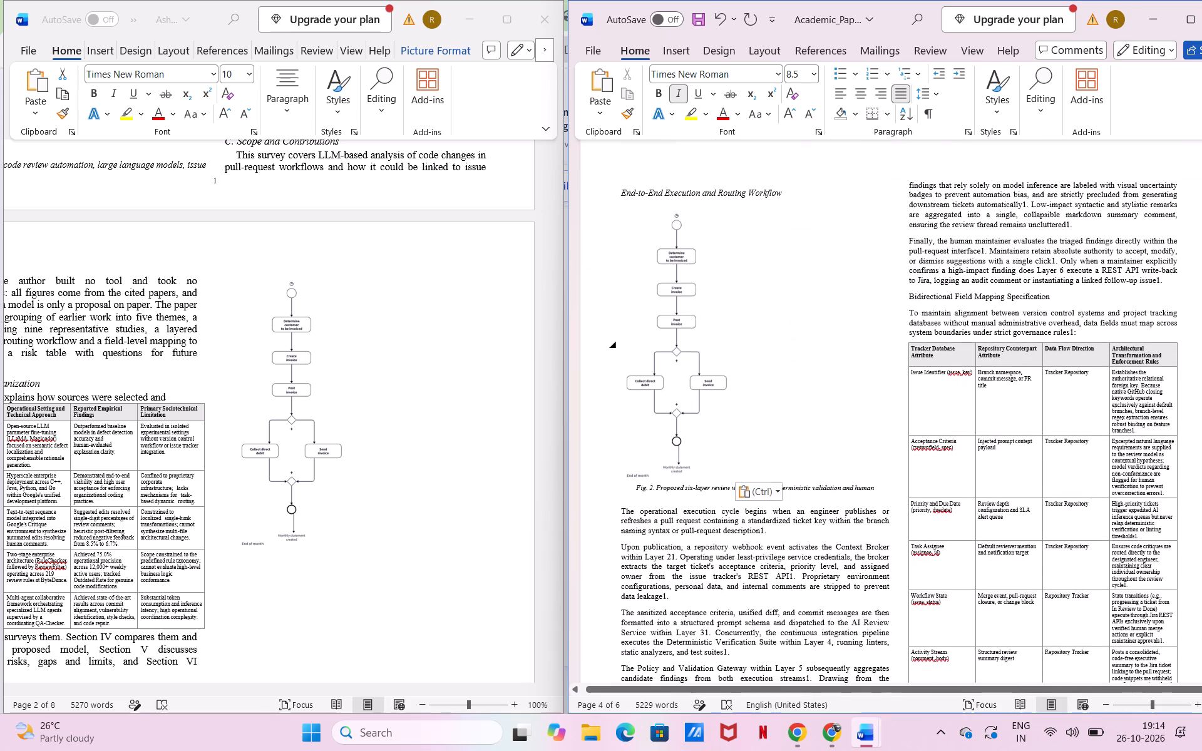
{"action": "left_click", "coordinate": [667, 374]}
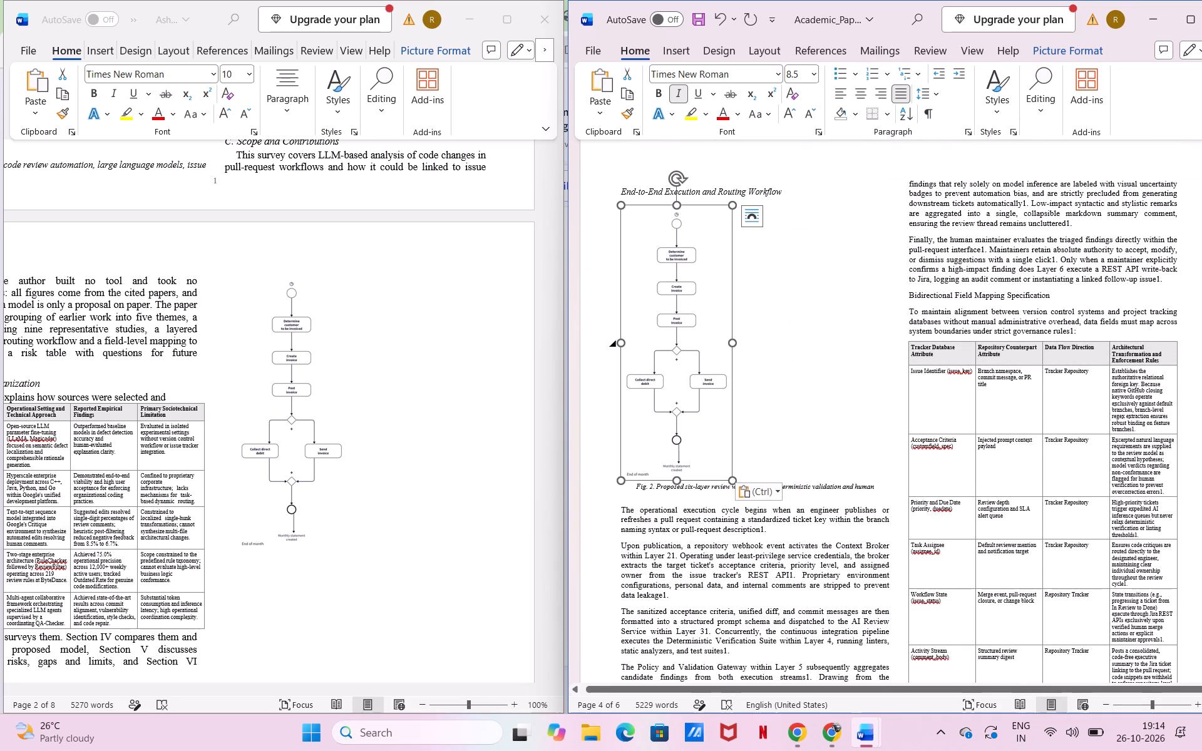
{"action": "left_click", "coordinate": [619, 475]}
{"action": "left_click", "coordinate": [749, 468]}
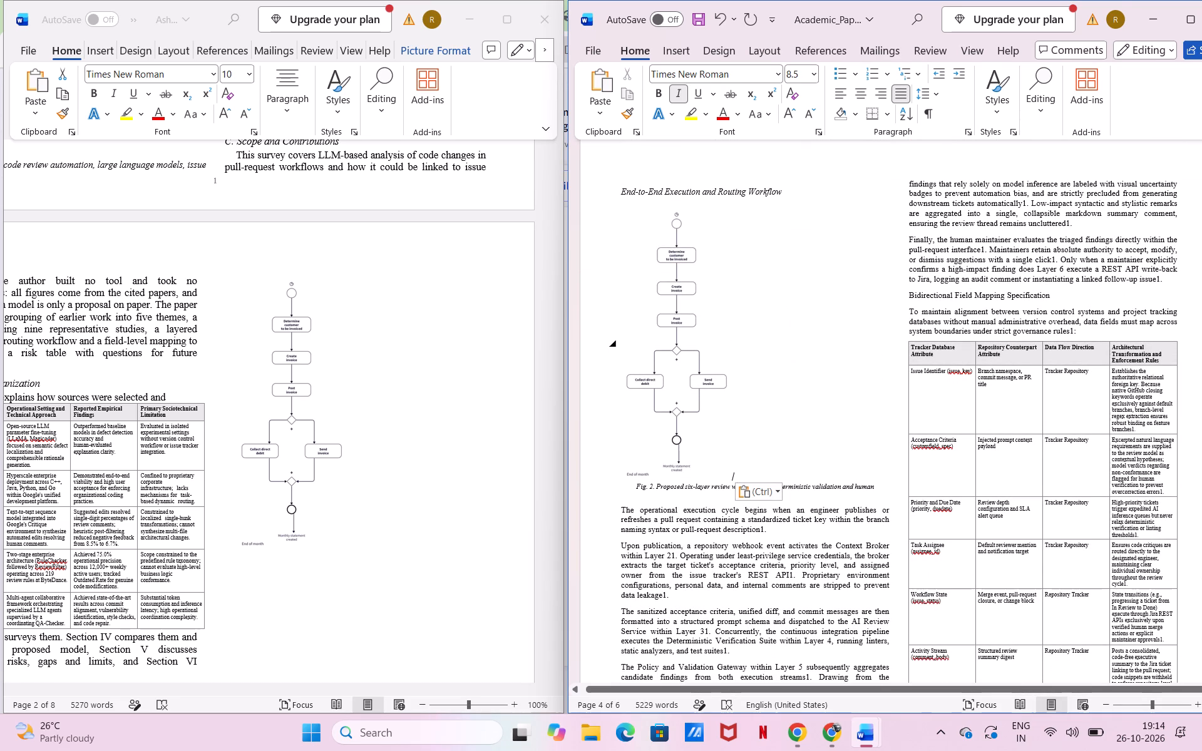
{"action": "key", "text": "Left"}
{"action": "key", "text": "space"}
{"action": "key", "text": "space"}
{"action": "key", "text": "space"}
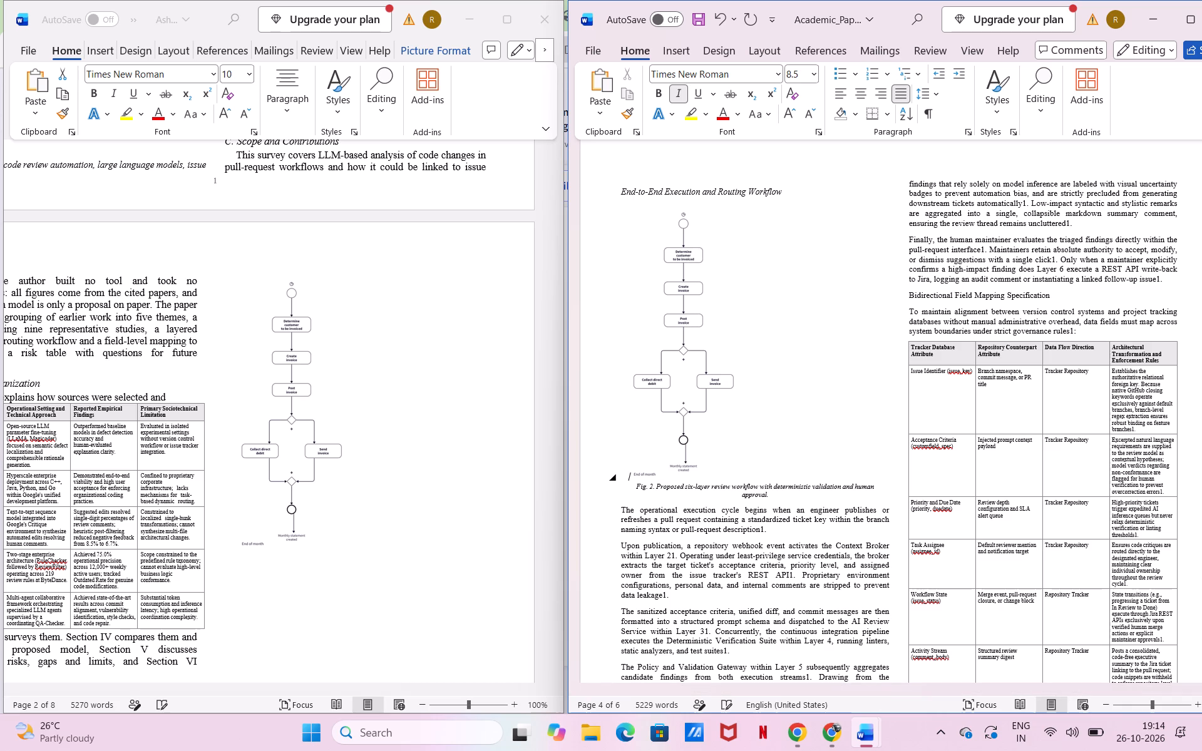
{"action": "key", "text": "space"}
{"action": "key", "text": "space"}
{"action": "key", "text": "space"}
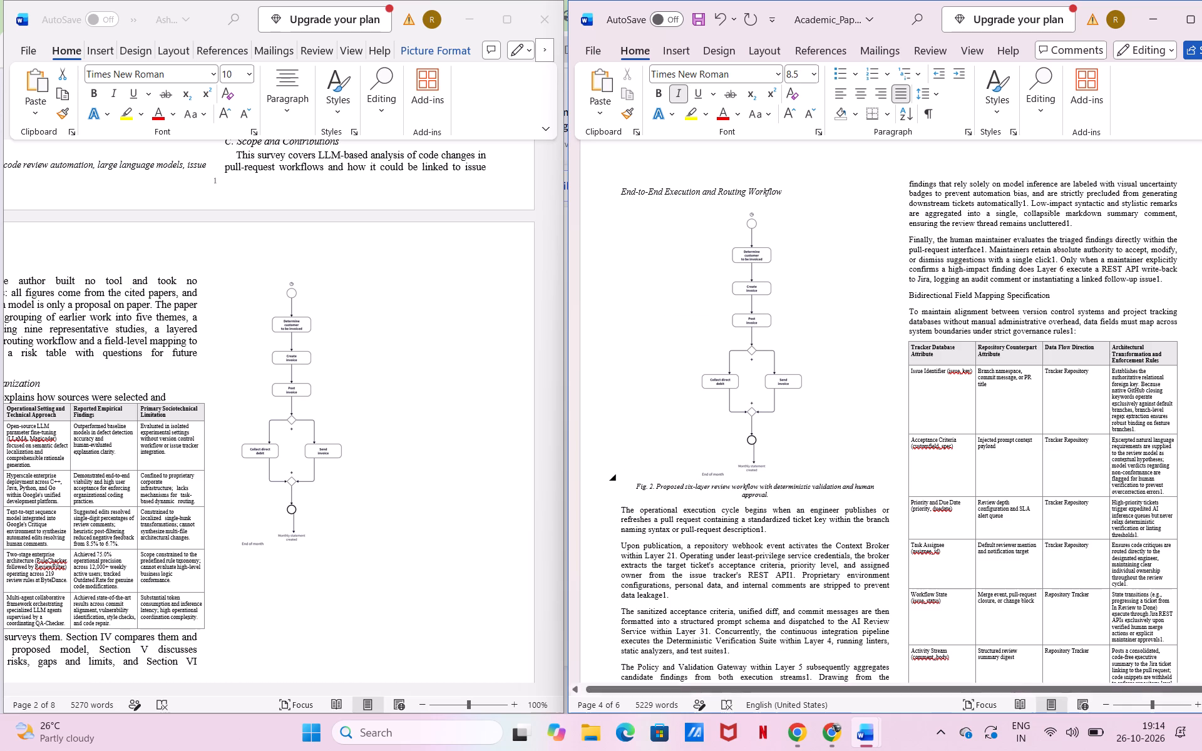
Delete the "End-to-End Execution and Routing Workflow" heading and the surplus blank lines above the diagram.
{"action": "scroll", "coordinate": [790, 320], "scroll_direction": "up", "scroll_amount": 9}
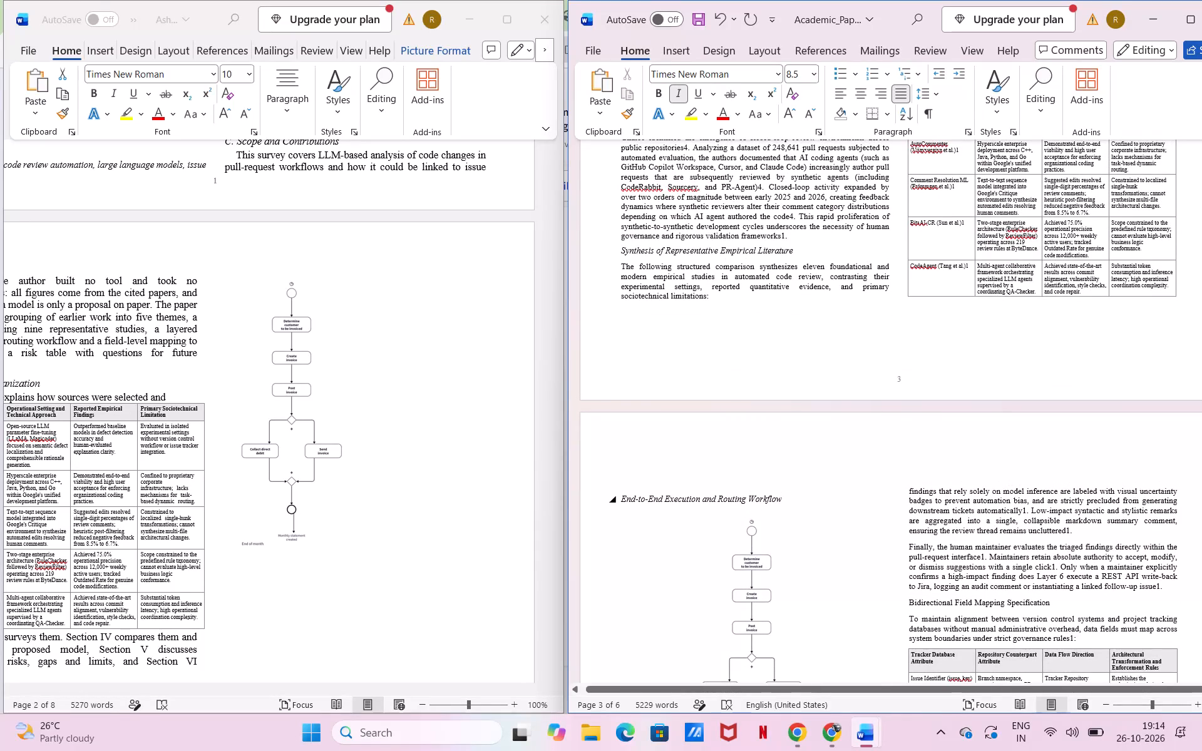
{"action": "left_click", "coordinate": [687, 493]}
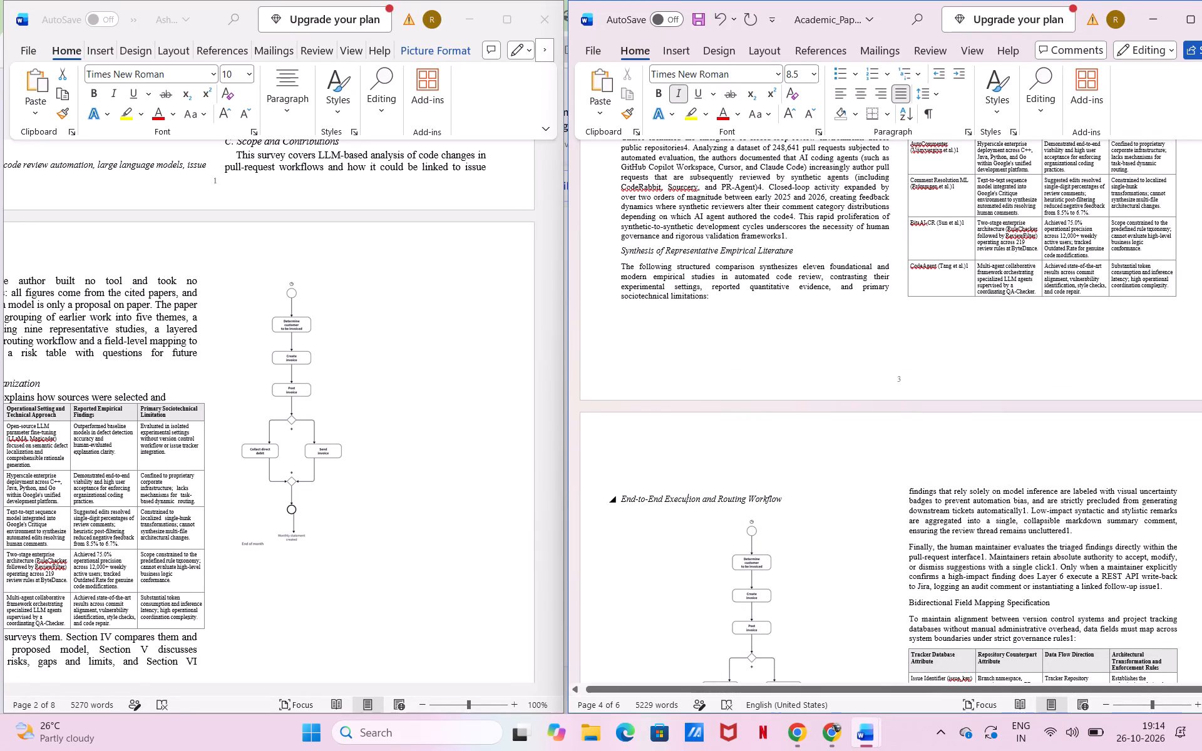
{"action": "double_click", "coordinate": [786, 496]}
{"action": "scroll", "coordinate": [624, 502], "scroll_direction": "down", "scroll_amount": 1}
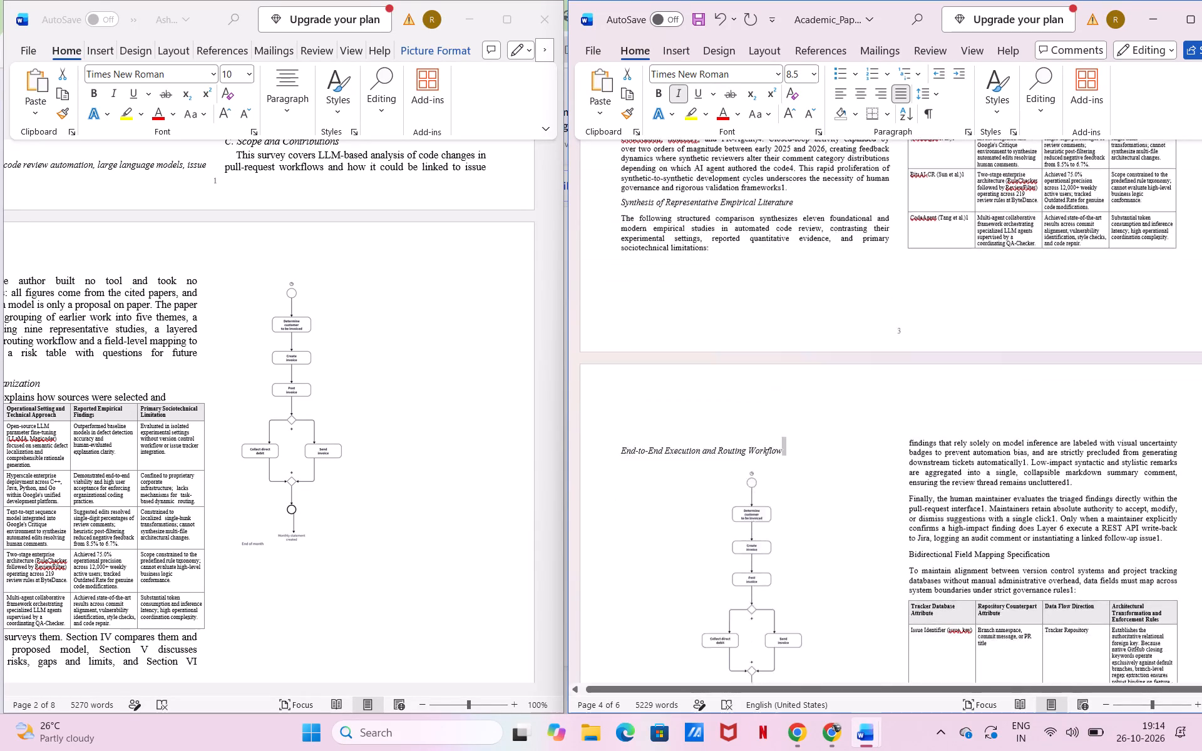
{"action": "scroll", "coordinate": [624, 502], "scroll_direction": "down", "scroll_amount": 2}
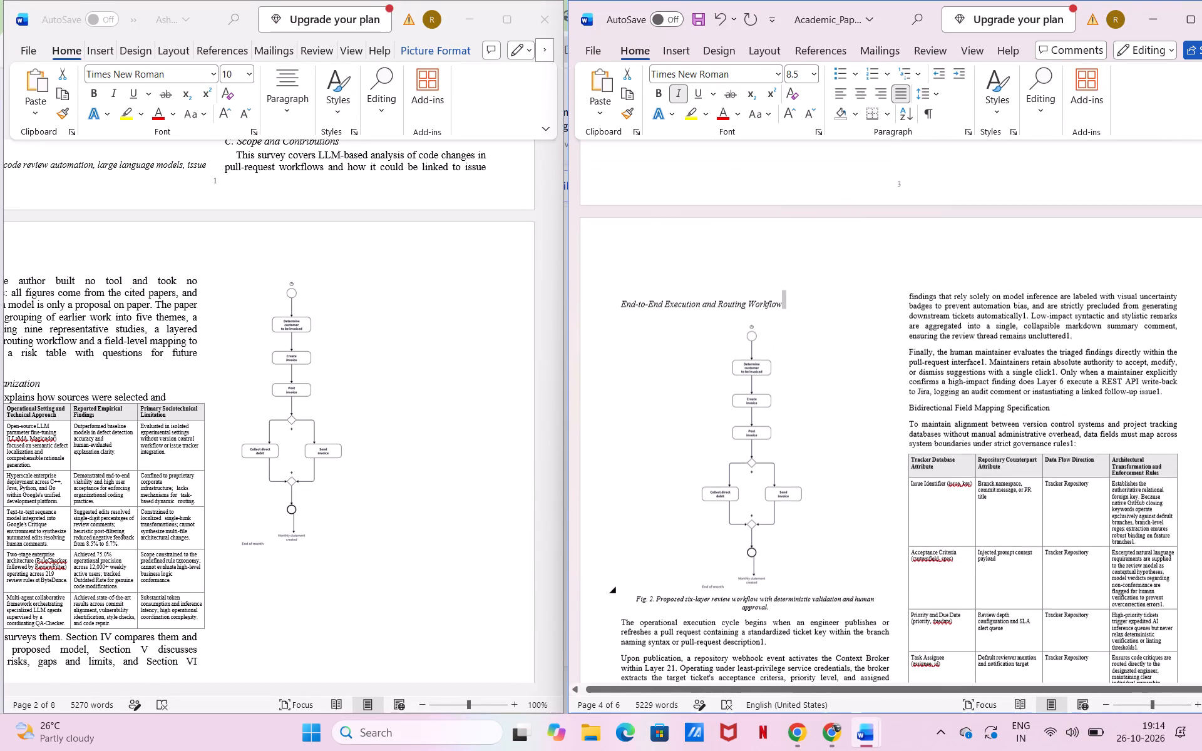
{"action": "left_click", "coordinate": [794, 302]}
{"action": "left_click_drag", "start_coordinate": [788, 302], "coordinate": [682, 307]}
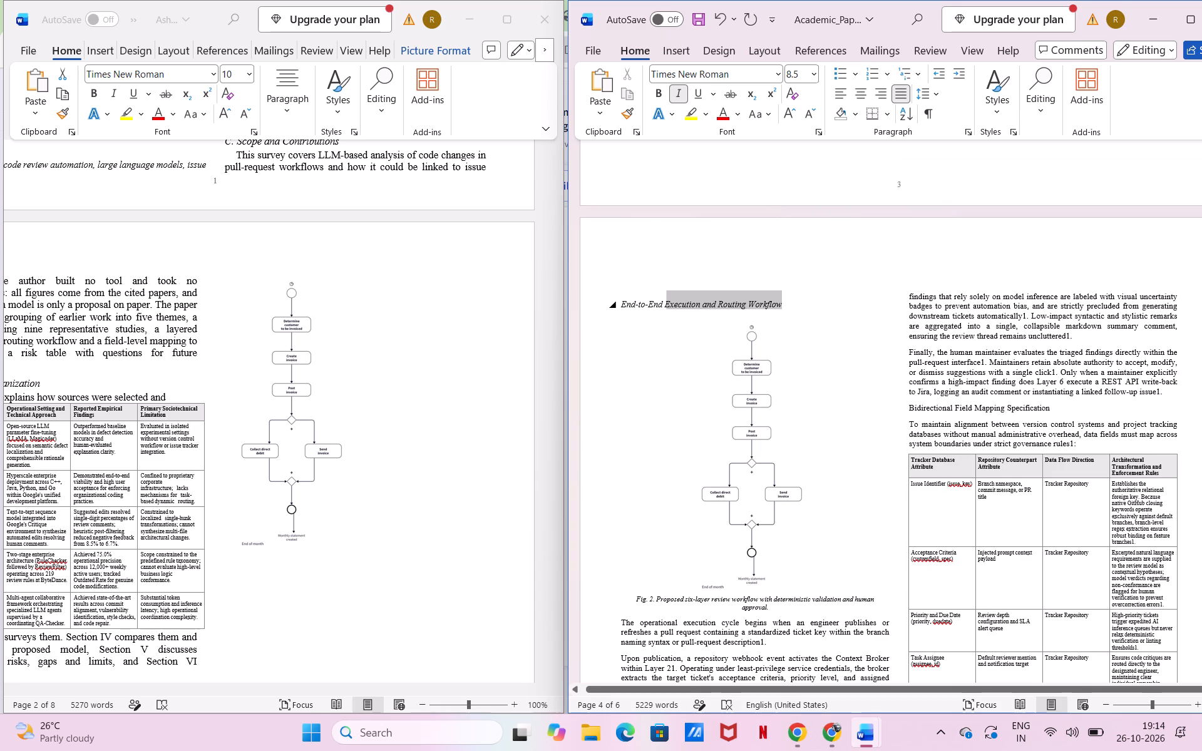
{"action": "left_click_drag", "start_coordinate": [682, 307], "coordinate": [620, 302]}
{"action": "key", "text": "BackSpace"}
{"action": "key", "text": "BackSpace"}
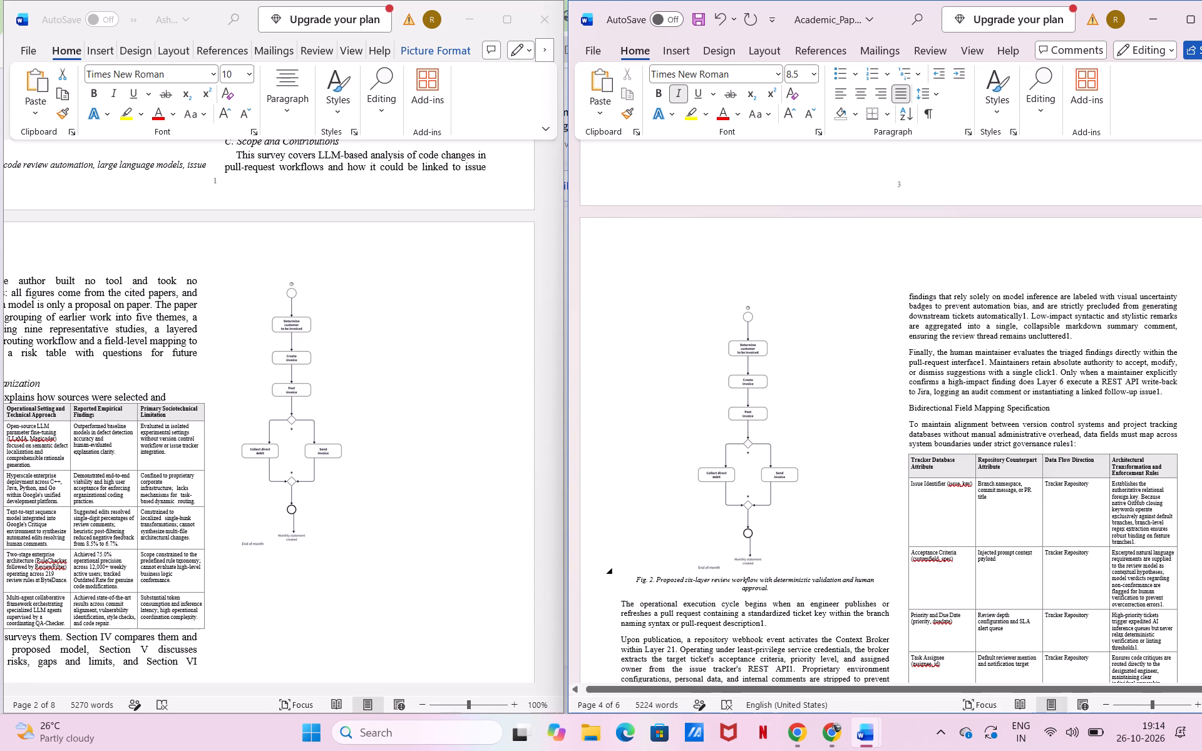
{"action": "key", "text": "BackSpace"}
{"action": "key", "text": "BackSpace"}
{"action": "key", "text": "BackSpace"}
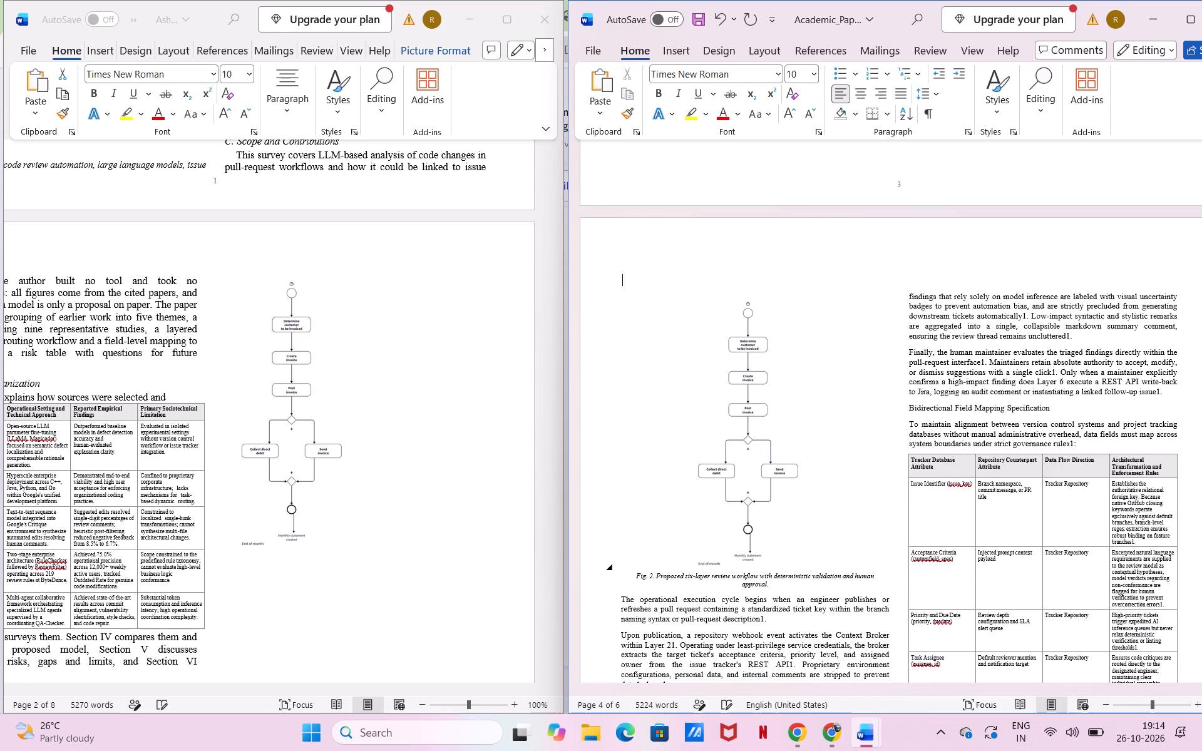
{"action": "key", "text": "BackSpace"}
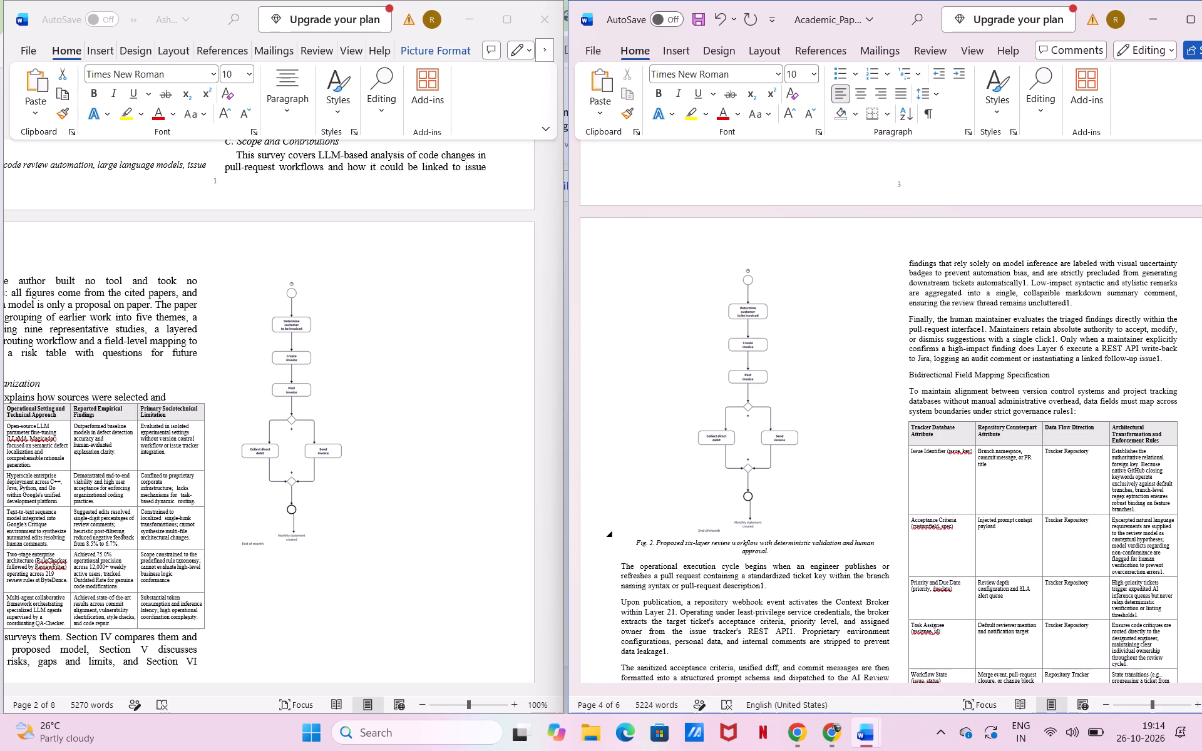
Delete the one-row Follow-Up Issue table above the "Foundational Principles of Sociotechnical System Design" heading.
{"action": "scroll", "coordinate": [893, 355], "scroll_direction": "down", "scroll_amount": 1}
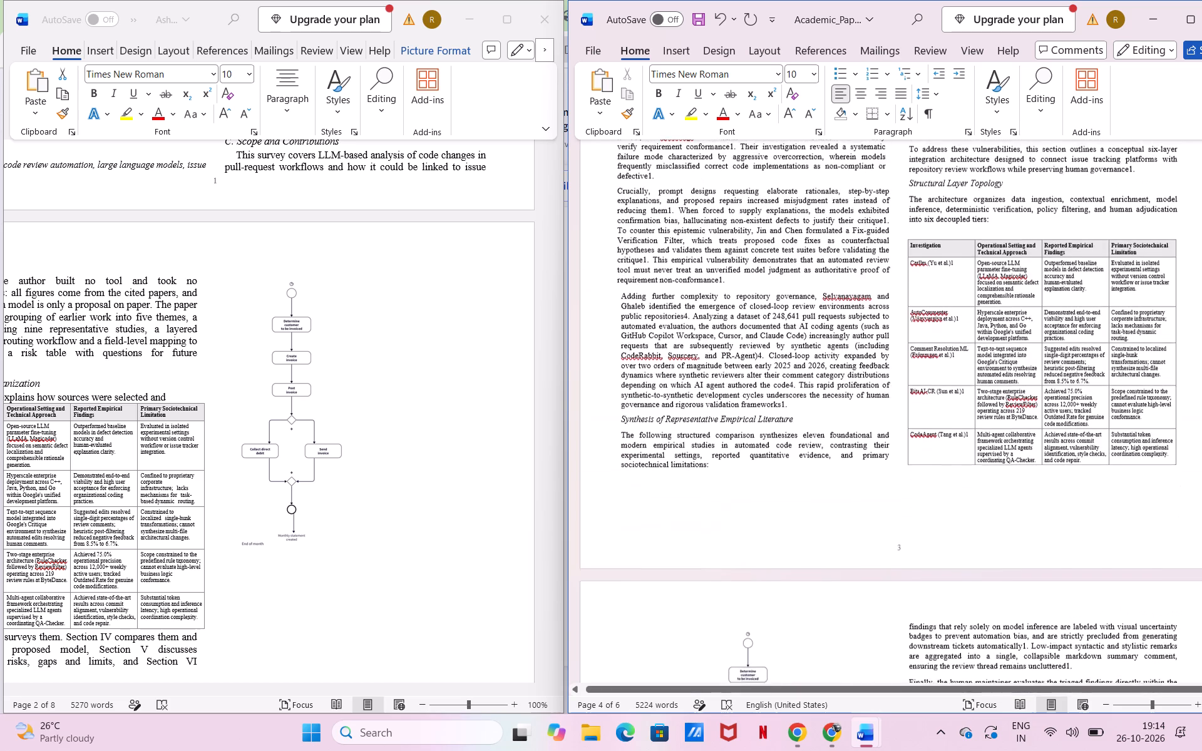
{"action": "scroll", "coordinate": [893, 355], "scroll_direction": "down", "scroll_amount": 1}
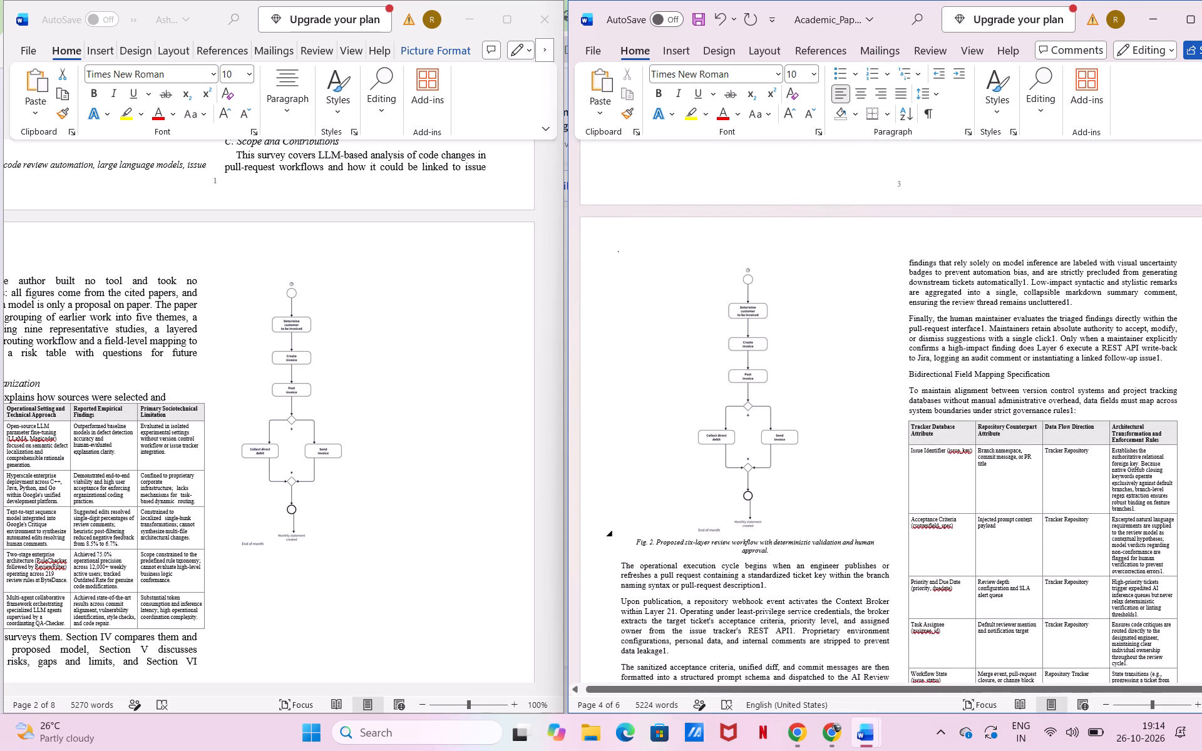
{"action": "left_click", "coordinate": [769, 402]}
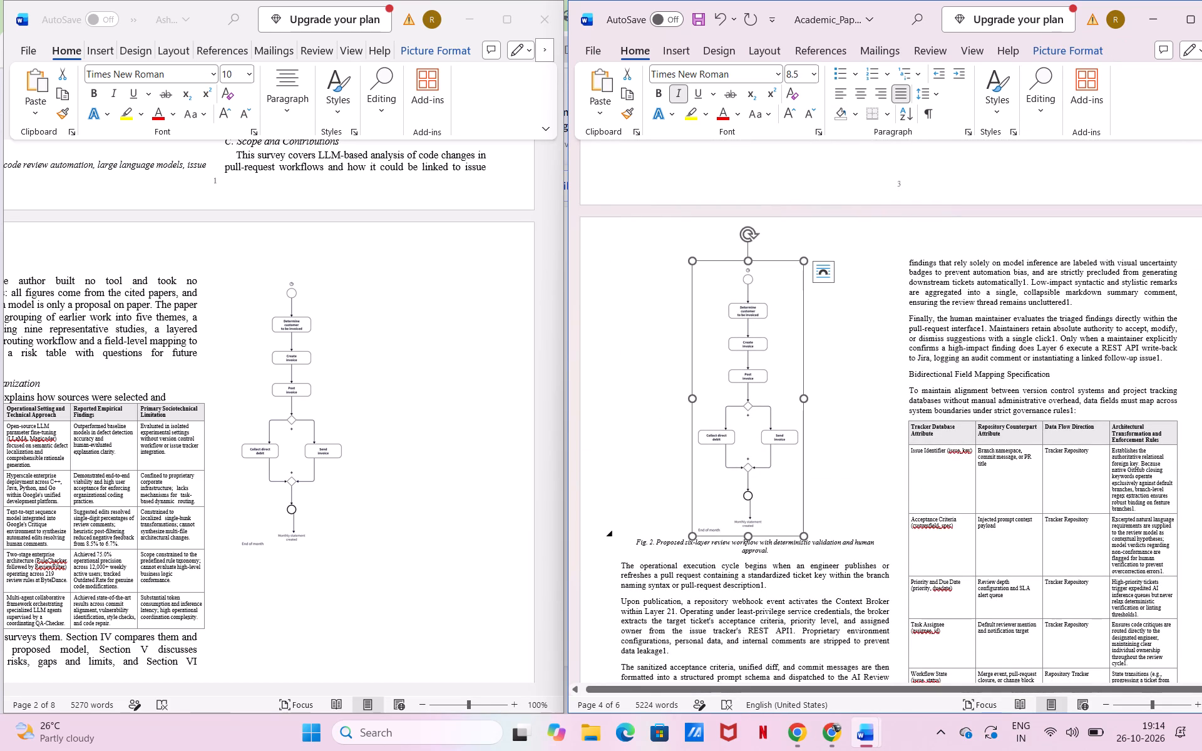
{"action": "left_click", "coordinate": [930, 225]}
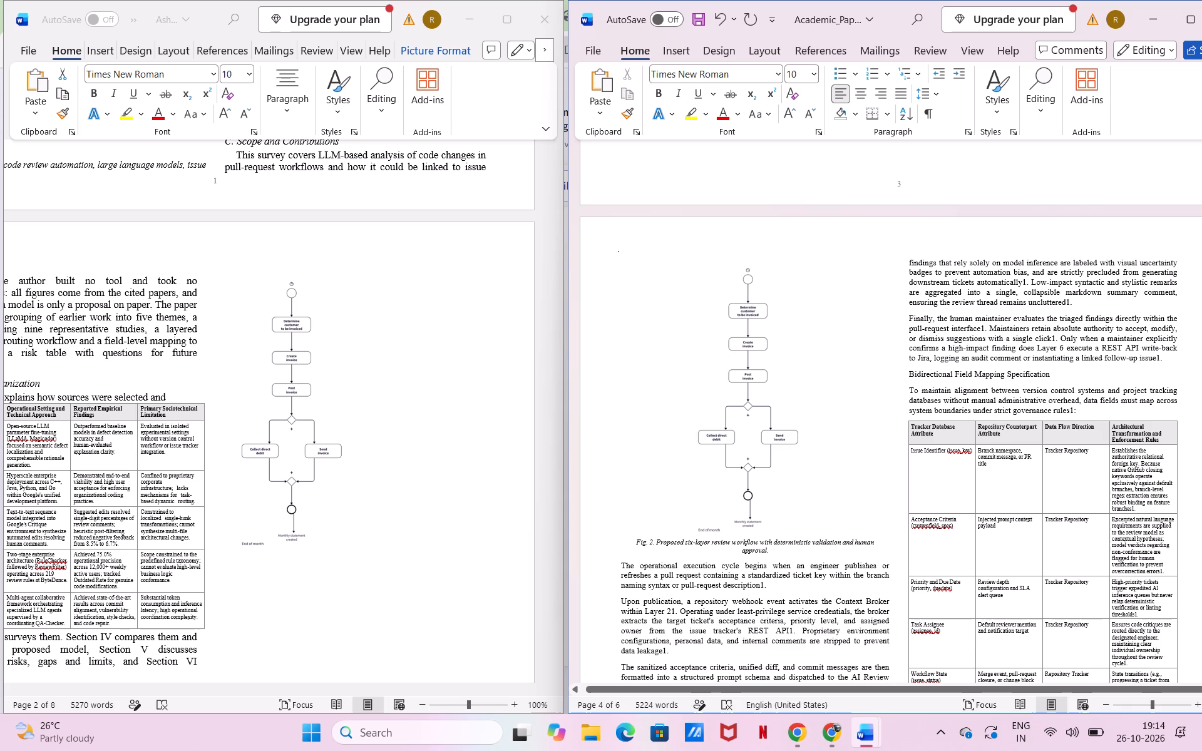
{"action": "scroll", "coordinate": [899, 294], "scroll_direction": "down", "scroll_amount": 5}
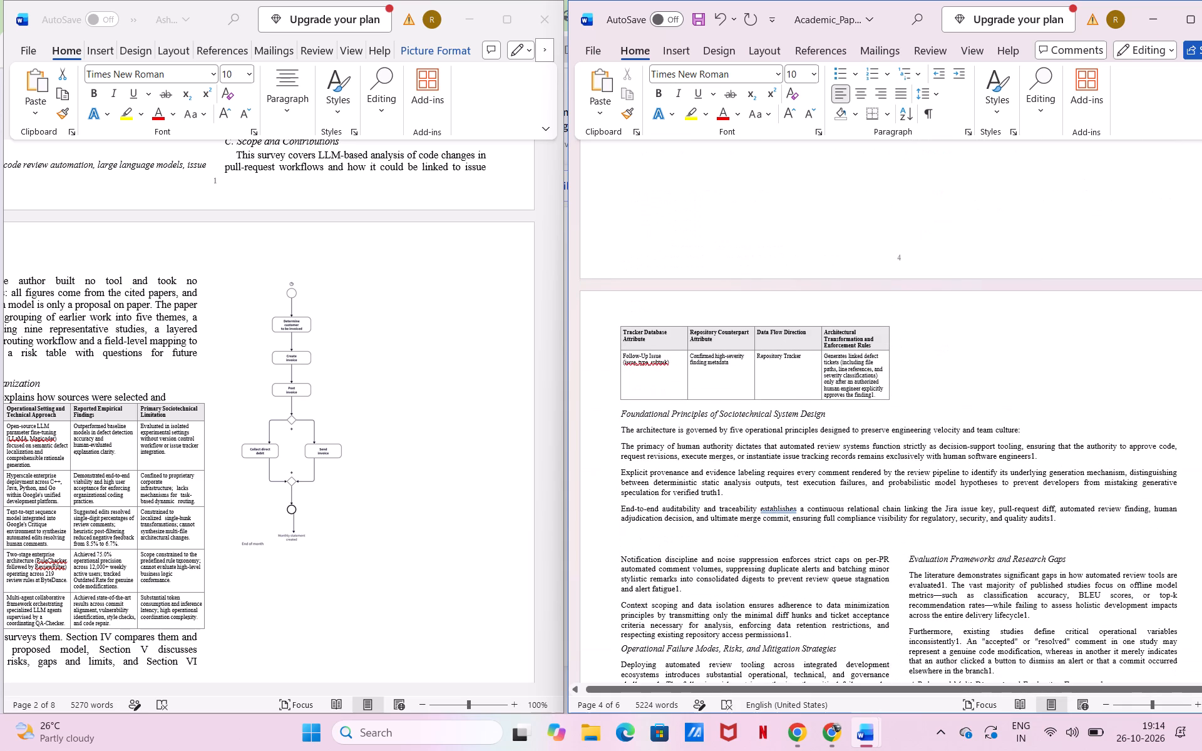
{"action": "scroll", "coordinate": [899, 294], "scroll_direction": "up", "scroll_amount": 1}
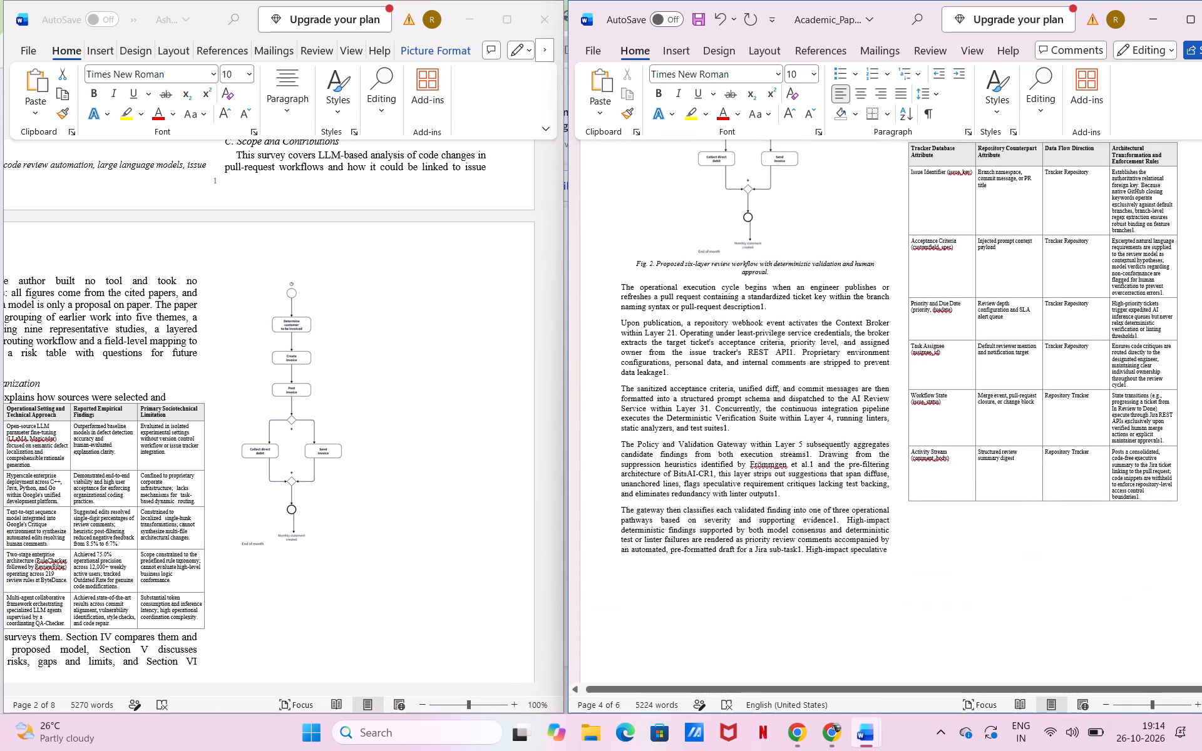
{"action": "scroll", "coordinate": [899, 294], "scroll_direction": "up", "scroll_amount": 1}
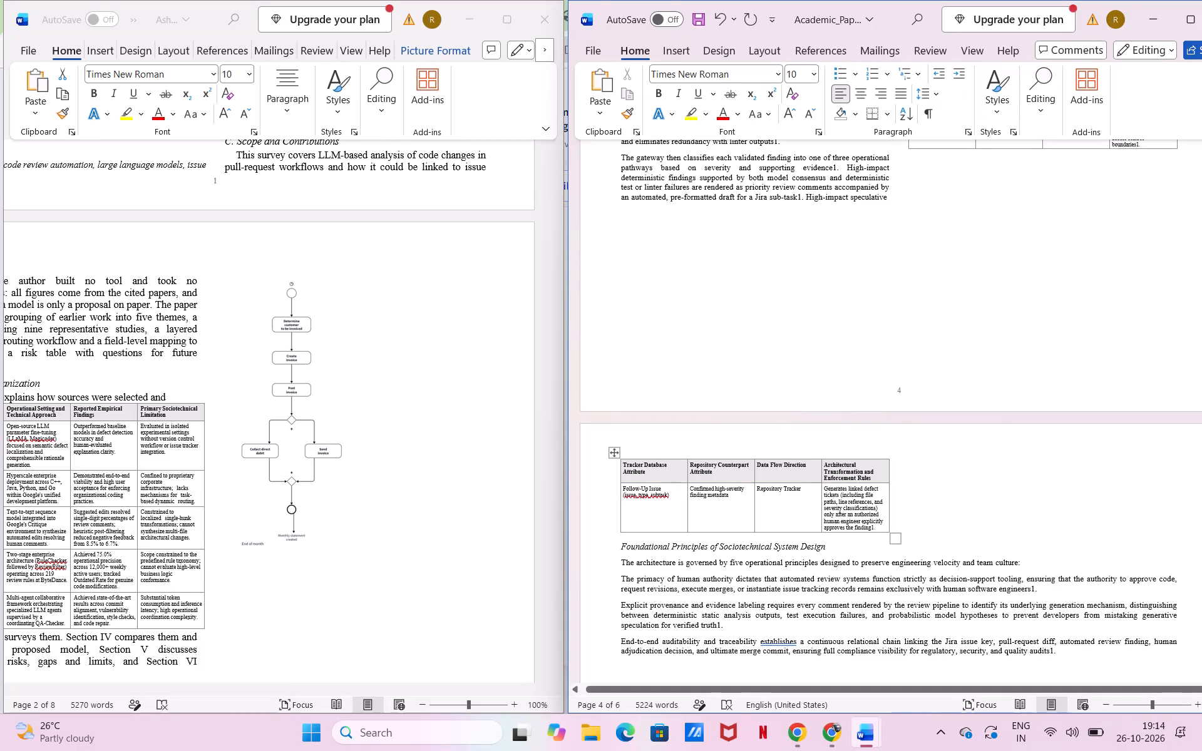
{"action": "left_click", "coordinate": [611, 452]}
{"action": "key", "text": "BackSpace"}
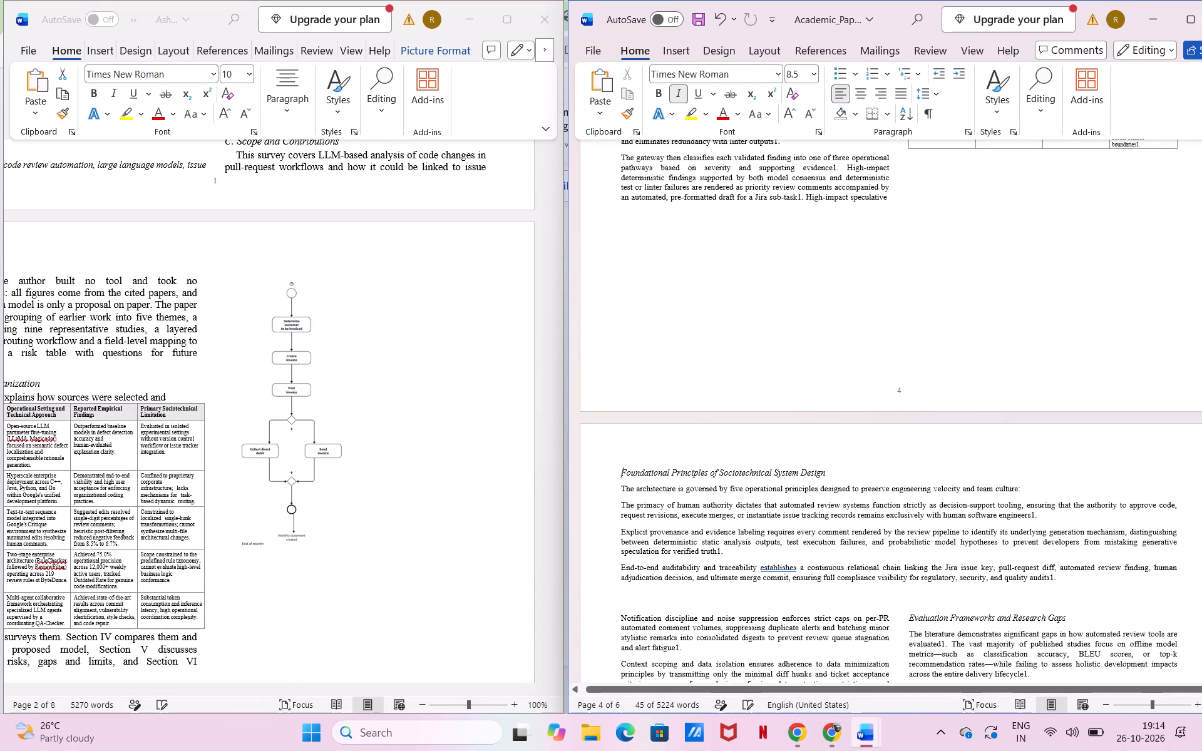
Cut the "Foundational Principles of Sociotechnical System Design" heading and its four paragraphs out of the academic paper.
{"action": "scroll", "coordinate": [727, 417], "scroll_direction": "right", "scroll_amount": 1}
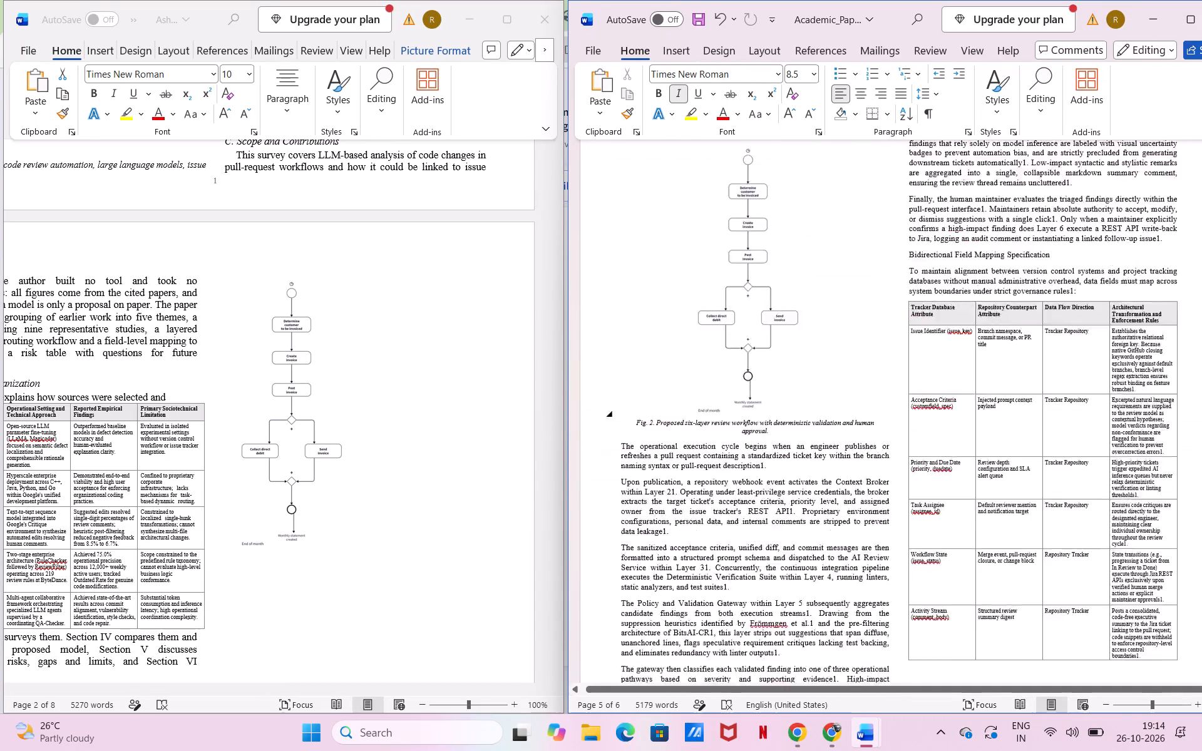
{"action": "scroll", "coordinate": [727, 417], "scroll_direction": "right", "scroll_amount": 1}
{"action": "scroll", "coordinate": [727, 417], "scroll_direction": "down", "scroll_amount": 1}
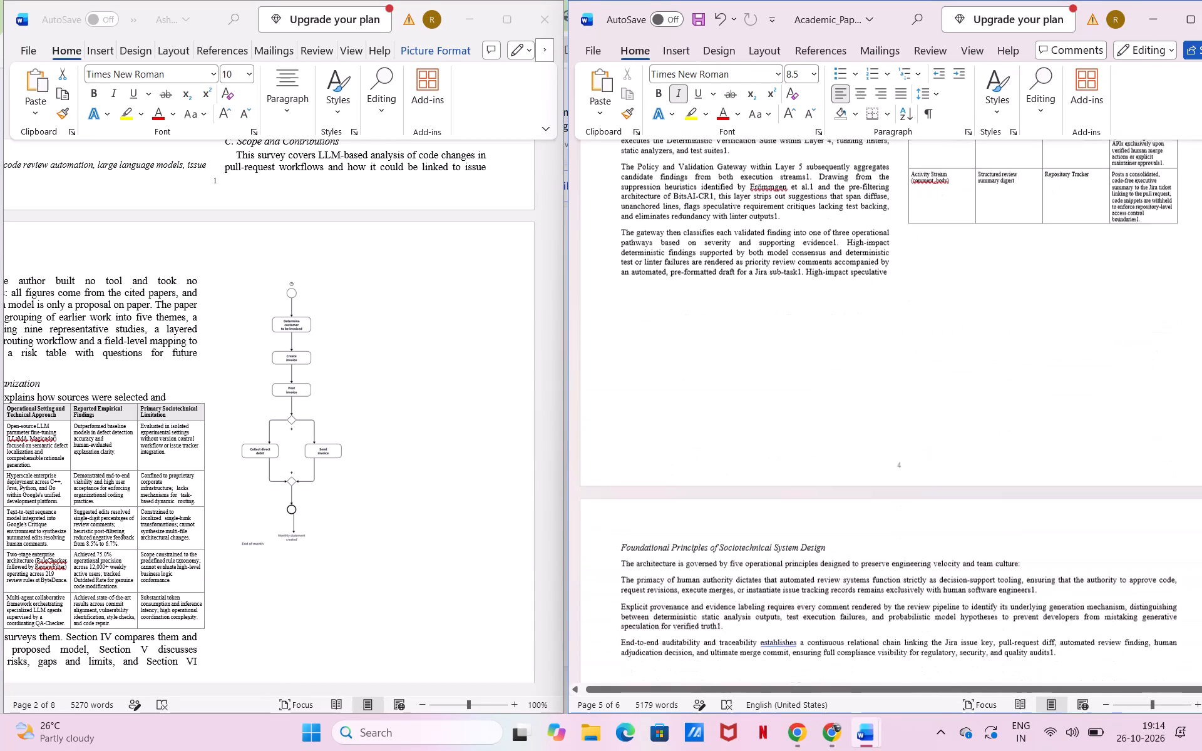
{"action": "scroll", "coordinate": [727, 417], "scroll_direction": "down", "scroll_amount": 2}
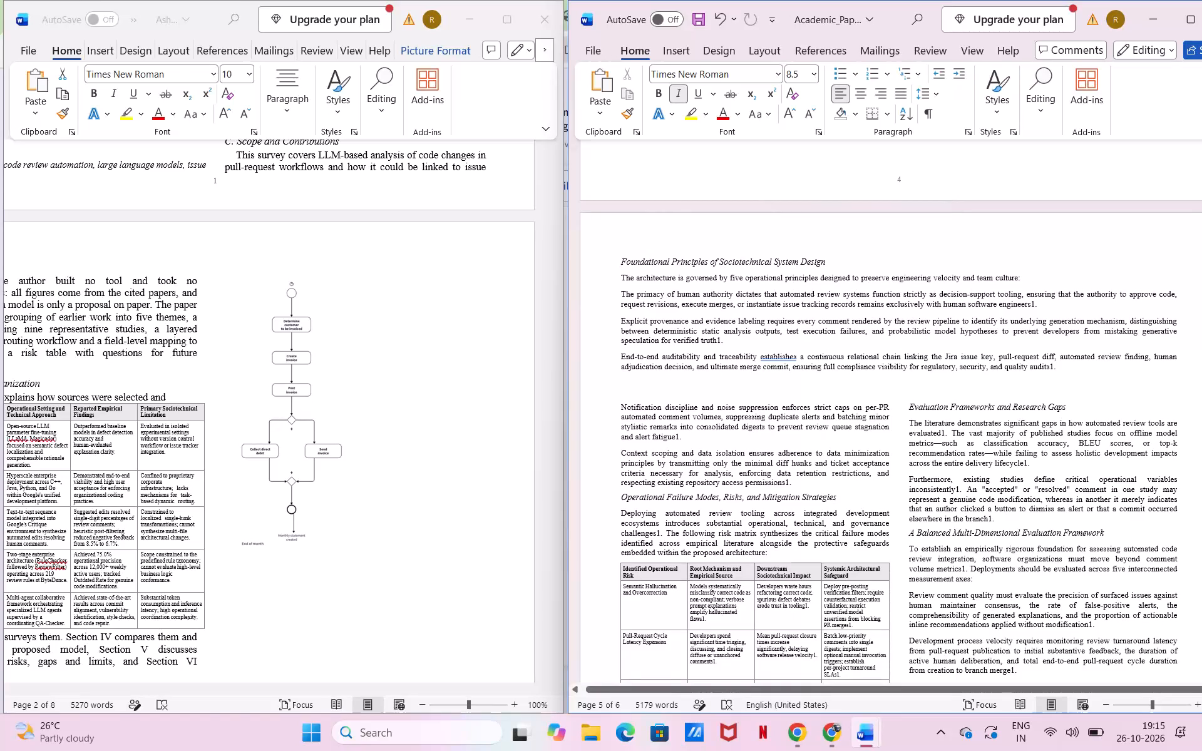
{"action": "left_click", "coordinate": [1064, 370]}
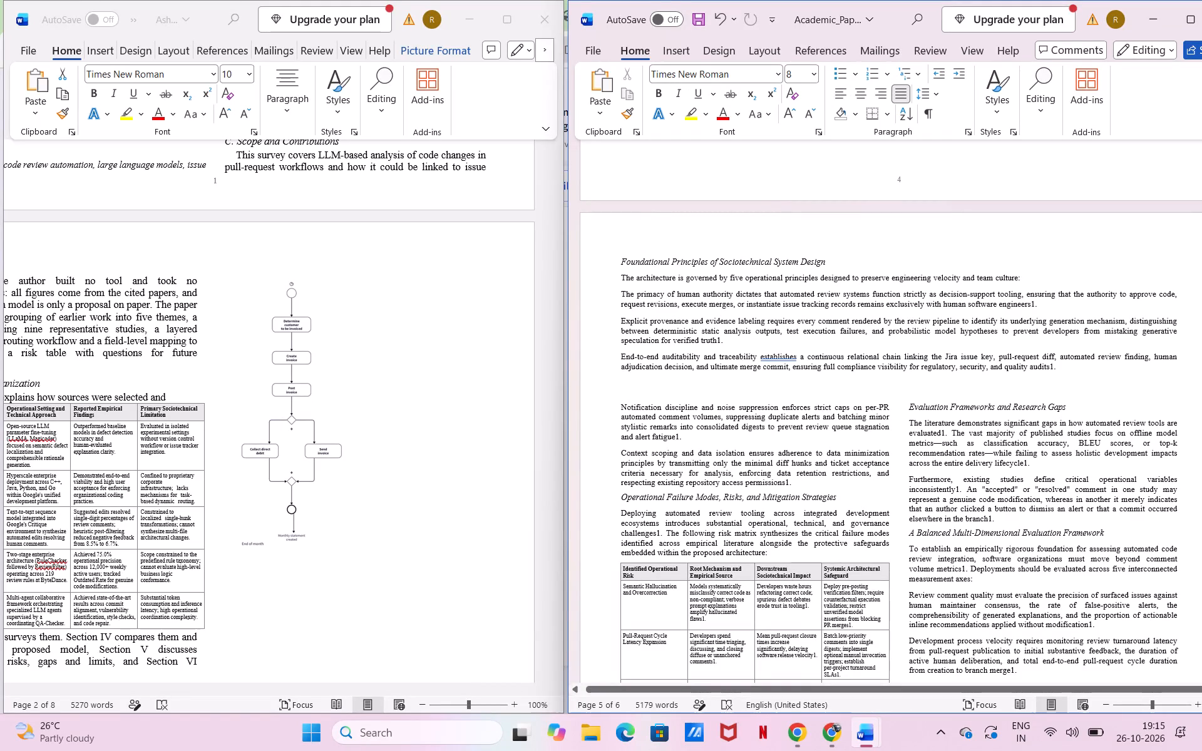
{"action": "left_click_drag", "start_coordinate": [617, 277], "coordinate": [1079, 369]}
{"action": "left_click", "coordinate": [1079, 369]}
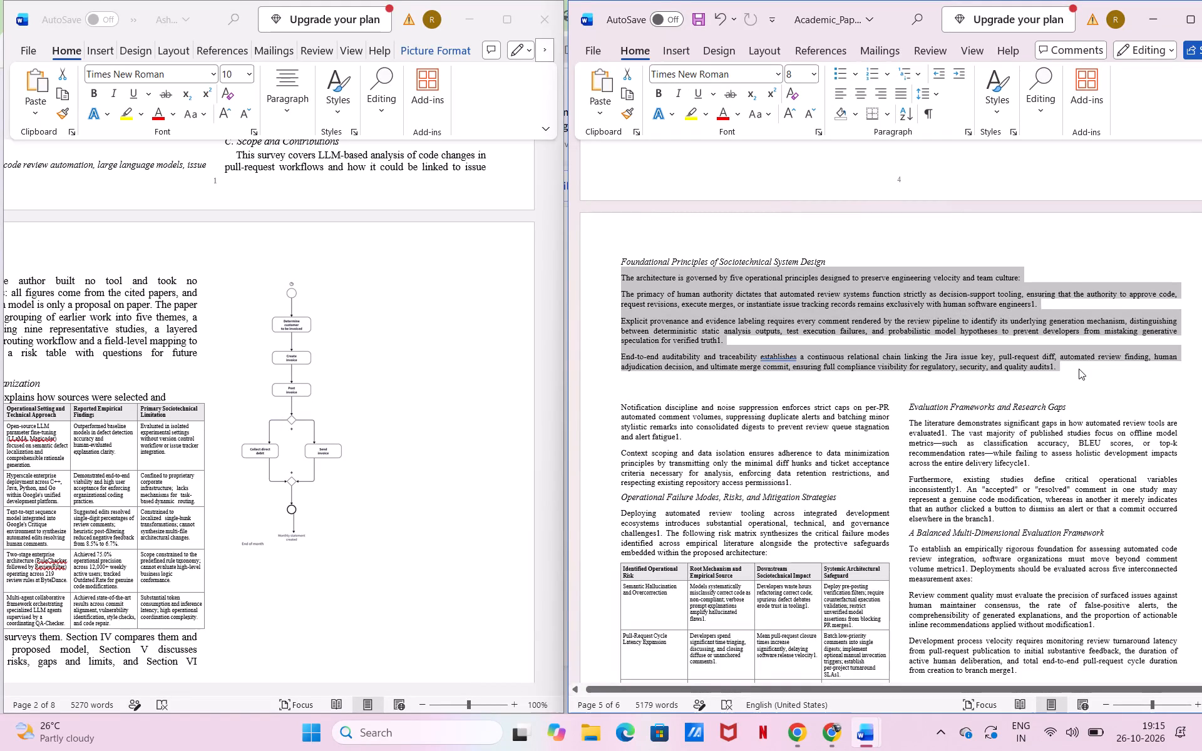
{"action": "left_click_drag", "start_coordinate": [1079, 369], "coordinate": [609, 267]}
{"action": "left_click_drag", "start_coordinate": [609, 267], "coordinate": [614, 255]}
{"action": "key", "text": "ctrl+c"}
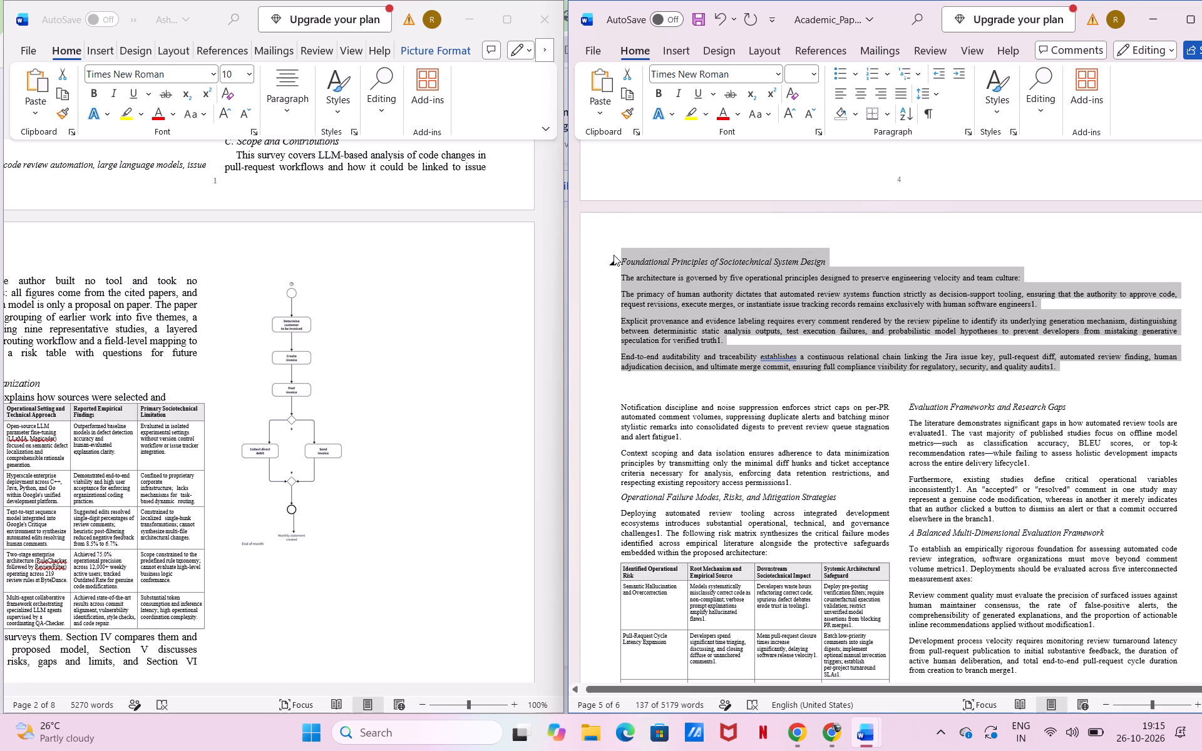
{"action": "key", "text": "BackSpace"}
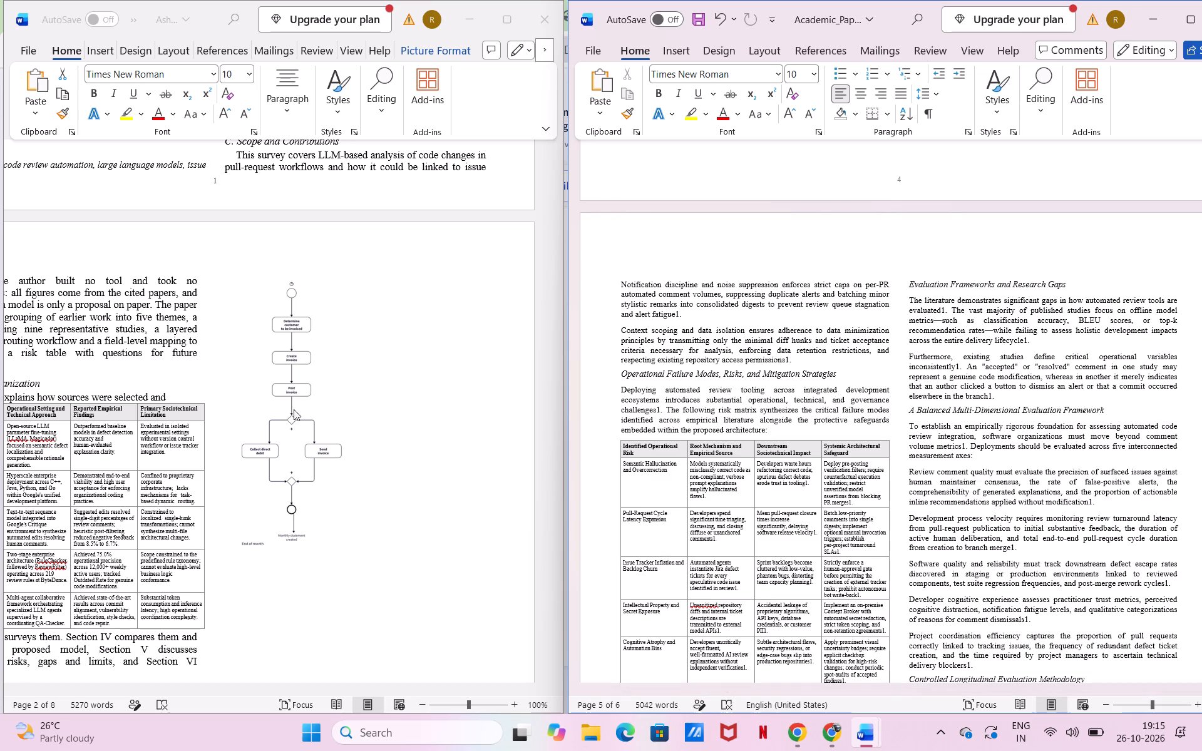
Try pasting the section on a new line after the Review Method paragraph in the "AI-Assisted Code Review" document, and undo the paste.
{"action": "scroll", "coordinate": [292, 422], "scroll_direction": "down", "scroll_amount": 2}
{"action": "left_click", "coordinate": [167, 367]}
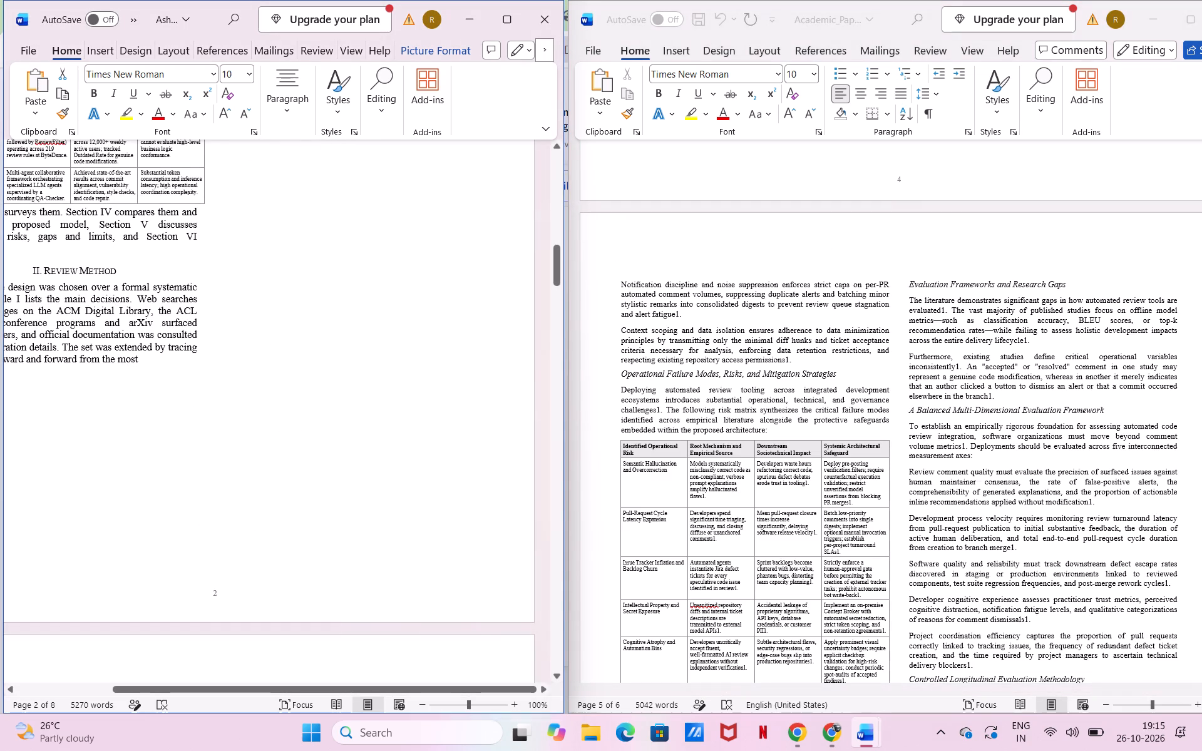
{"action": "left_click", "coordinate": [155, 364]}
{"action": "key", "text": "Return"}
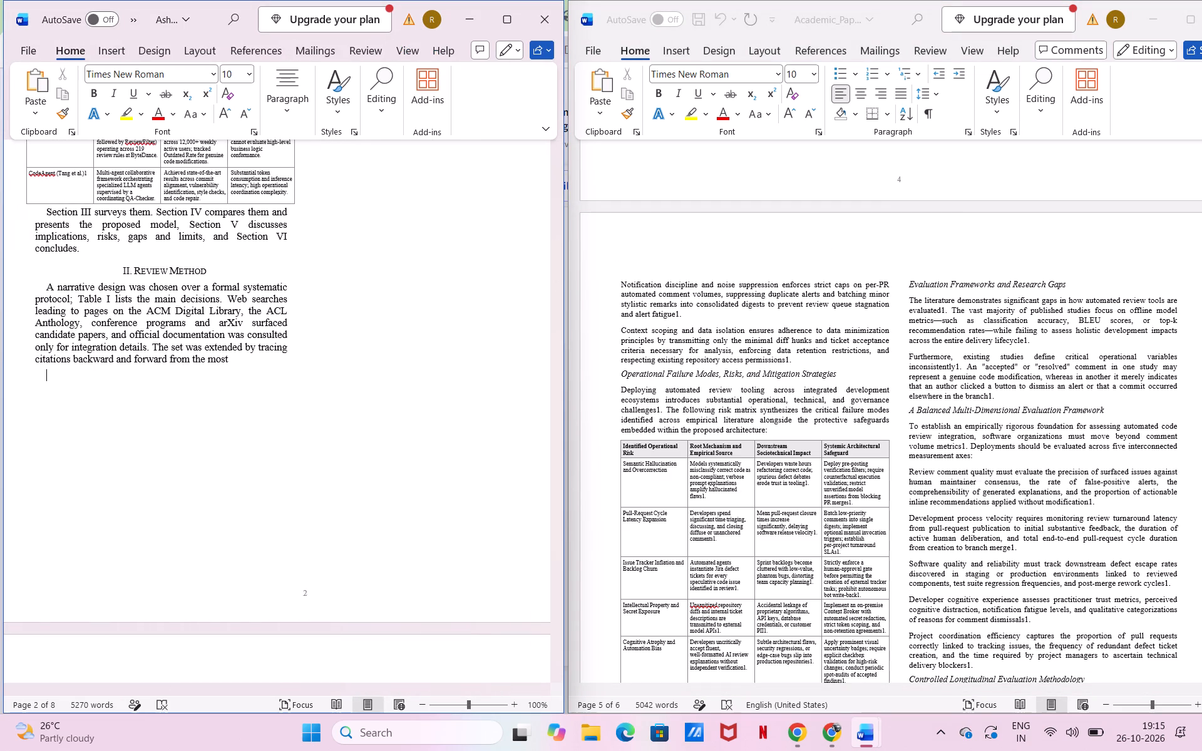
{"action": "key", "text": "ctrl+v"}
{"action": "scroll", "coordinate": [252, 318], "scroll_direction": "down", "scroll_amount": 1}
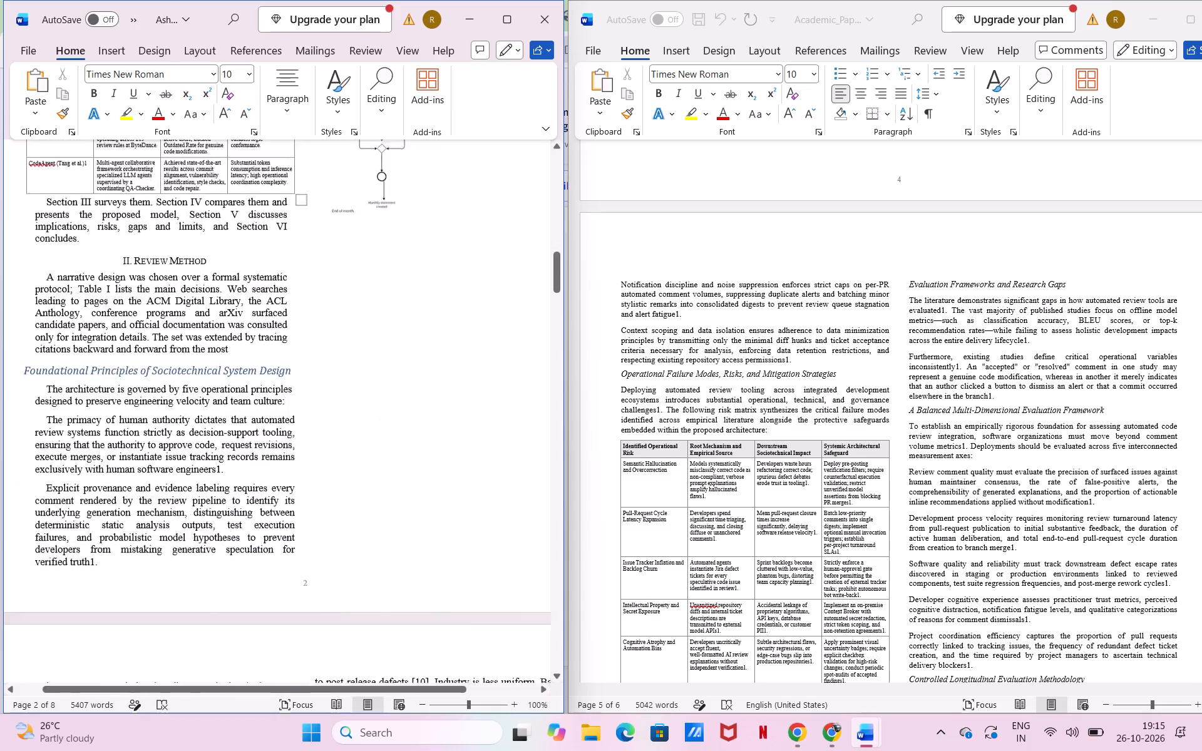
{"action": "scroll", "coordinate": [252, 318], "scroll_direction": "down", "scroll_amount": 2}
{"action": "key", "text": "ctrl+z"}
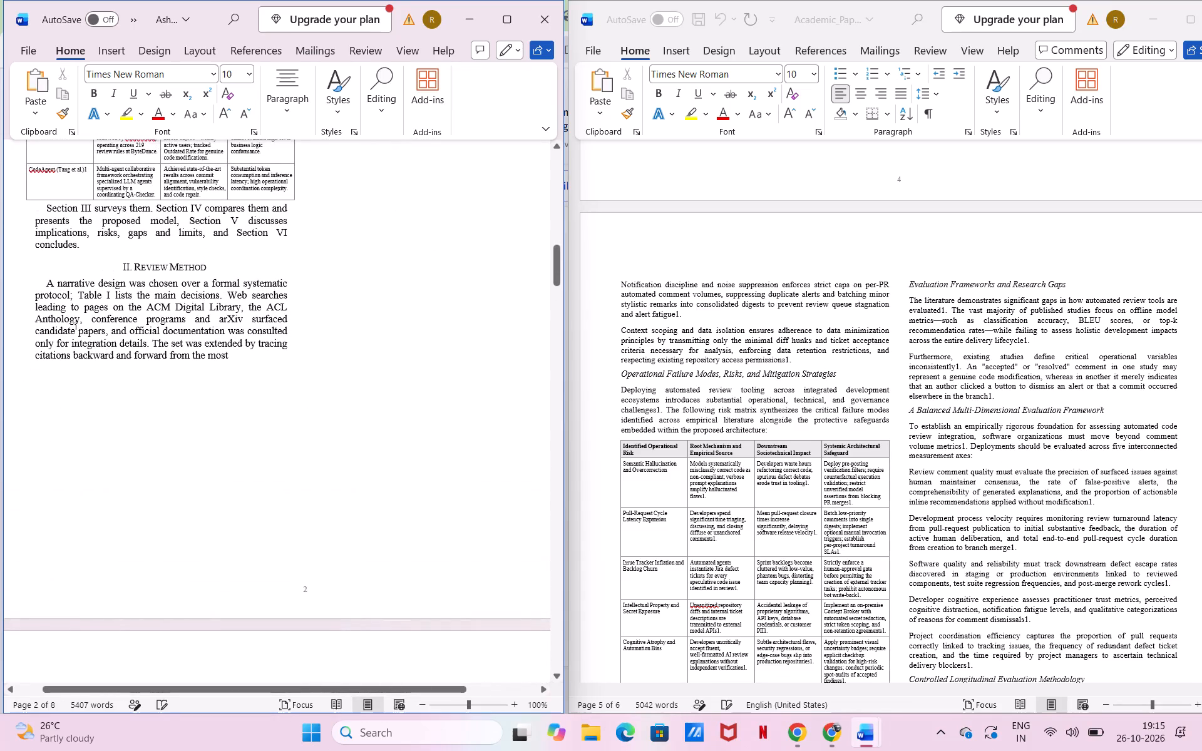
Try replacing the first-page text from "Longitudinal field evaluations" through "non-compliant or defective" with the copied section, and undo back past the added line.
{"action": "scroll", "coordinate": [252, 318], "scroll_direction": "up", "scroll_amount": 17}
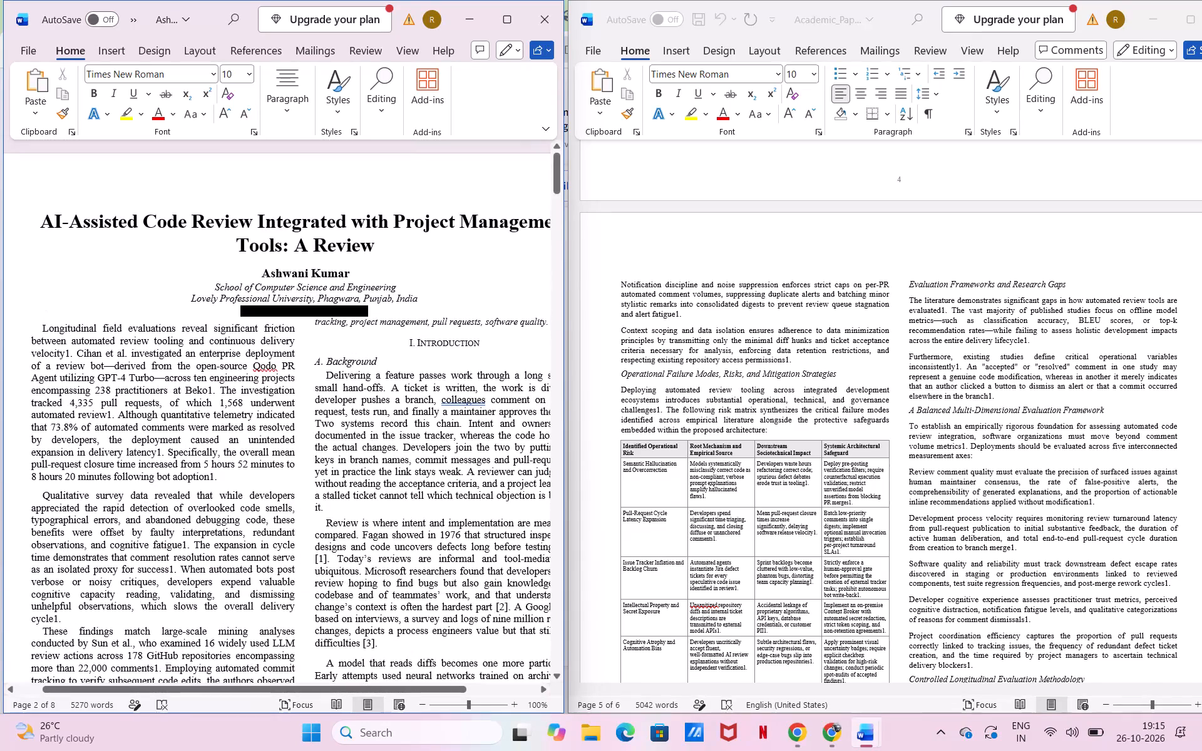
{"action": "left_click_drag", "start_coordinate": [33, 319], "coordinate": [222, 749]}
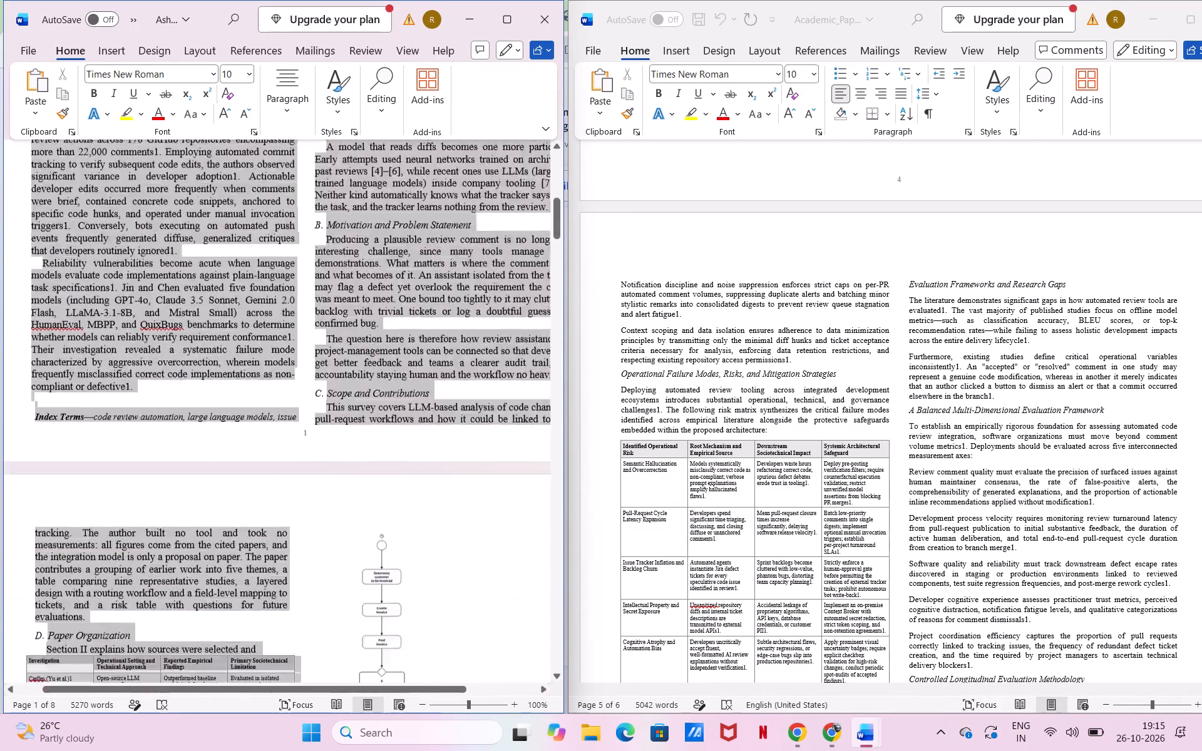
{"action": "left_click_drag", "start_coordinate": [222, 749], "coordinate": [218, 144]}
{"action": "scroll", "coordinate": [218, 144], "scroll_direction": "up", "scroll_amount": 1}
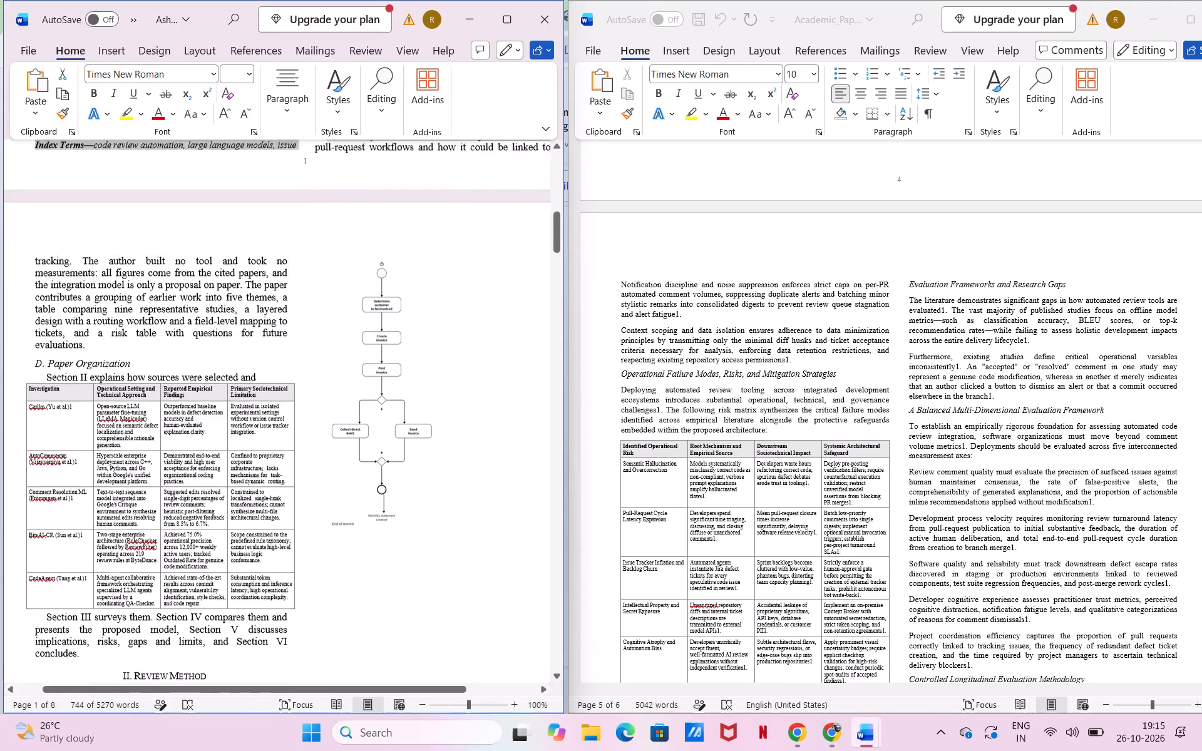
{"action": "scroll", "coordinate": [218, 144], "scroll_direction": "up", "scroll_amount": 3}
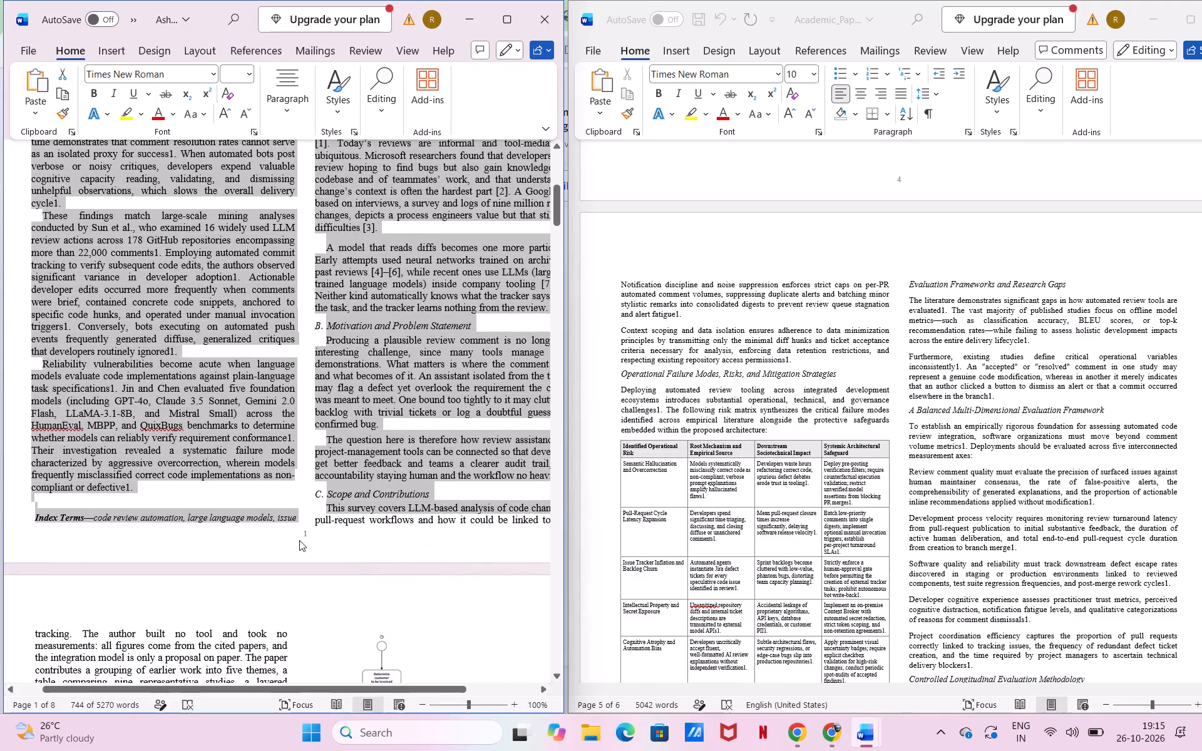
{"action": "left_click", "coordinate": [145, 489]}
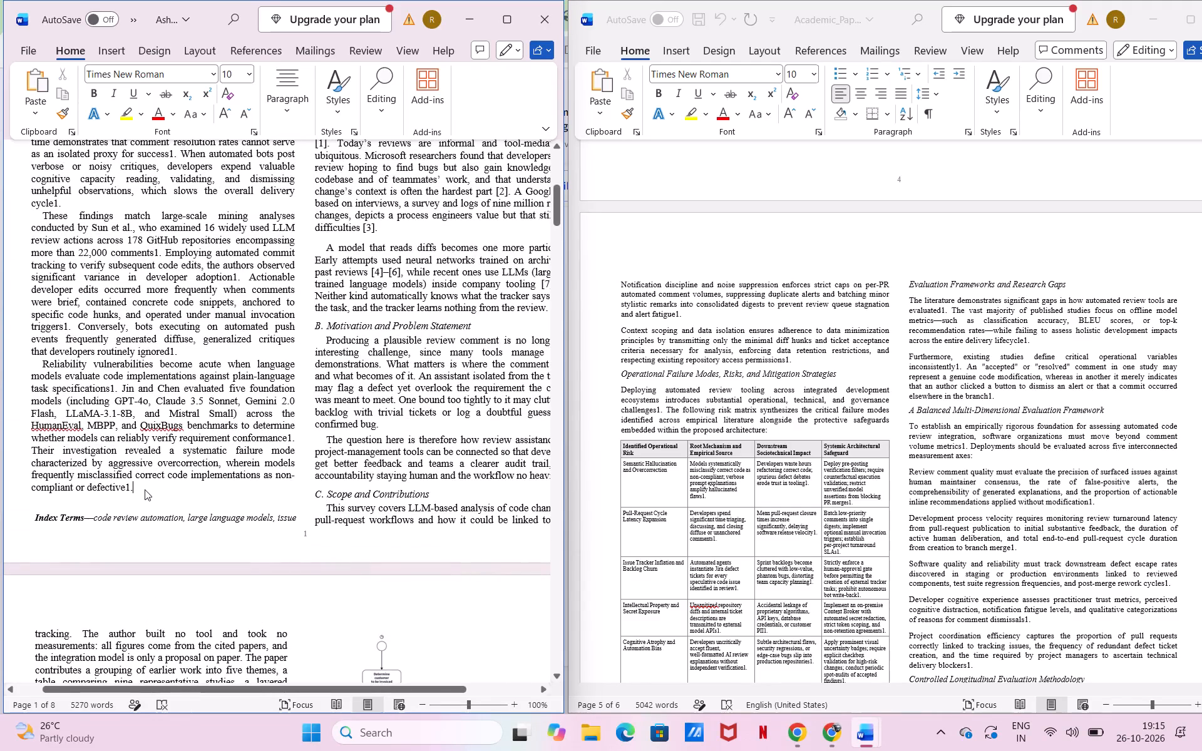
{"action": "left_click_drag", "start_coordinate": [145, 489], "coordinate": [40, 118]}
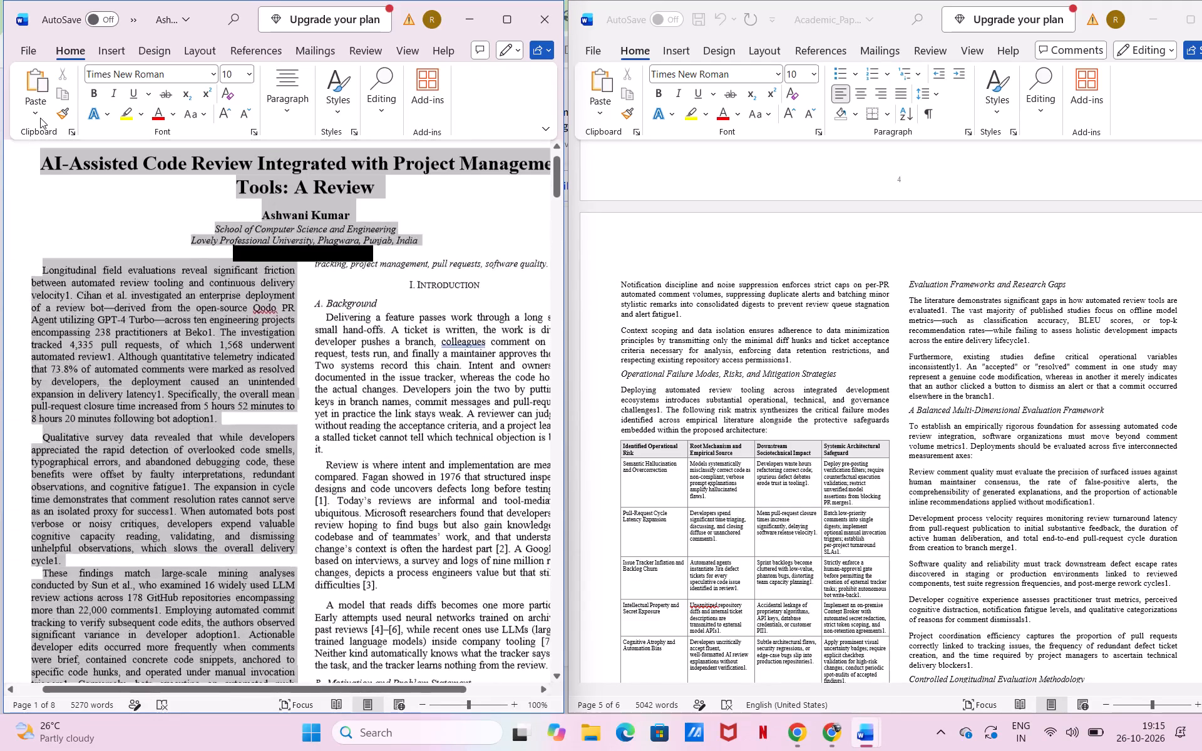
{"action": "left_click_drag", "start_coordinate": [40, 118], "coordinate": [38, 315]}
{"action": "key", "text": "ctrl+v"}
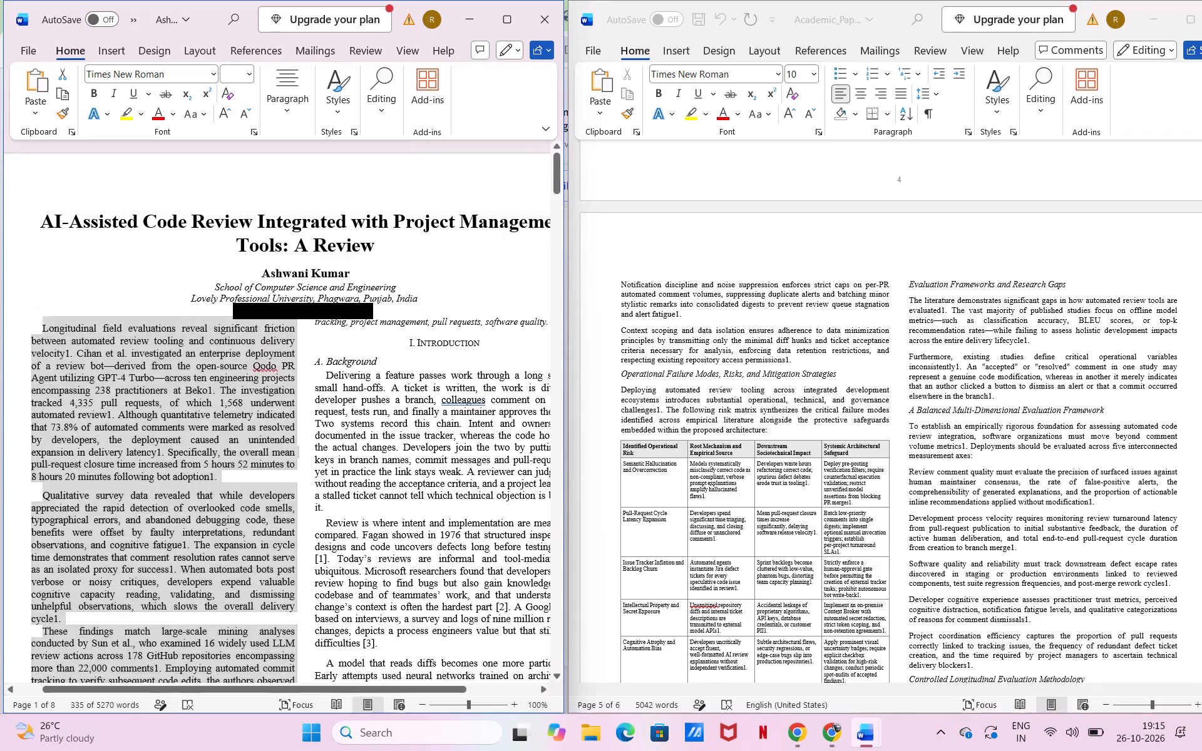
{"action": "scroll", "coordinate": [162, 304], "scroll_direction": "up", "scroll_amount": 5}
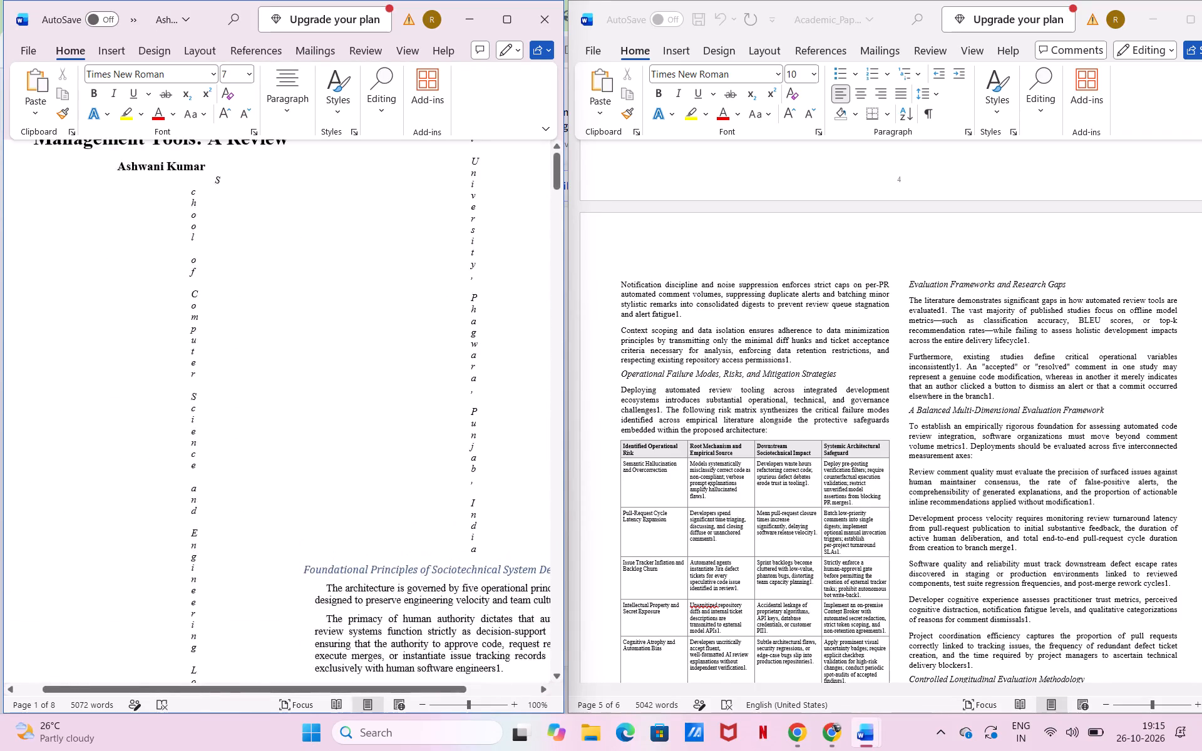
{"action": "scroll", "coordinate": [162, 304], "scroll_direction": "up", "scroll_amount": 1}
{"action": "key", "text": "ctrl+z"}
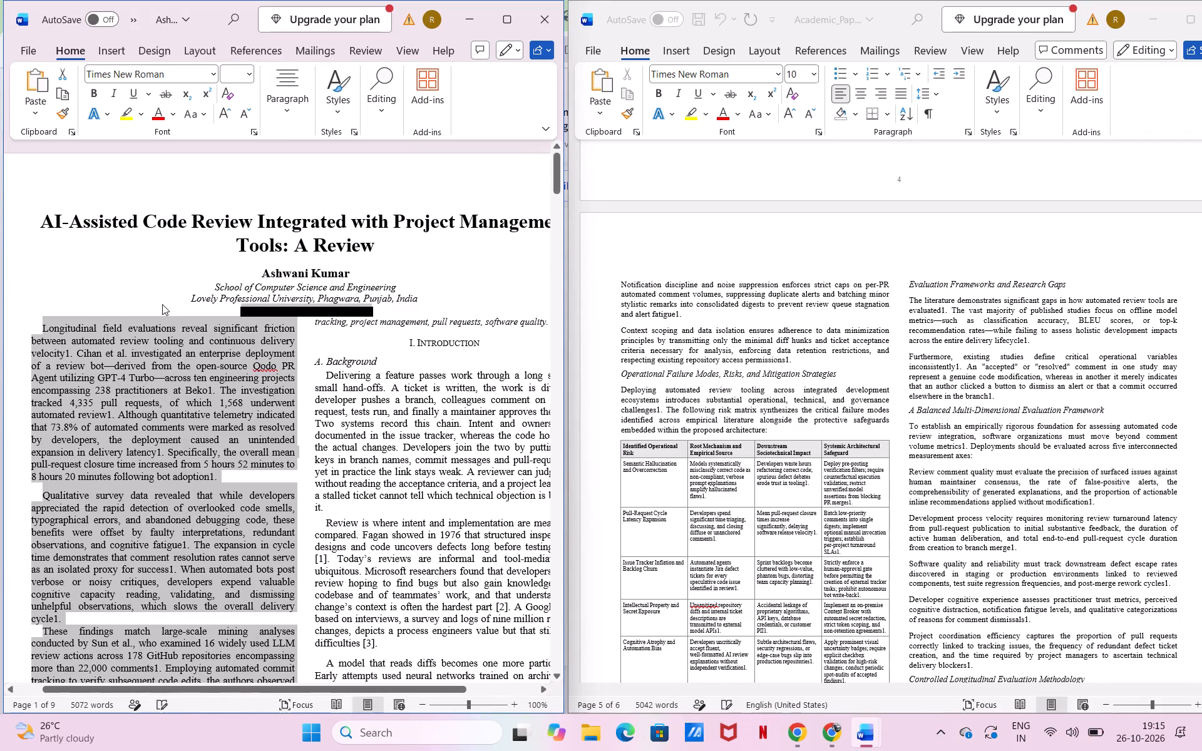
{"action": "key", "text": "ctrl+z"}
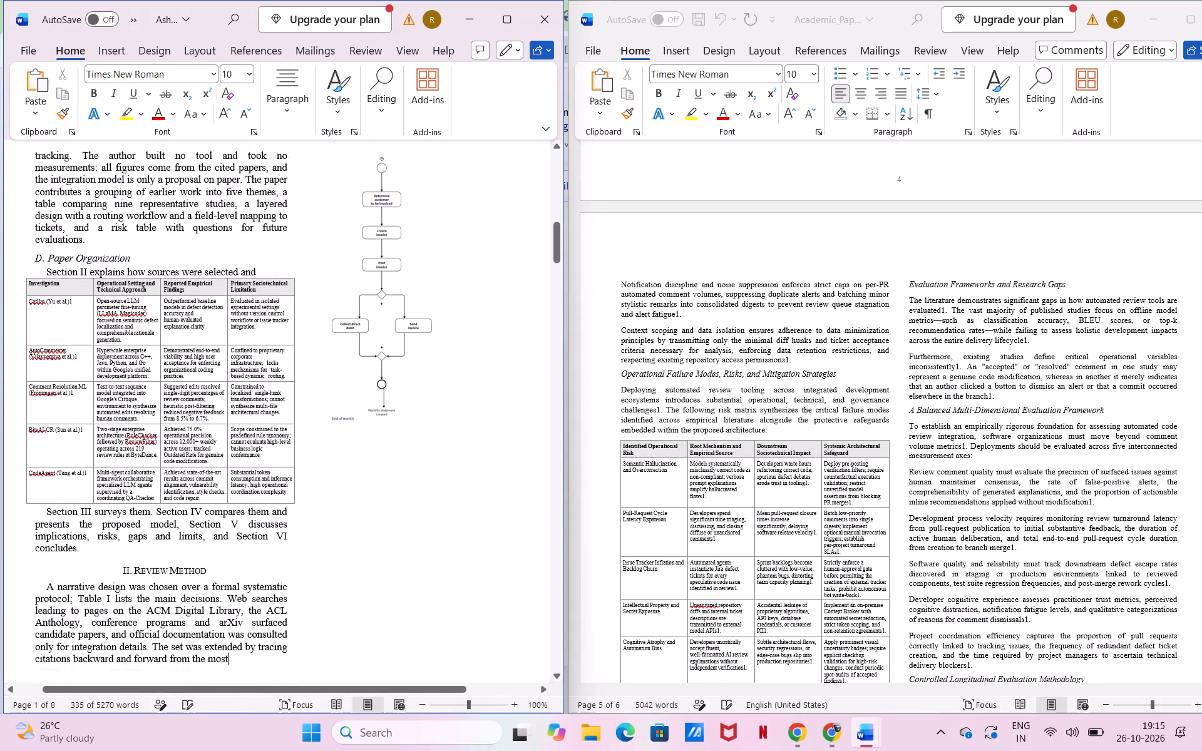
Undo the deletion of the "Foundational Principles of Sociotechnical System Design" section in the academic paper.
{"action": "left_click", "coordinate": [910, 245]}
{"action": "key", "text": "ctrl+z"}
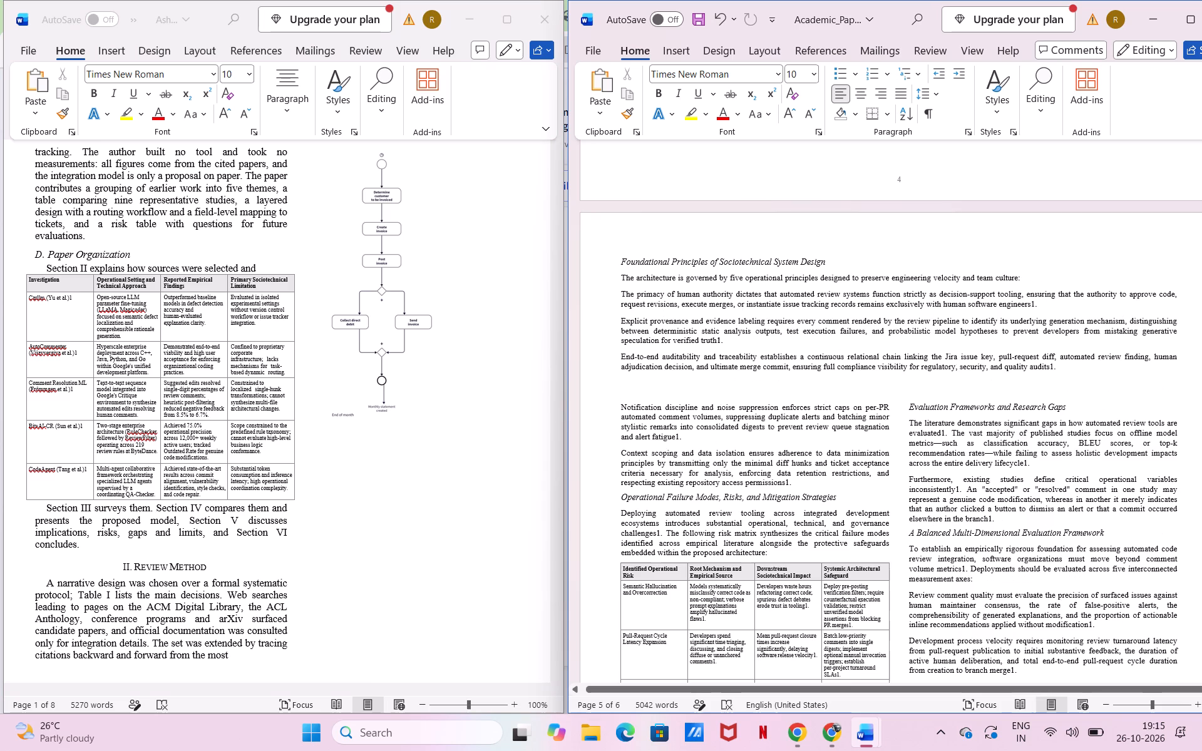
Copy the Foundational Principles section and paste it over the "Proposed Conceptual Architecture" heading and paragraph in the "AI-Assisted Code Review" document.
{"action": "key", "text": "ctrl+c"}
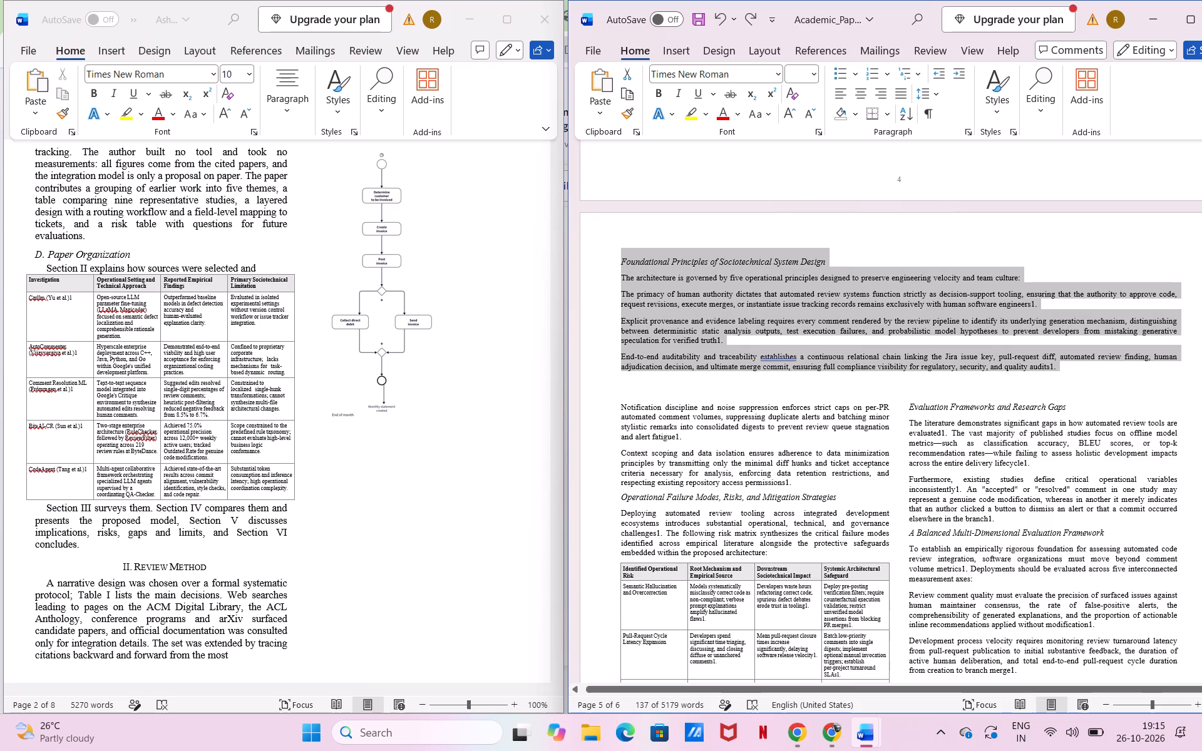
{"action": "left_click", "coordinate": [393, 354]}
{"action": "scroll", "coordinate": [364, 480], "scroll_direction": "down", "scroll_amount": 3}
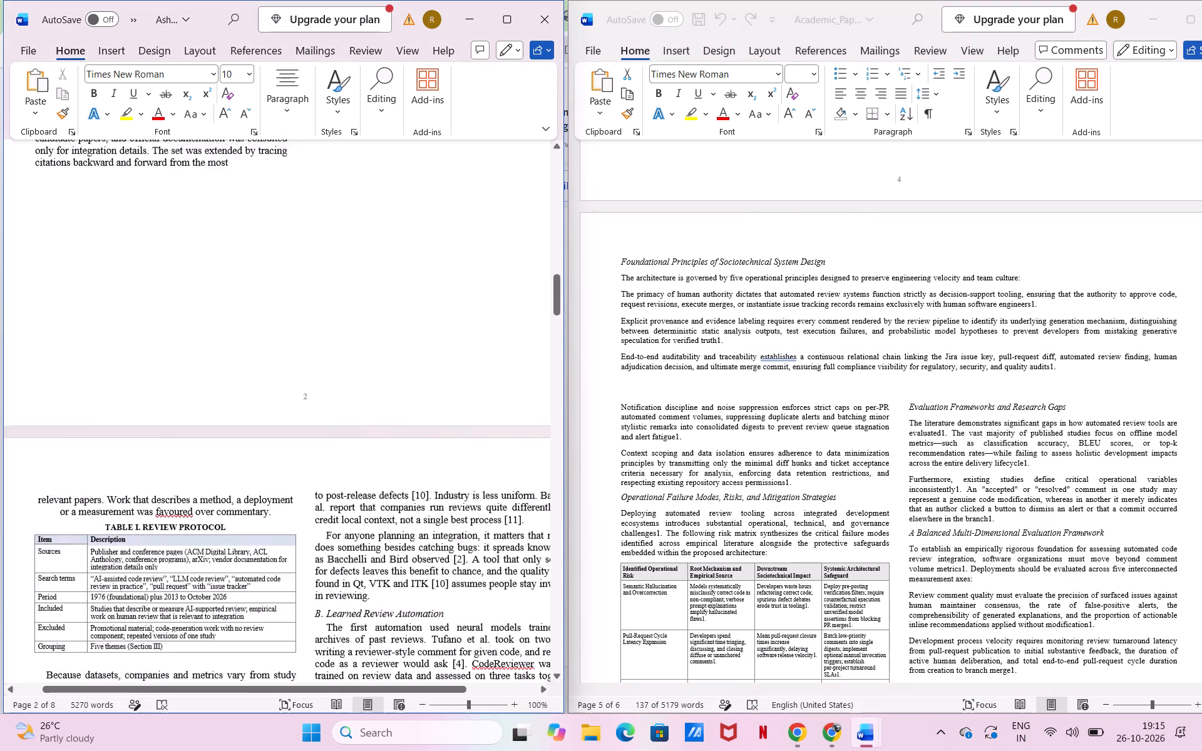
{"action": "scroll", "coordinate": [364, 480], "scroll_direction": "down", "scroll_amount": 4}
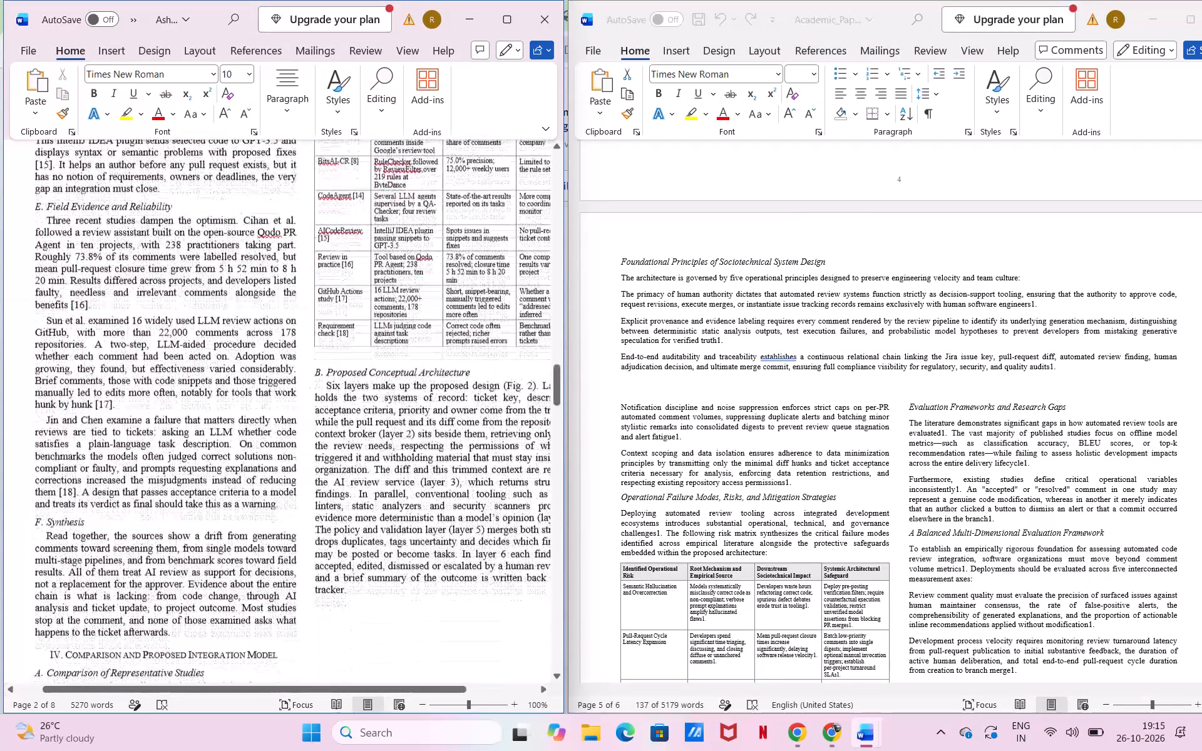
{"action": "scroll", "coordinate": [364, 480], "scroll_direction": "down", "scroll_amount": 1}
{"action": "left_click_drag", "start_coordinate": [313, 350], "coordinate": [384, 586]}
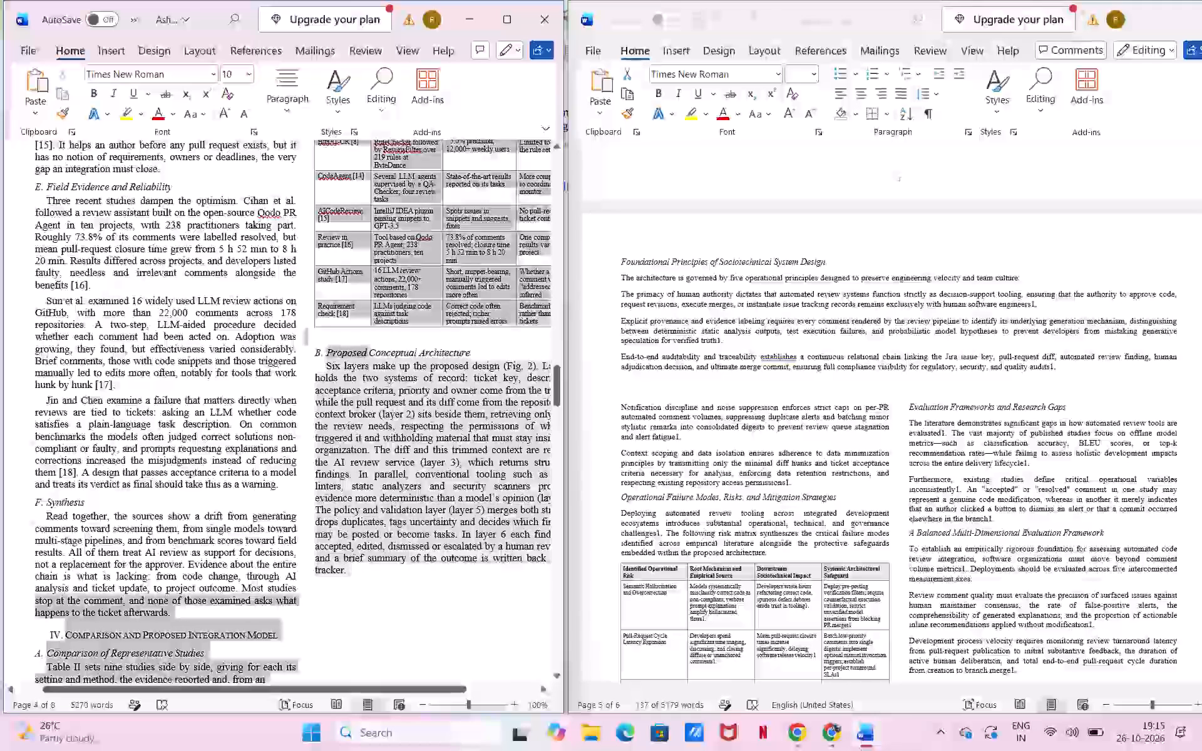
{"action": "left_click_drag", "start_coordinate": [384, 586], "coordinate": [367, 570]}
{"action": "key", "text": "ctrl+v"}
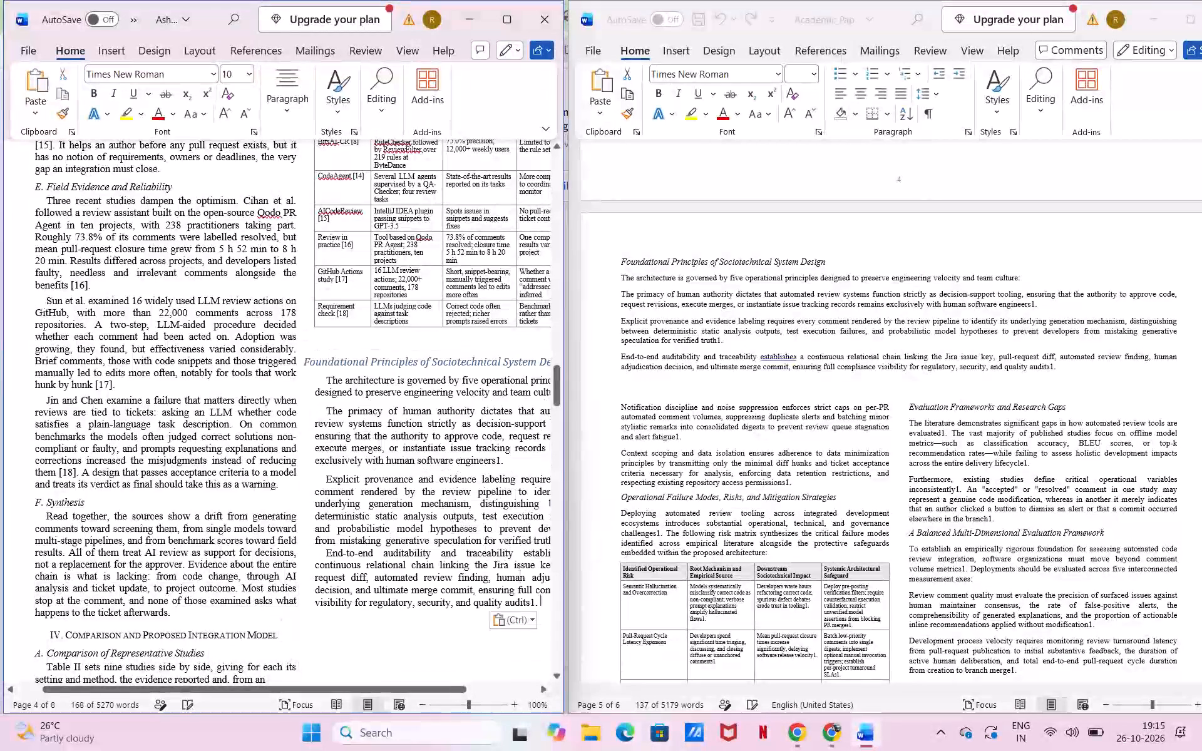
{"action": "scroll", "coordinate": [367, 570], "scroll_direction": "down", "scroll_amount": 1}
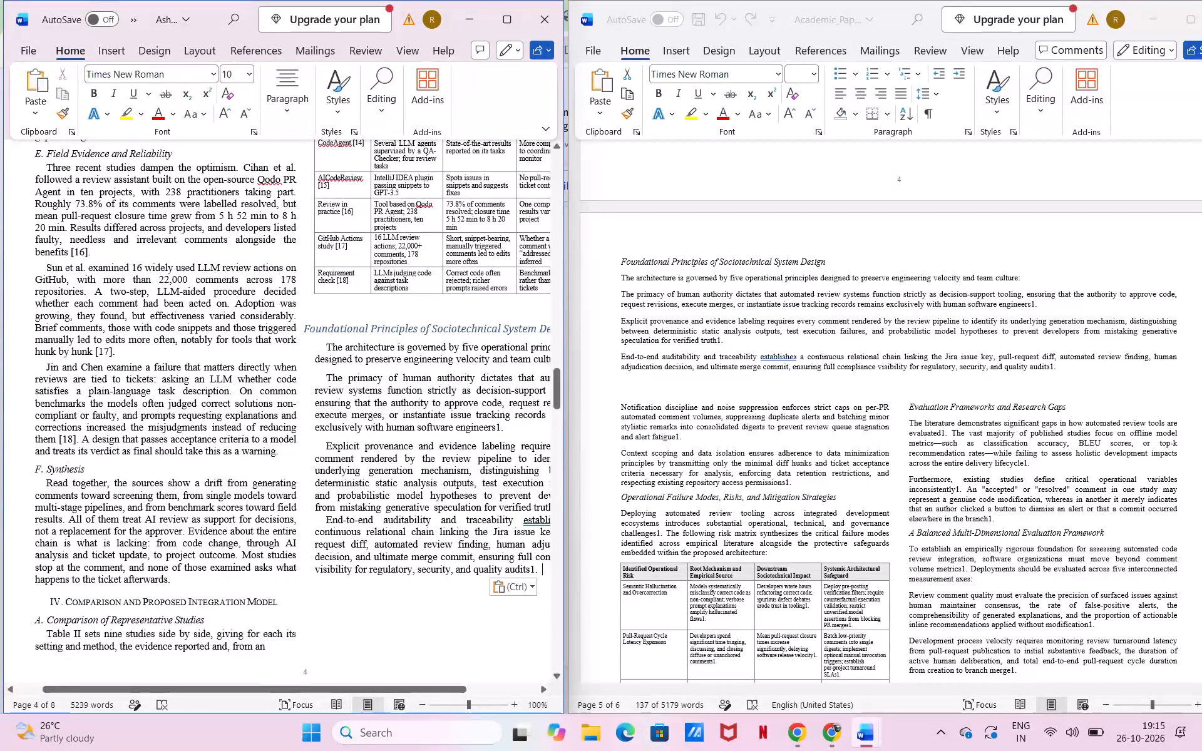
{"action": "scroll", "coordinate": [367, 570], "scroll_direction": "down", "scroll_amount": 1}
{"action": "scroll", "coordinate": [367, 570], "scroll_direction": "left", "scroll_amount": 2}
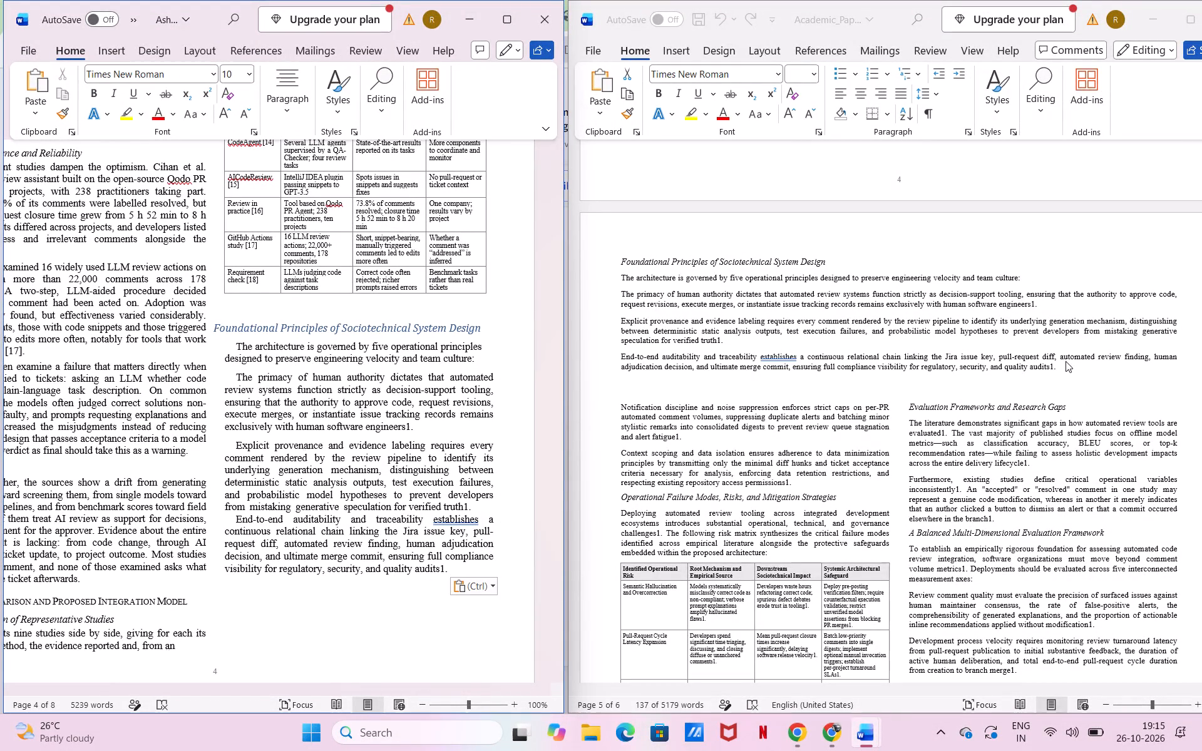
Delete the four full-width paragraphs under the "Foundational Principles of Sociotechnical System Design" heading in the academic paper, keeping the heading.
{"action": "left_click_drag", "start_coordinate": [1066, 361], "coordinate": [1056, 379]}
{"action": "left_click", "coordinate": [1056, 379]}
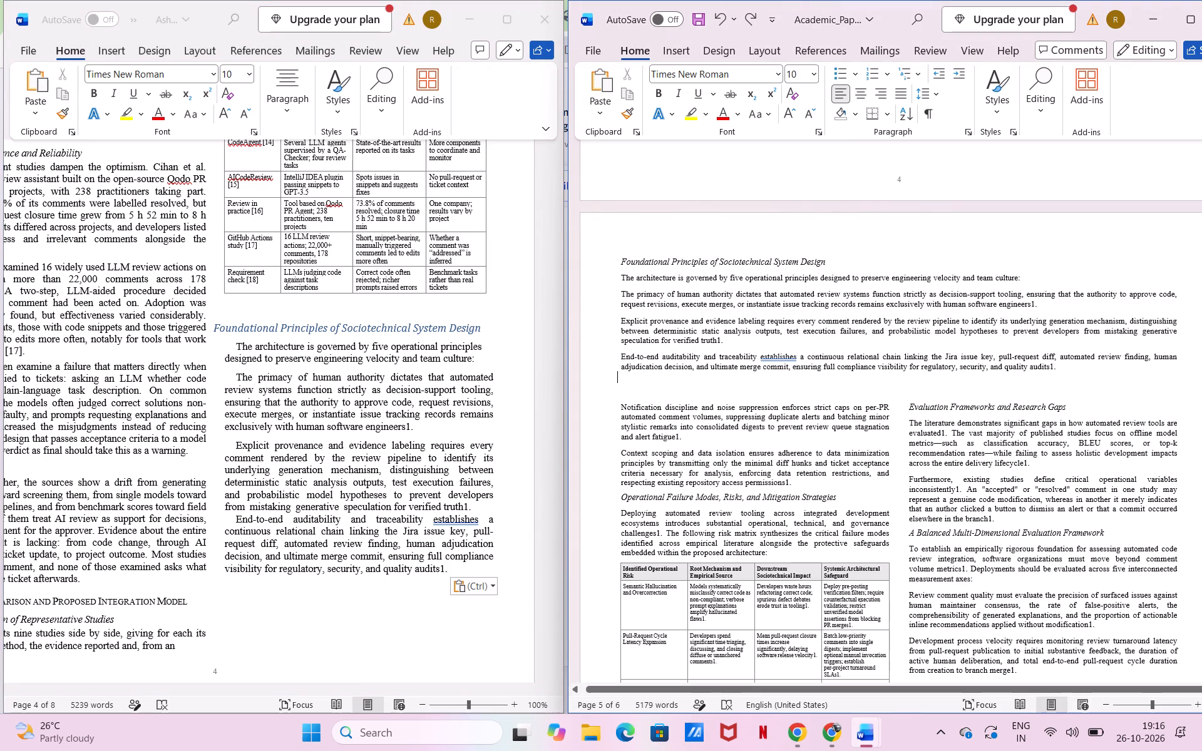
{"action": "left_click_drag", "start_coordinate": [1062, 366], "coordinate": [616, 284]}
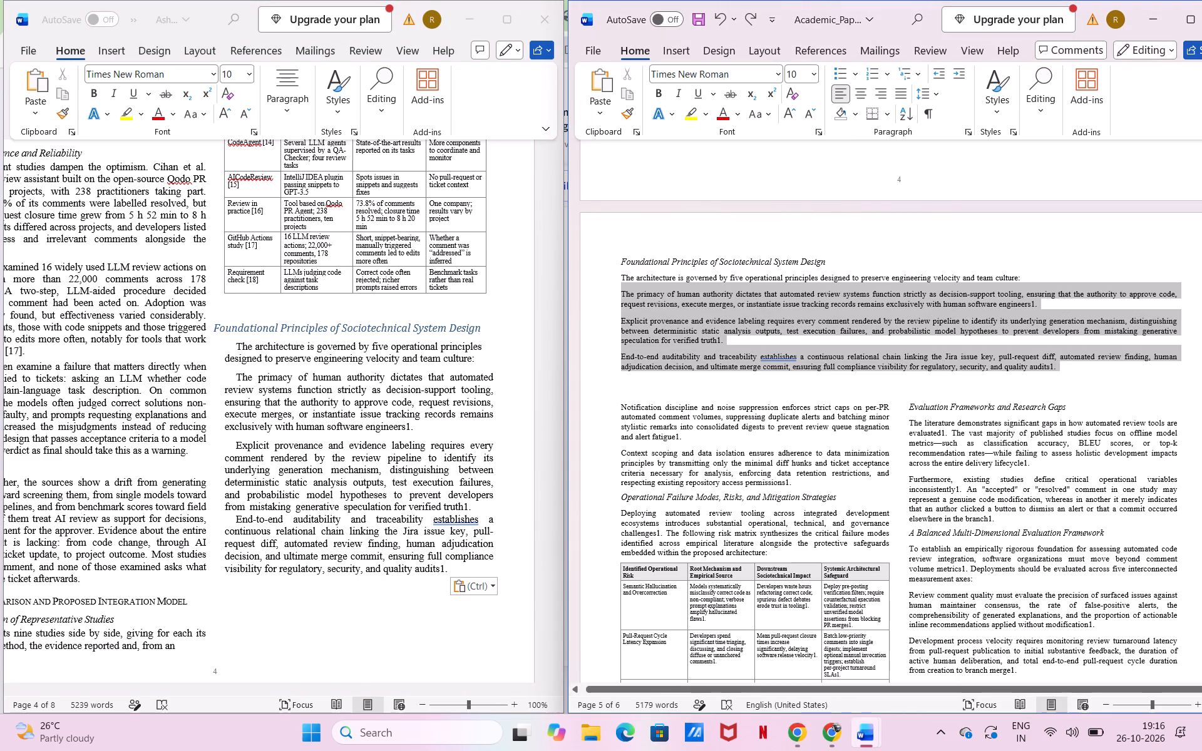
{"action": "left_click_drag", "start_coordinate": [616, 284], "coordinate": [616, 280]}
{"action": "key", "text": "BackSpace"}
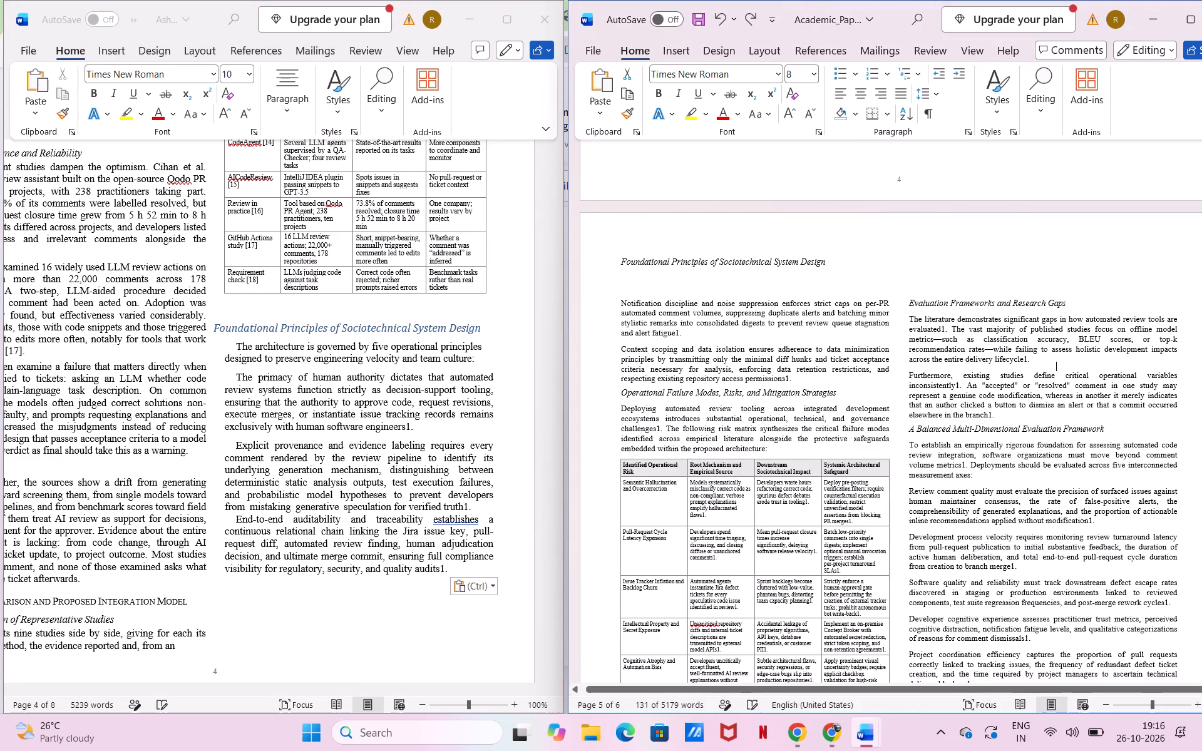
Remove the indent and the blank line directly before the "Notification discipline and noise suppression" paragraph in the academic paper.
{"action": "left_click", "coordinate": [621, 299]}
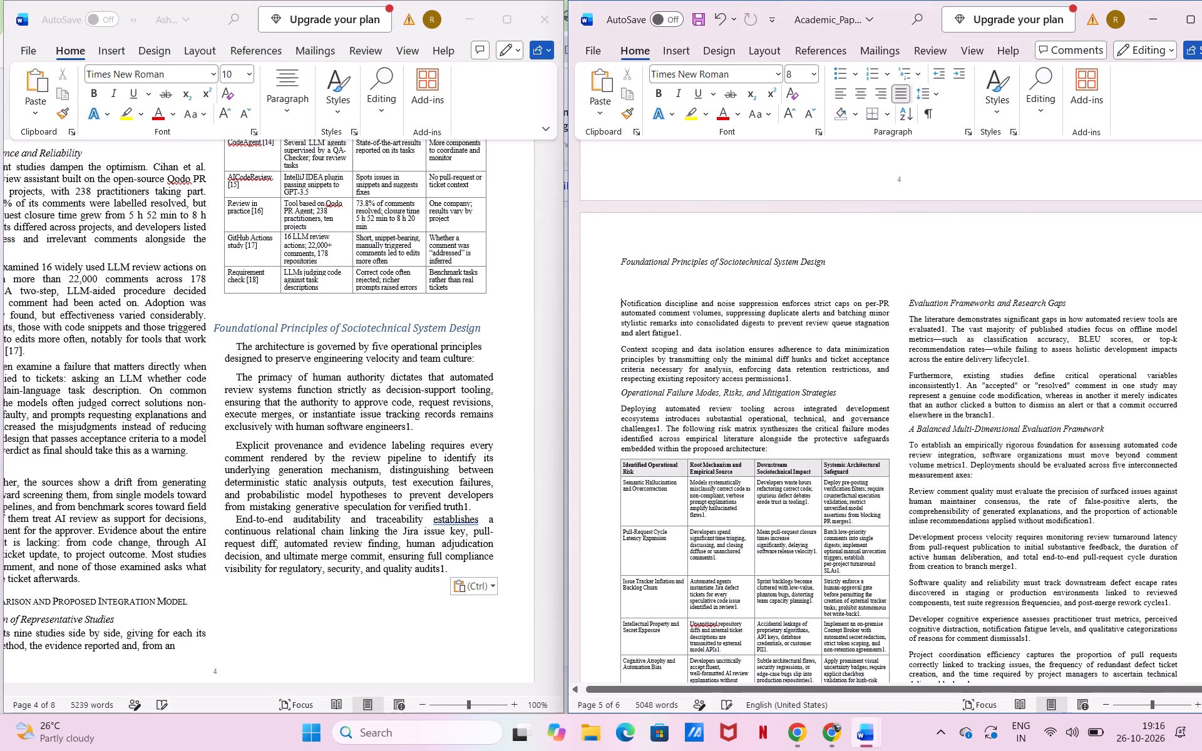
{"action": "key", "text": "BackSpace"}
{"action": "key", "text": "BackSpace"}
{"action": "key", "text": "BackSpace"}
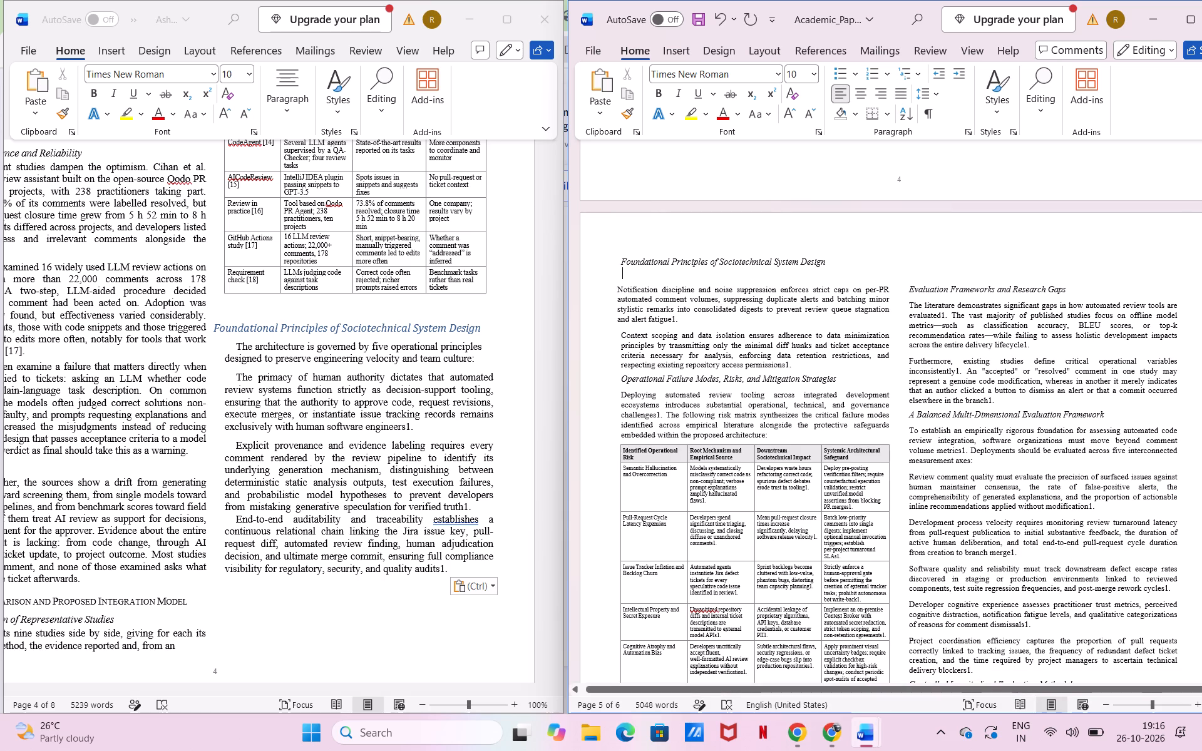
{"action": "left_click", "coordinate": [615, 288]}
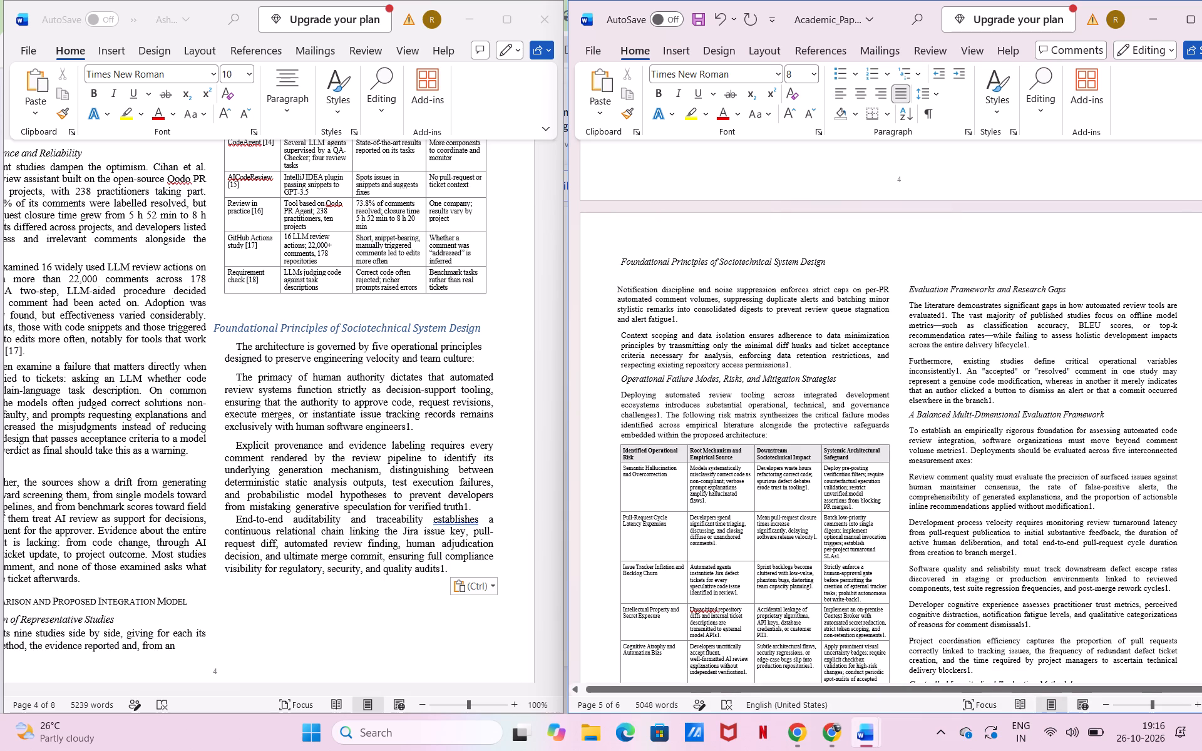
{"action": "left_click", "coordinate": [623, 278]}
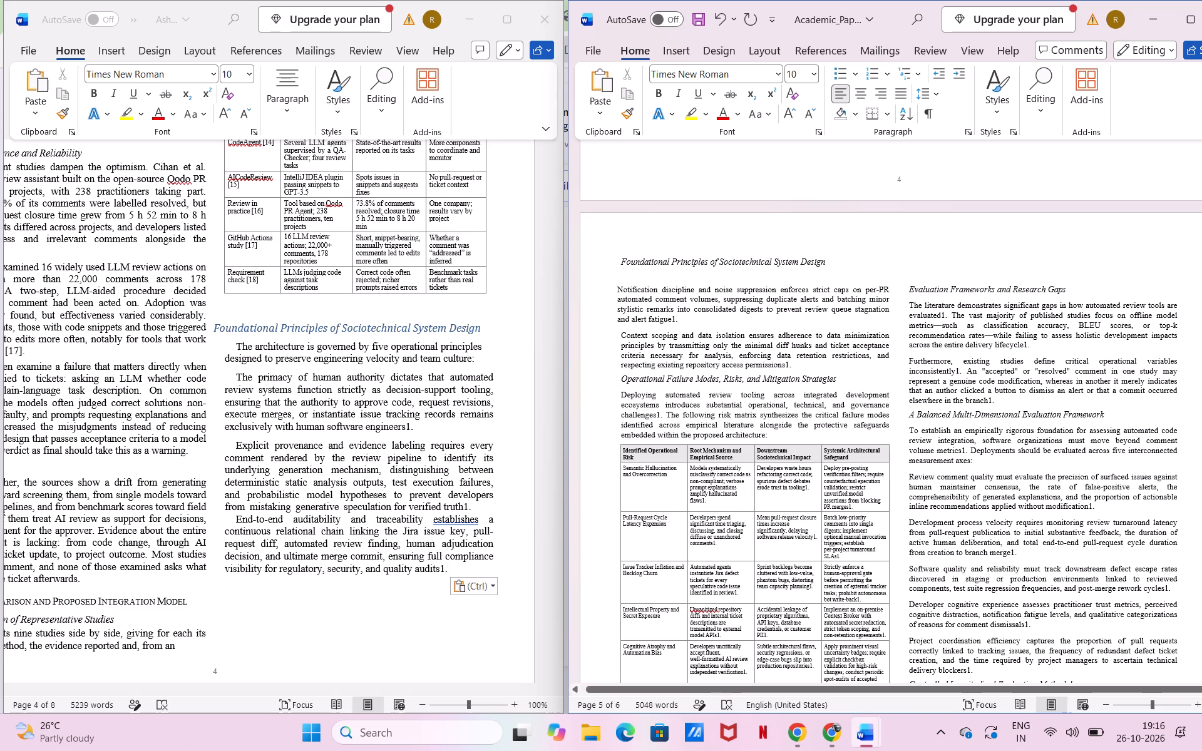
Justify the four paragraphs under "Foundational Principles of Sociotechnical System Design" in the "AI-Assisted Code Review" document and copy them.
{"action": "left_click", "coordinate": [415, 428]}
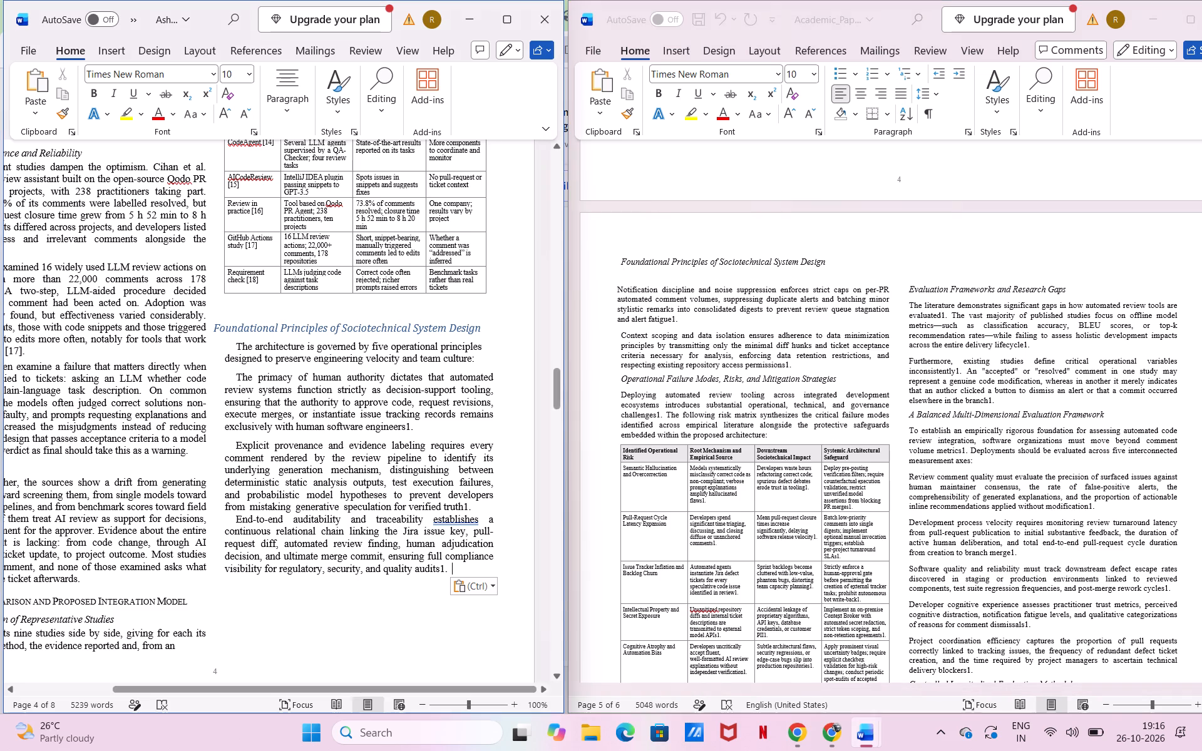
{"action": "left_click_drag", "start_coordinate": [449, 573], "coordinate": [217, 345]}
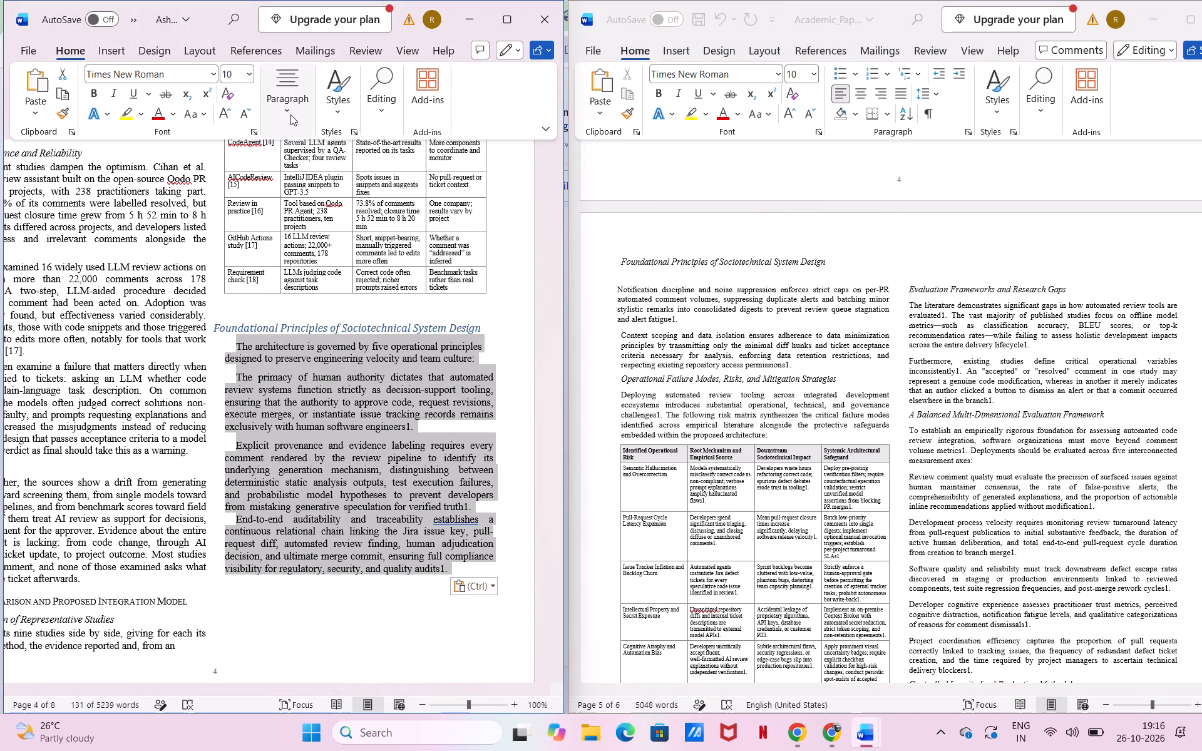
{"action": "left_click", "coordinate": [290, 115]}
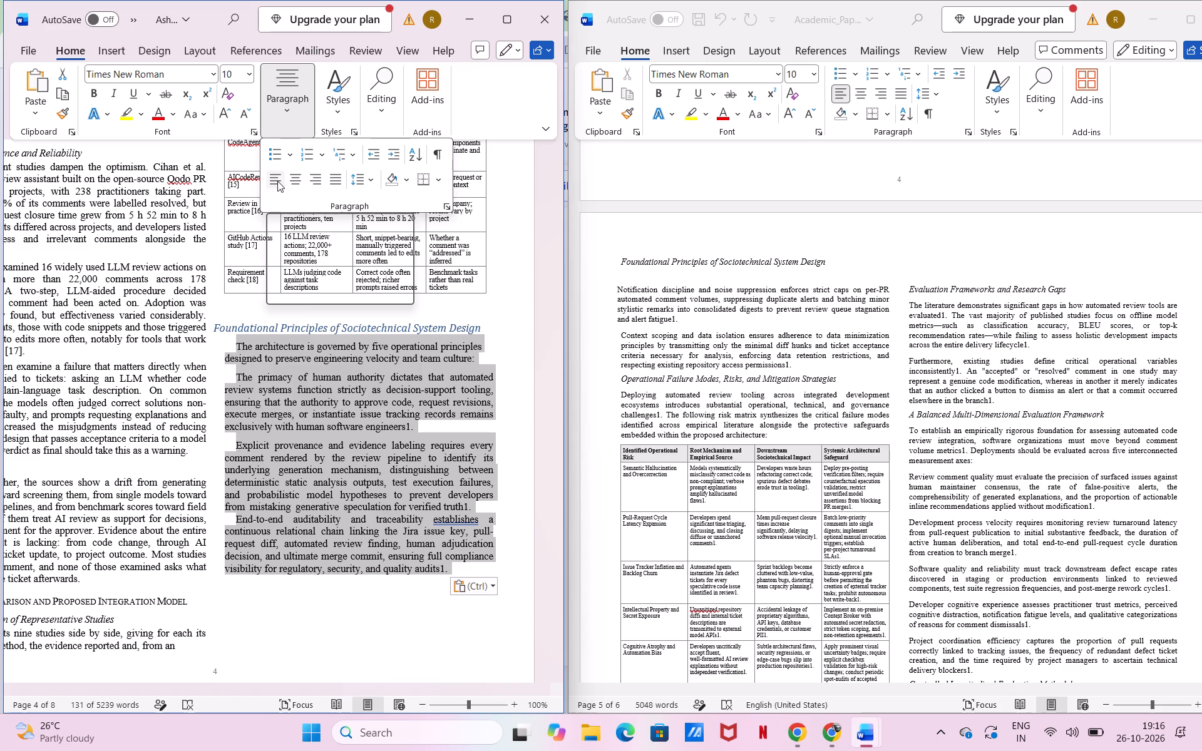
{"action": "left_click", "coordinate": [332, 183]}
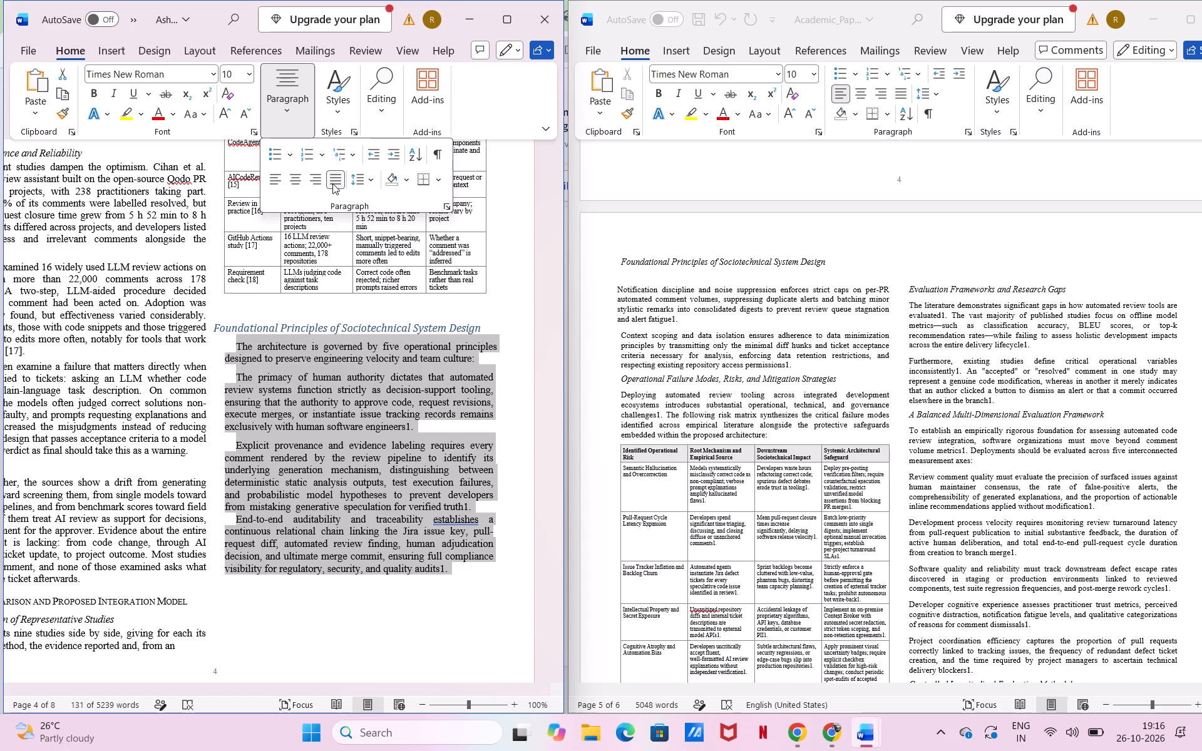
{"action": "key", "text": "ctrl+c"}
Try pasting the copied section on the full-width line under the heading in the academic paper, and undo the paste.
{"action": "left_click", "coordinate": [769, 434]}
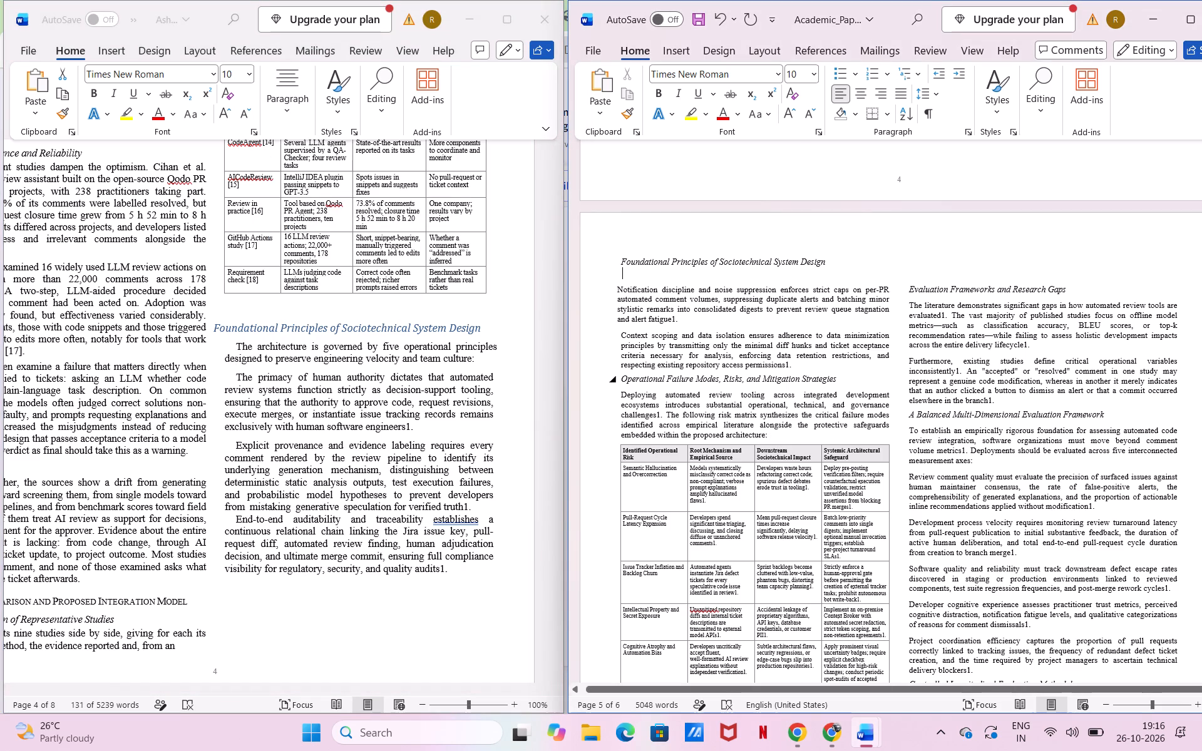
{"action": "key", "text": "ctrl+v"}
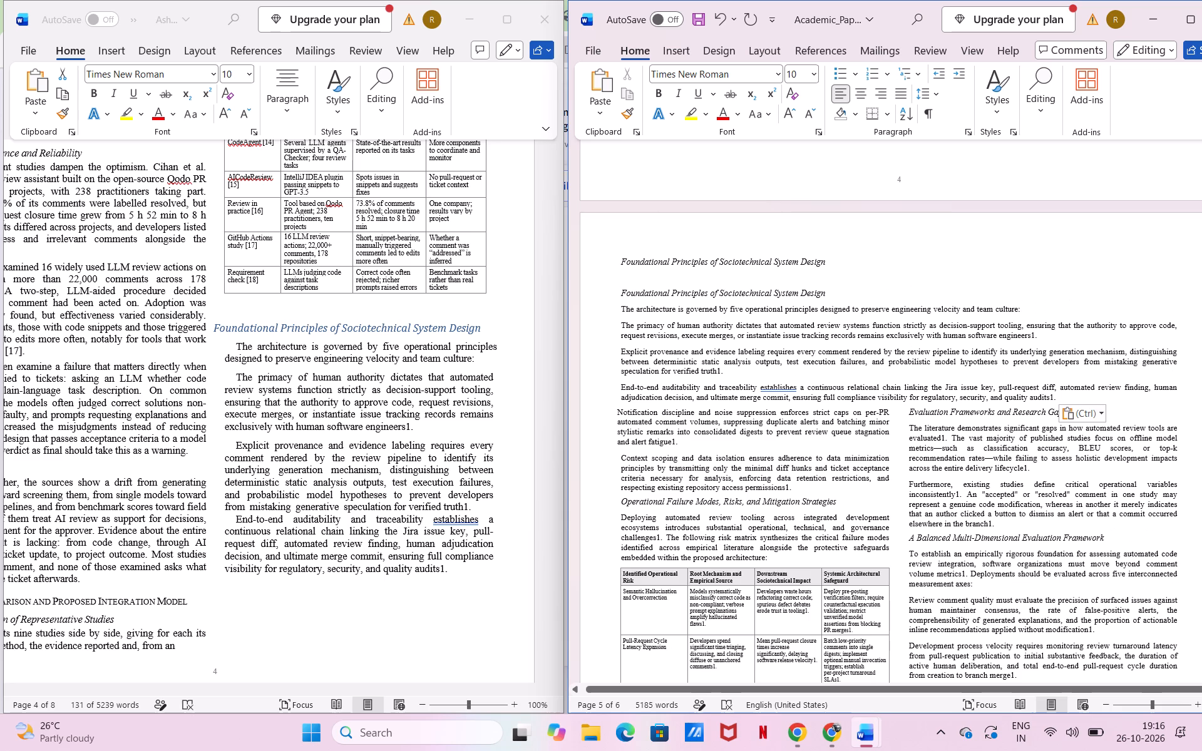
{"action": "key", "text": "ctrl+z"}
Delete the remaining blank line between the full-width heading and the "Notification discipline" paragraph.
{"action": "key", "text": "Down"}
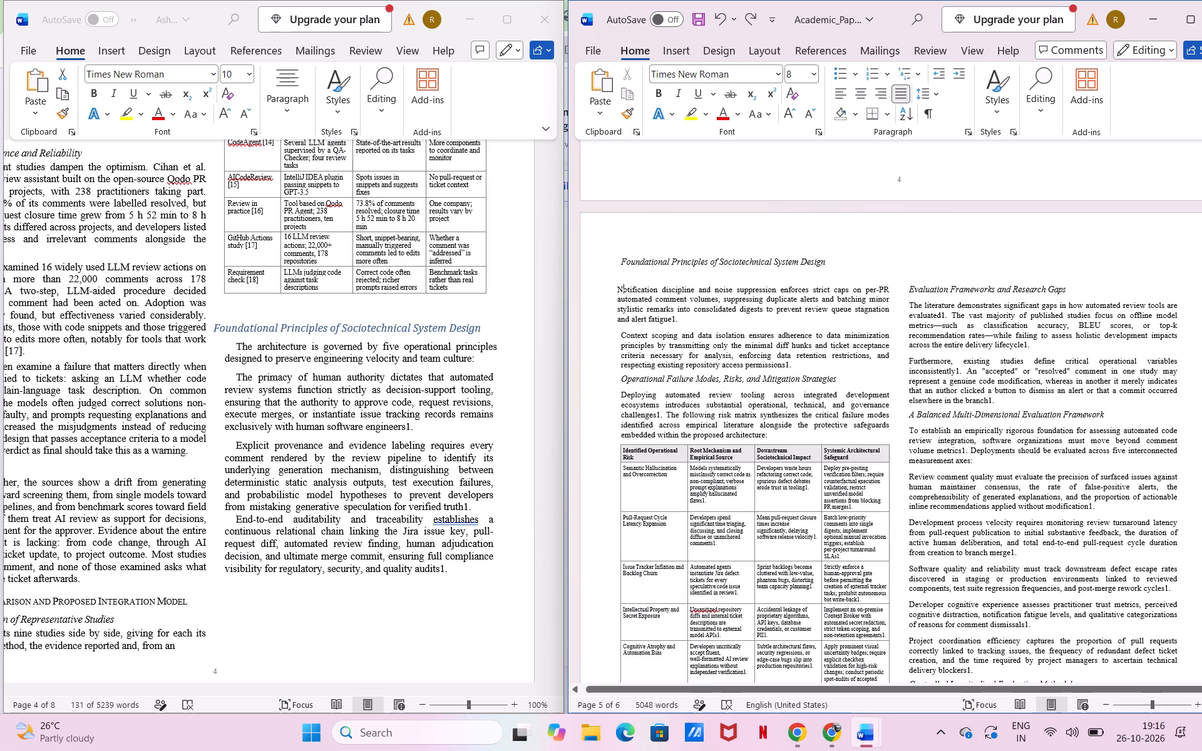
{"action": "key", "text": "Left"}
{"action": "key", "text": "BackSpace"}
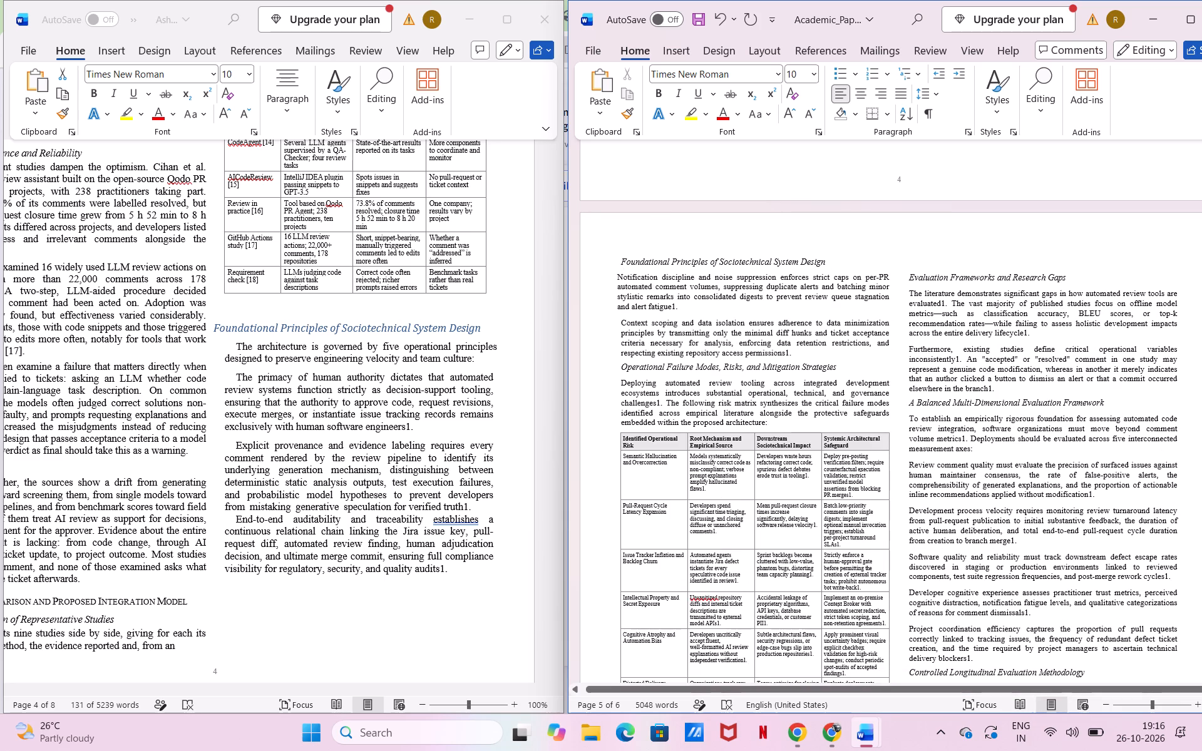
Paste the copied section on a new line above the "Notification discipline" paragraph within its column, and remove the leftover blank line.
{"action": "left_click", "coordinate": [614, 277]}
{"action": "key", "text": "Return"}
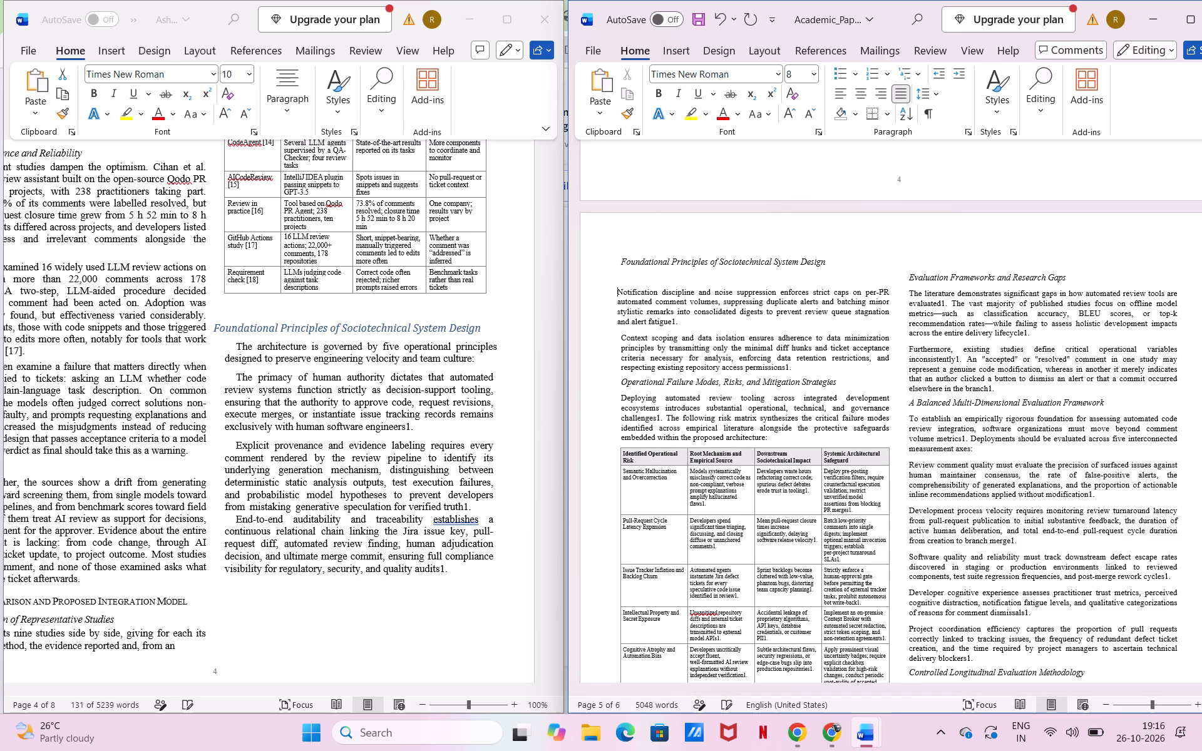
{"action": "key", "text": "Up"}
{"action": "key", "text": "ctrl+v"}
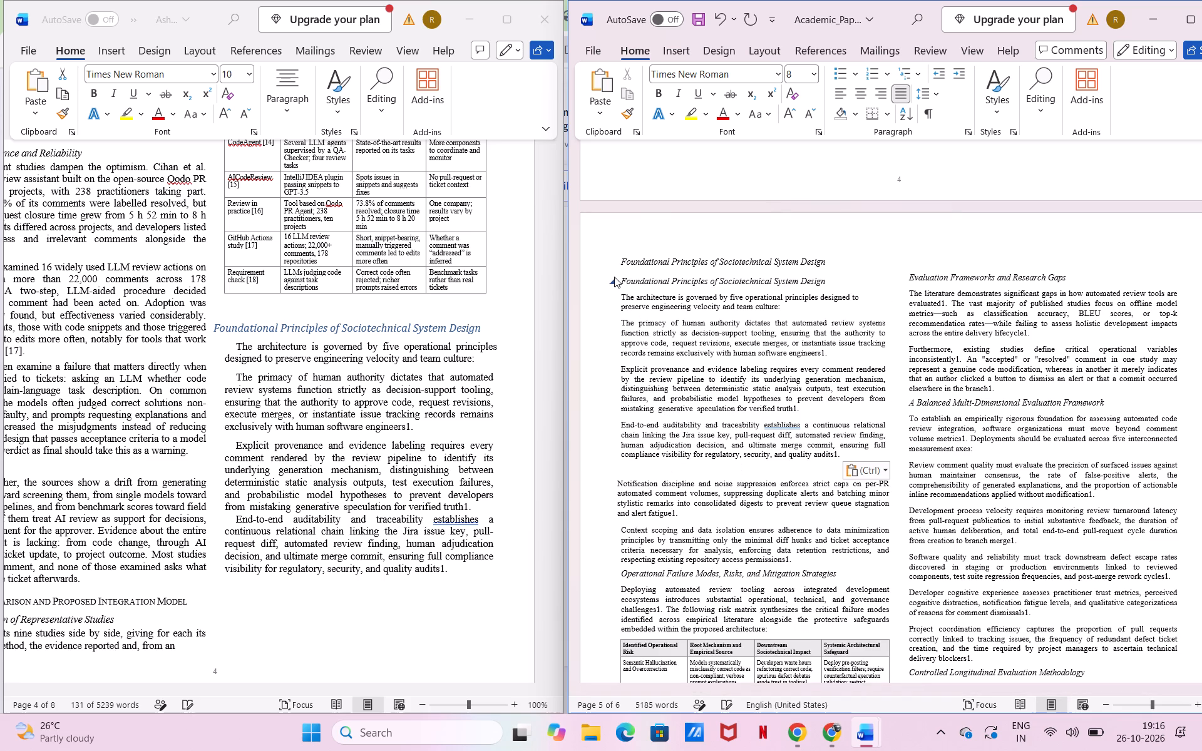
{"action": "key", "text": "BackSpace"}
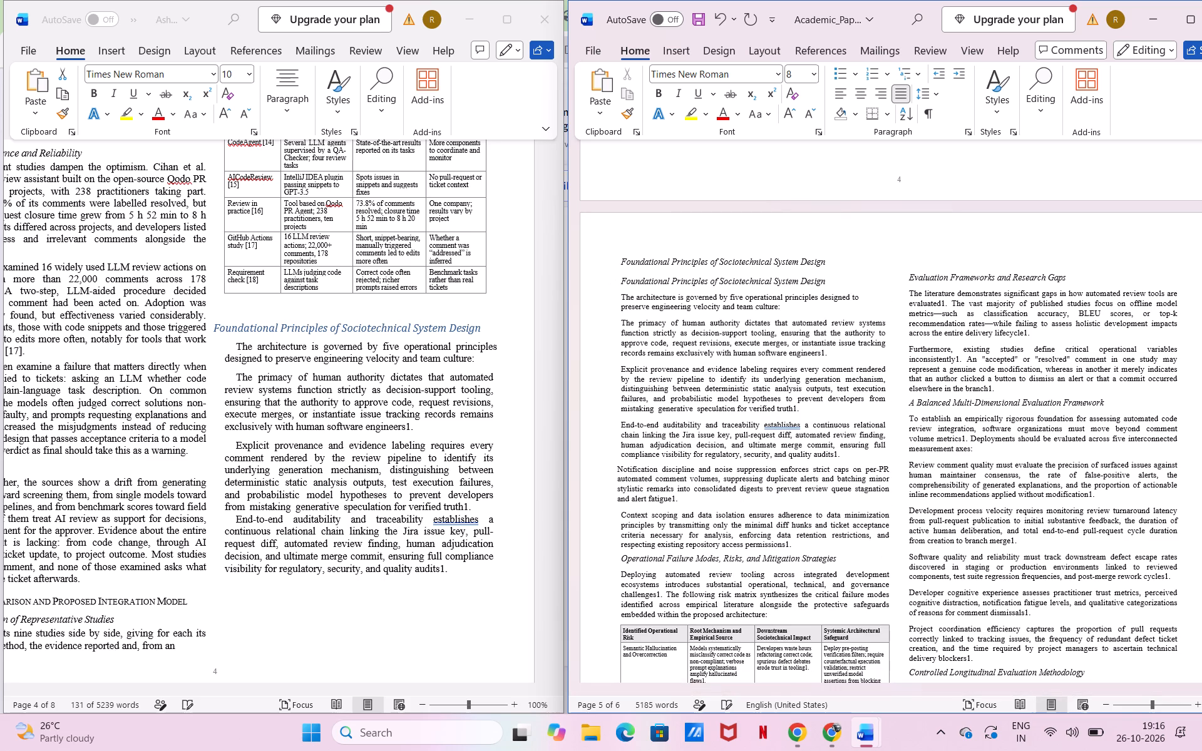
Join the "Notification discipline" paragraph to the end of the "End-to-end auditability" paragraph and split it off again to match its indent.
{"action": "key", "text": "Down"}
{"action": "key", "text": "Left"}
{"action": "key", "text": "Left"}
{"action": "key", "text": "Left"}
{"action": "key", "text": "Left"}
{"action": "key", "text": "Left"}
{"action": "key", "text": "Left"}
{"action": "key", "text": "Left"}
{"action": "key", "text": "Left"}
{"action": "key", "text": "Left"}
{"action": "key", "text": "Left"}
{"action": "key", "text": "Left"}
{"action": "key", "text": "Left"}
{"action": "key", "text": "Left"}
{"action": "key", "text": "Left"}
{"action": "key", "text": "Left"}
{"action": "key", "text": "Left"}
{"action": "key", "text": "Left"}
{"action": "key", "text": "Left"}
{"action": "key", "text": "Left"}
{"action": "key", "text": "Left"}
{"action": "key", "text": "Left"}
{"action": "key", "text": "Left"}
{"action": "key", "text": "Left"}
{"action": "key", "text": "BackSpace"}
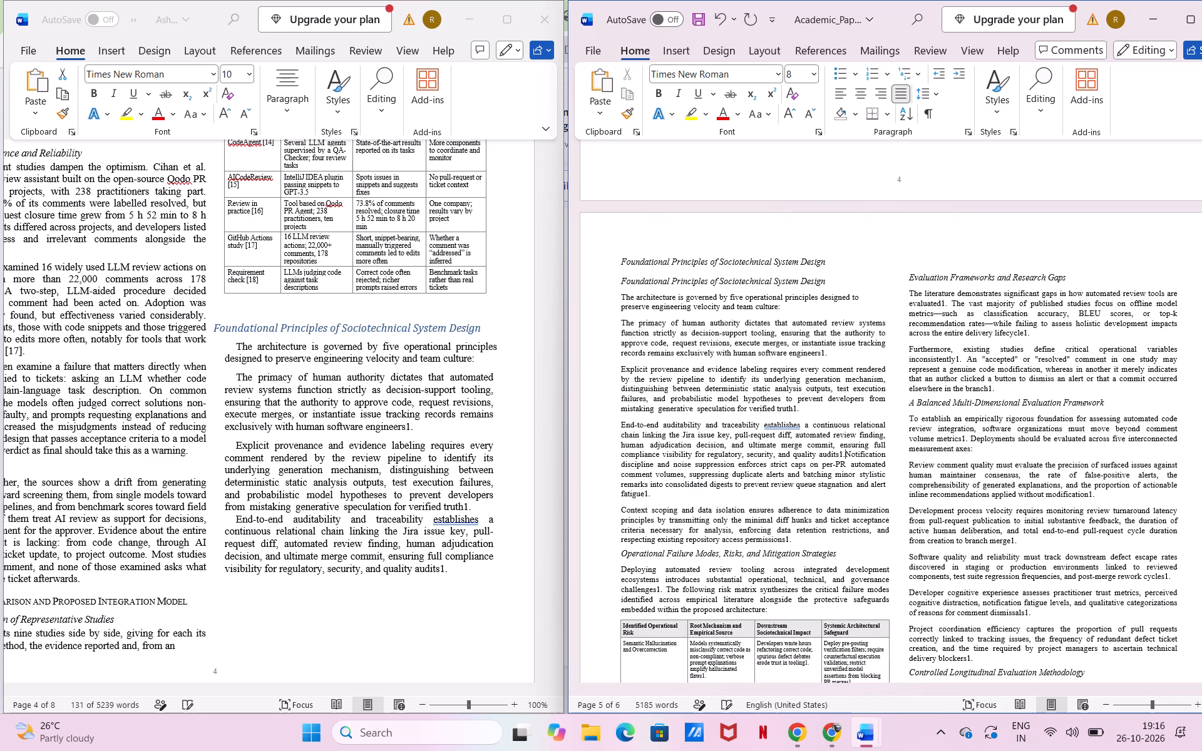
{"action": "key", "text": "Return"}
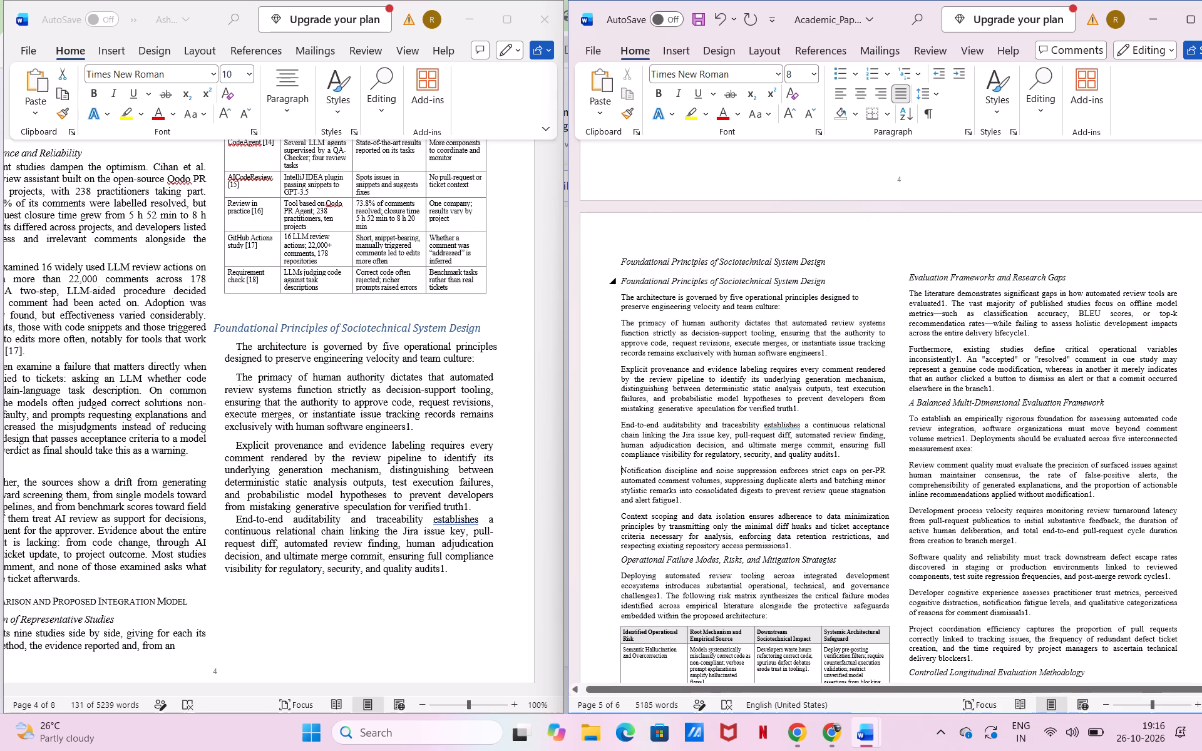
Delete the duplicate full-width "Foundational Principles of Sociotechnical System Design" heading at the top of page 5.
{"action": "left_click_drag", "start_coordinate": [832, 262], "coordinate": [694, 269]}
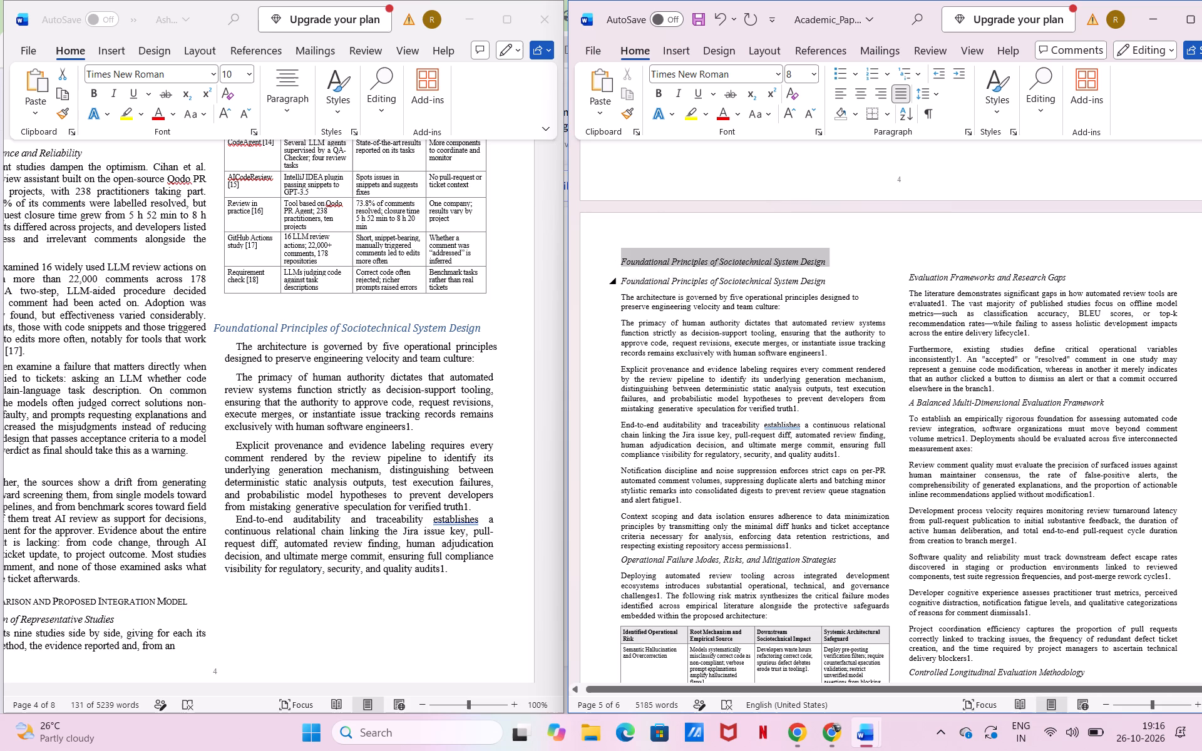
{"action": "left_click_drag", "start_coordinate": [694, 269], "coordinate": [604, 242]}
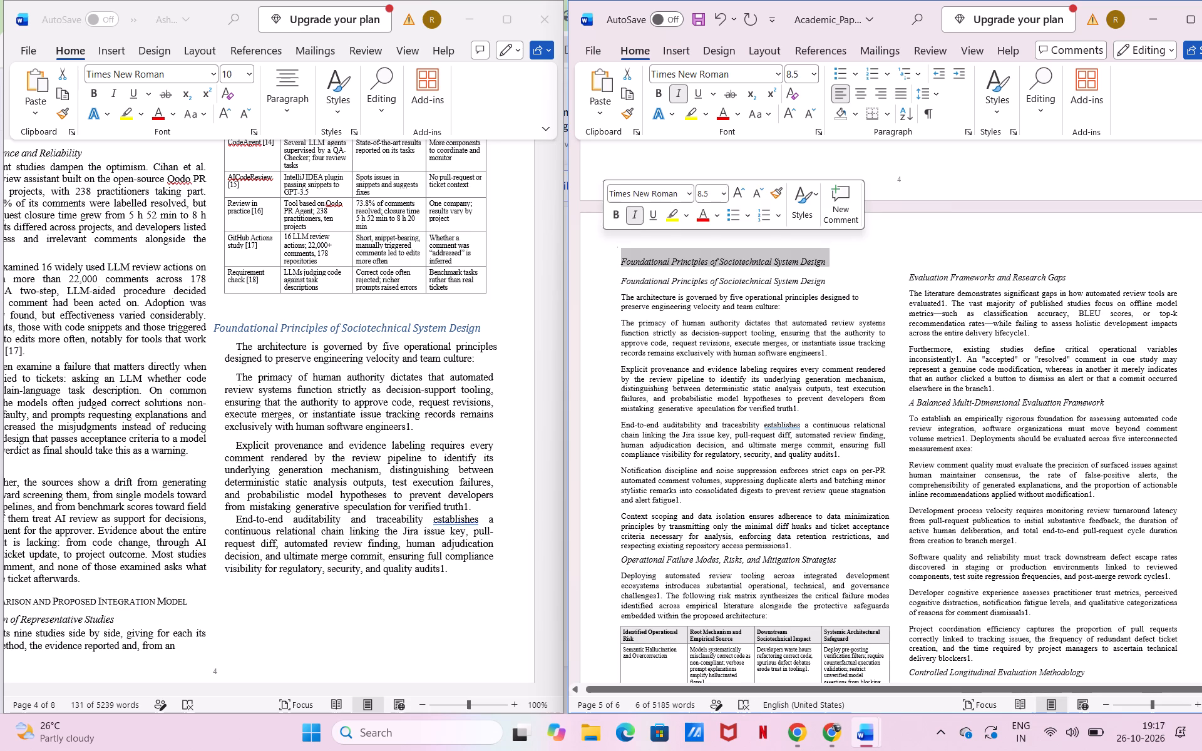
{"action": "key", "text": "BackSpace"}
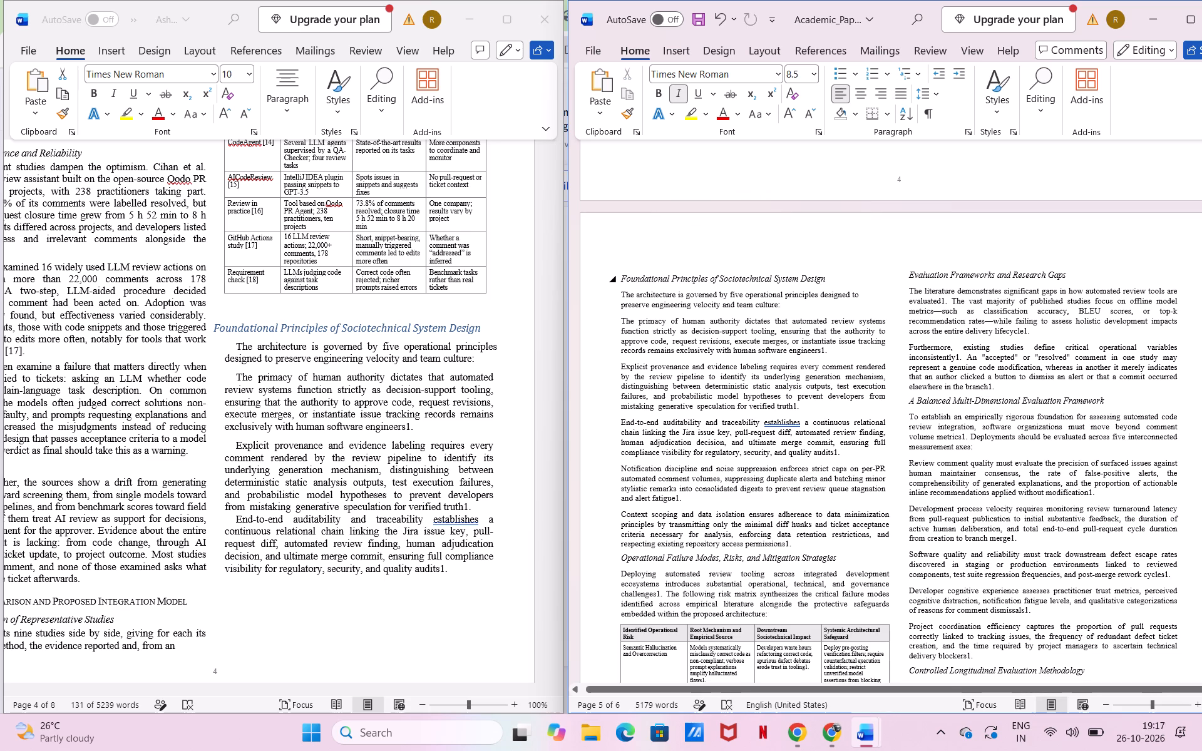
Try to close the gap above the in-column "Foundational Principles" heading, undo the excess edits, and realign the heading with two leading spaces.
{"action": "left_click", "coordinate": [625, 275]}
{"action": "key", "text": "Left"}
{"action": "key", "text": "BackSpace"}
{"action": "key", "text": "BackSpace"}
{"action": "key", "text": "BackSpace"}
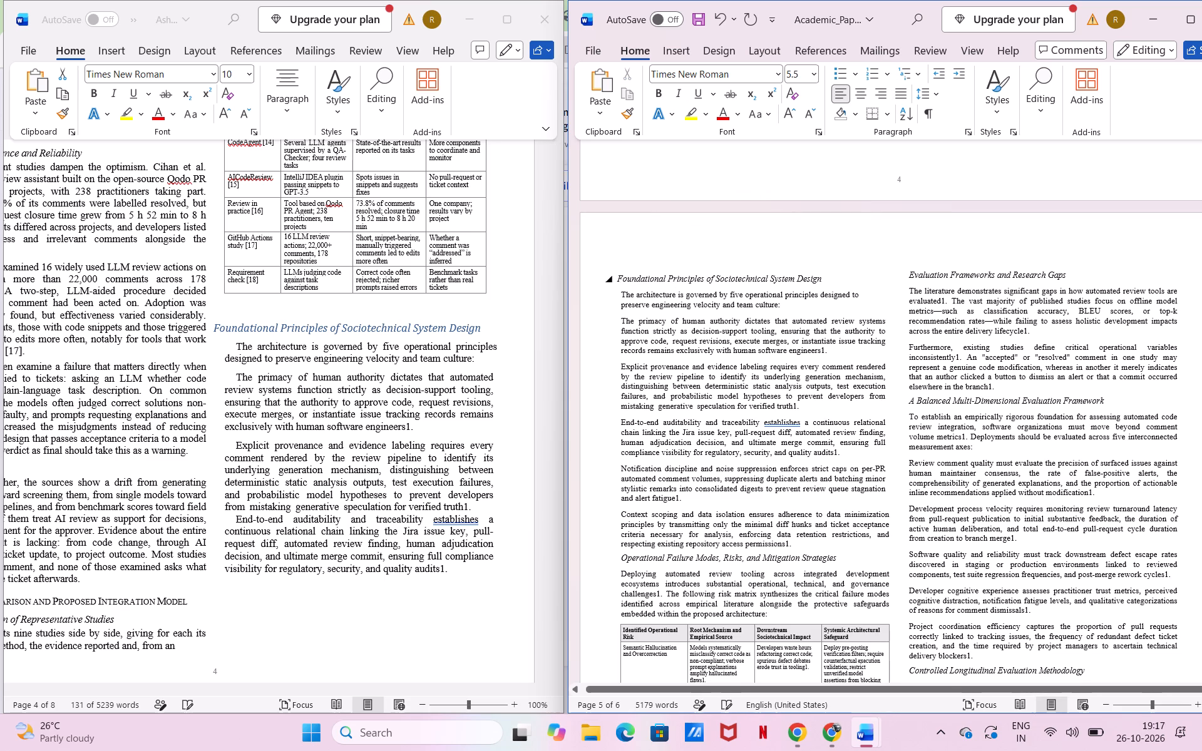
{"action": "key", "text": "BackSpace"}
{"action": "key", "text": "BackSpace"}
{"action": "key", "text": "space"}
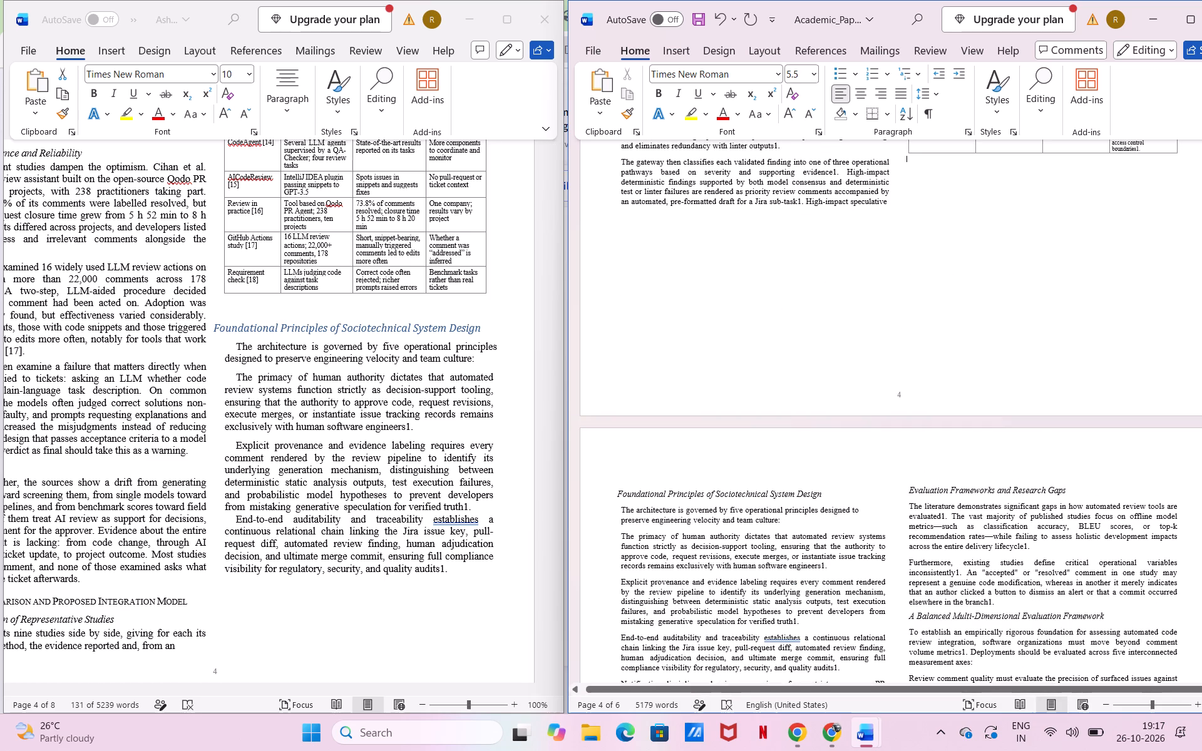
{"action": "key", "text": "ctrl+z"}
{"action": "key", "text": "ctrl+z"}
{"action": "left_click", "coordinate": [616, 484]}
{"action": "key", "text": "space"}
{"action": "key", "text": "space"}
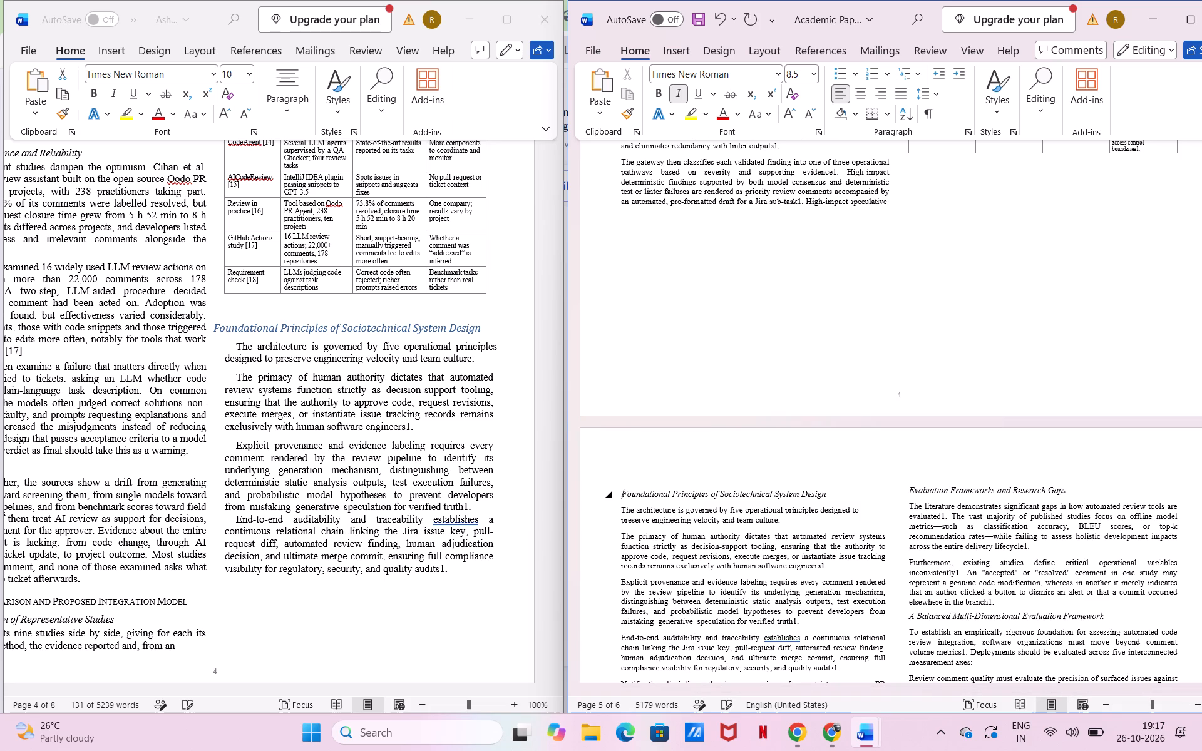
Copy the full-width block on page 6, from "control host" through the "Epistemic Bounds of Current Knowledge" section, and delete it there.
{"action": "scroll", "coordinate": [768, 517], "scroll_direction": "up", "scroll_amount": 2}
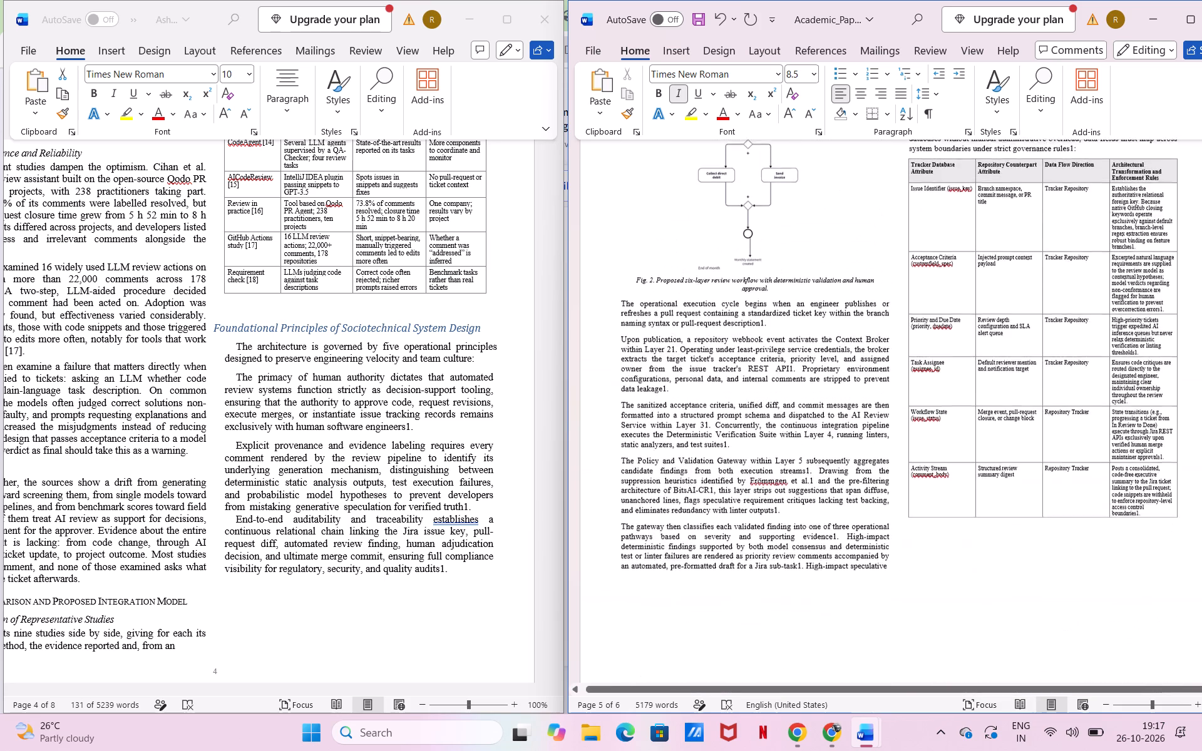
{"action": "scroll", "coordinate": [768, 517], "scroll_direction": "down", "scroll_amount": 5}
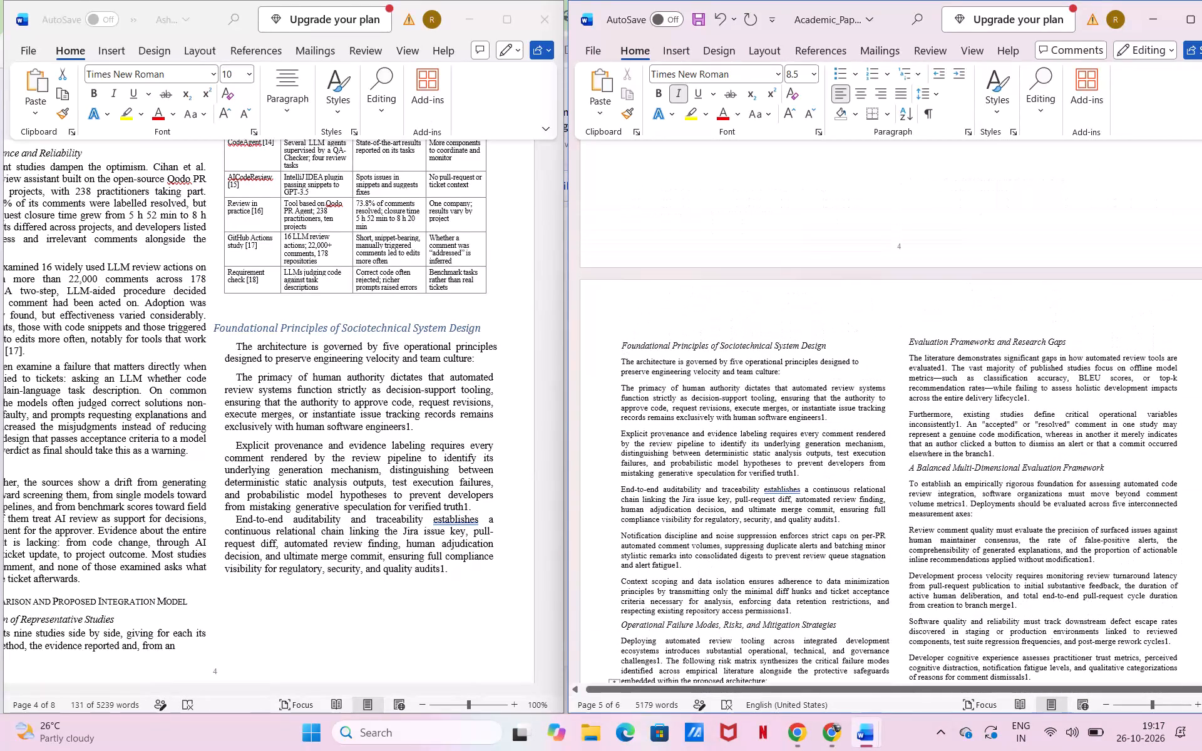
{"action": "scroll", "coordinate": [768, 517], "scroll_direction": "down", "scroll_amount": 4}
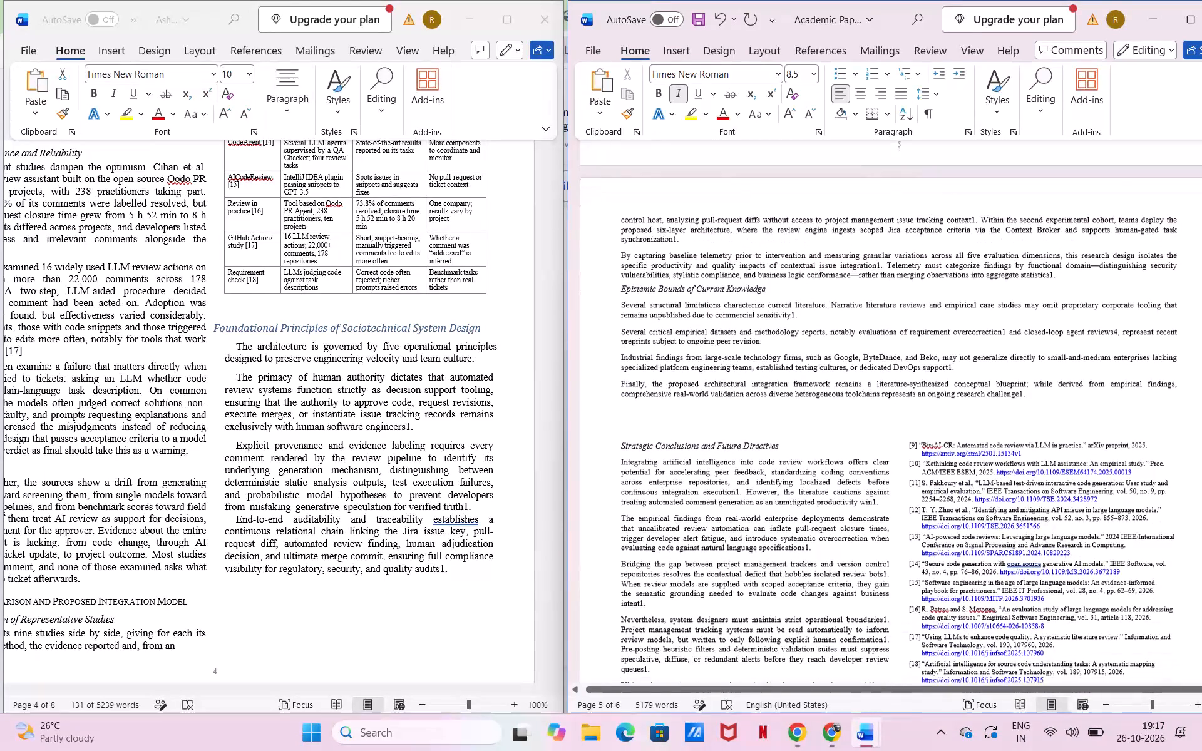
{"action": "scroll", "coordinate": [768, 517], "scroll_direction": "down", "scroll_amount": 2}
{"action": "scroll", "coordinate": [768, 517], "scroll_direction": "up", "scroll_amount": 1}
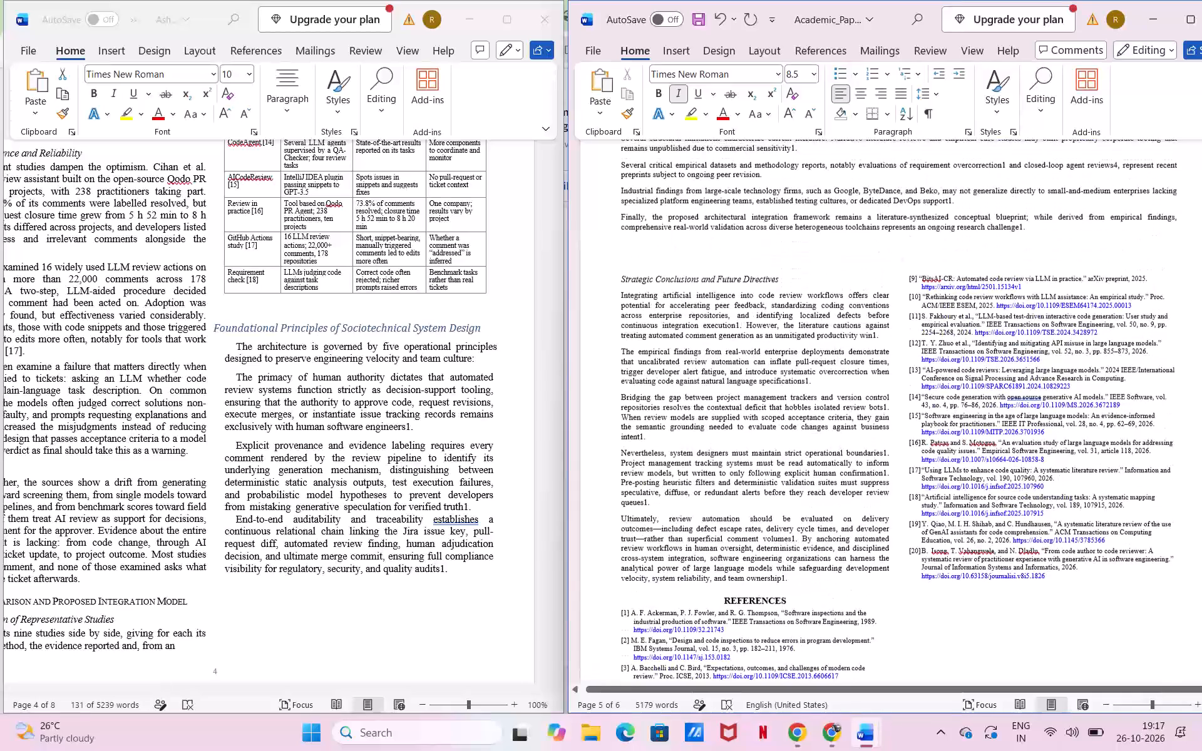
{"action": "scroll", "coordinate": [768, 517], "scroll_direction": "up", "scroll_amount": 3}
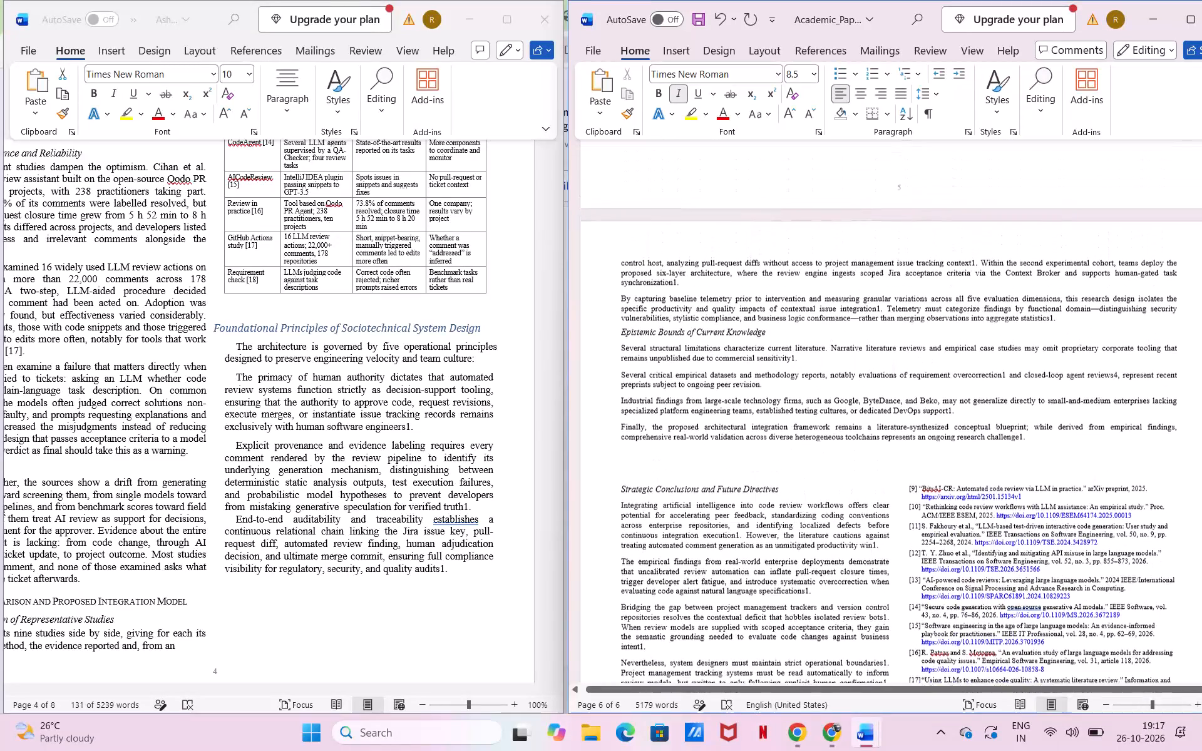
{"action": "scroll", "coordinate": [768, 517], "scroll_direction": "up", "scroll_amount": 2}
{"action": "scroll", "coordinate": [768, 517], "scroll_direction": "down", "scroll_amount": 1}
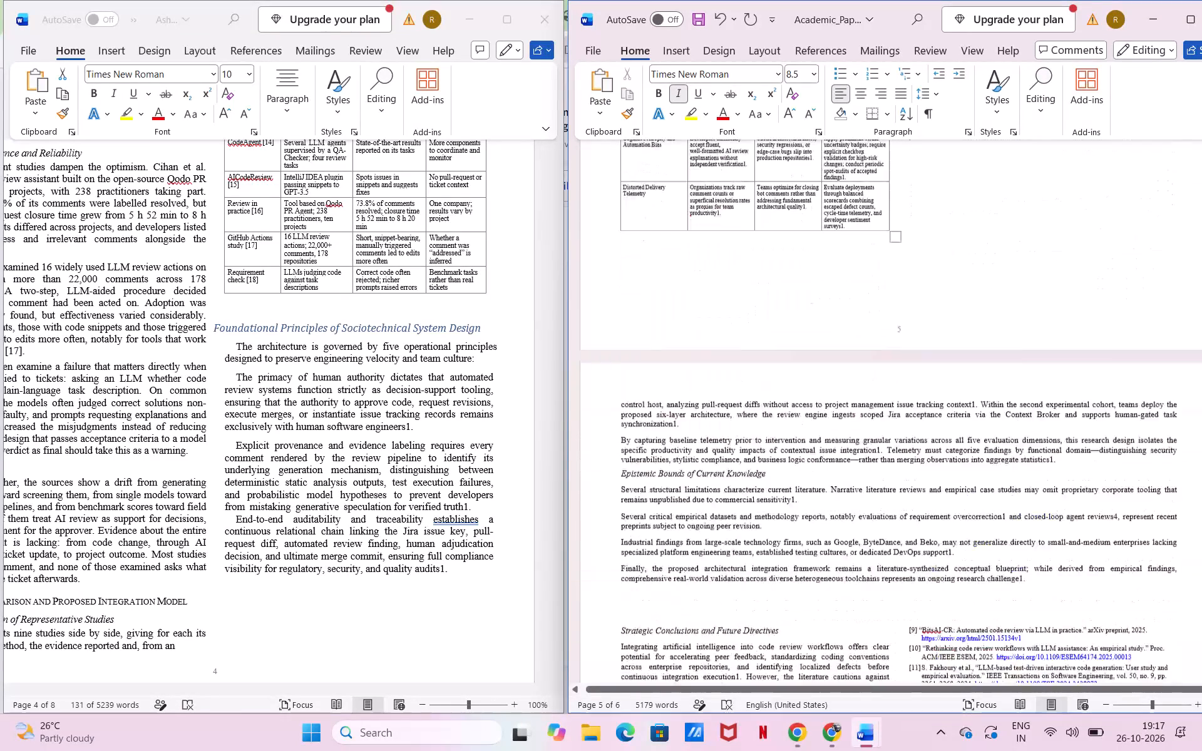
{"action": "scroll", "coordinate": [768, 517], "scroll_direction": "down", "scroll_amount": 1}
{"action": "left_click_drag", "start_coordinate": [1039, 369], "coordinate": [592, 194]}
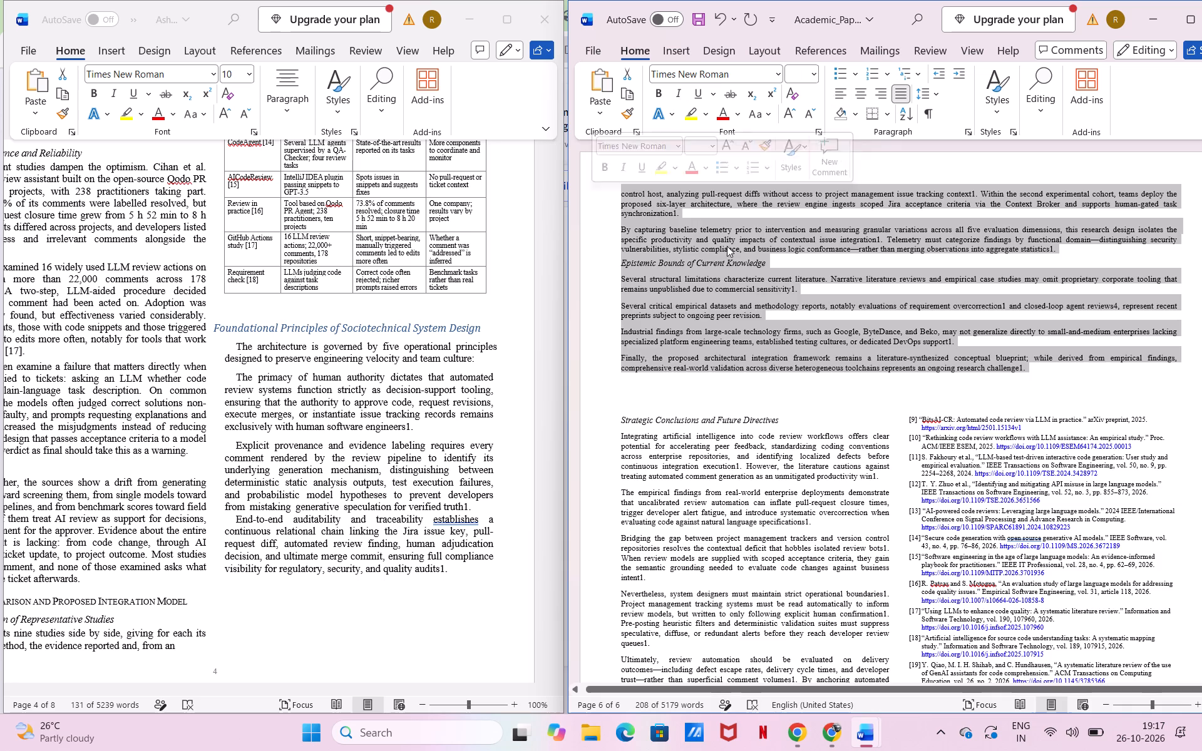
{"action": "scroll", "coordinate": [792, 266], "scroll_direction": "up", "scroll_amount": 2}
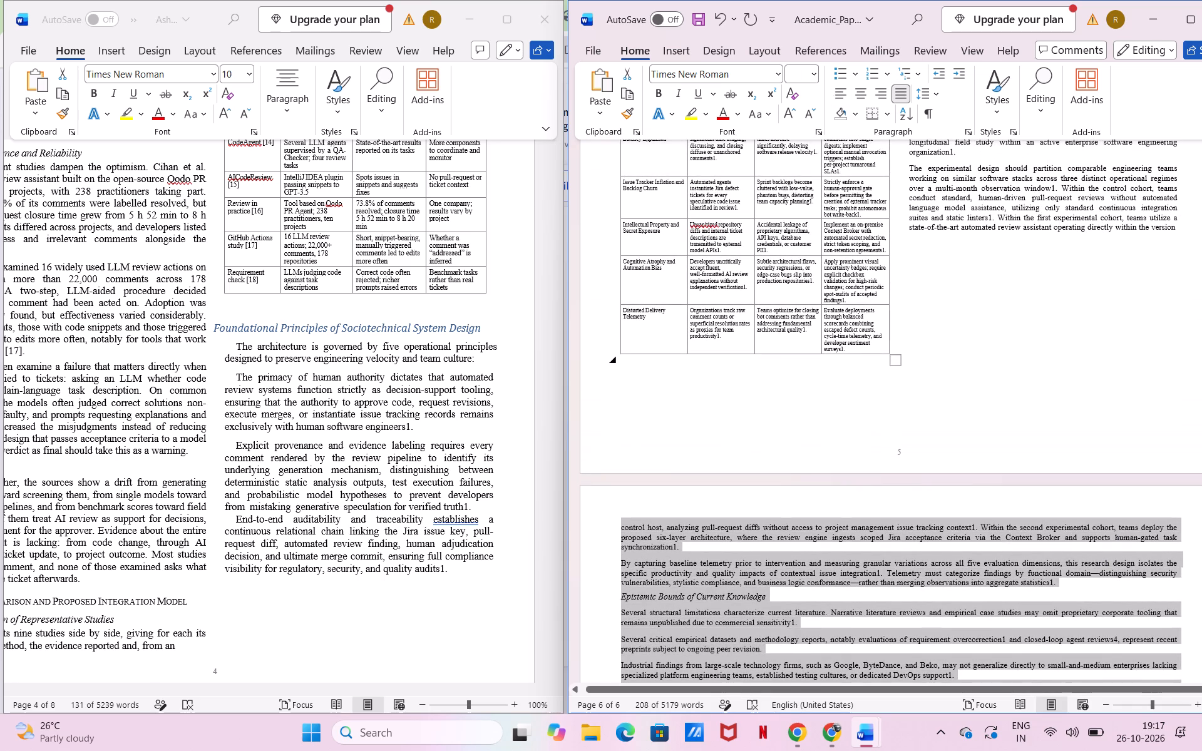
{"action": "key", "text": "ctrl+c"}
{"action": "key", "text": "BackSpace"}
{"action": "key", "text": "BackSpace"}
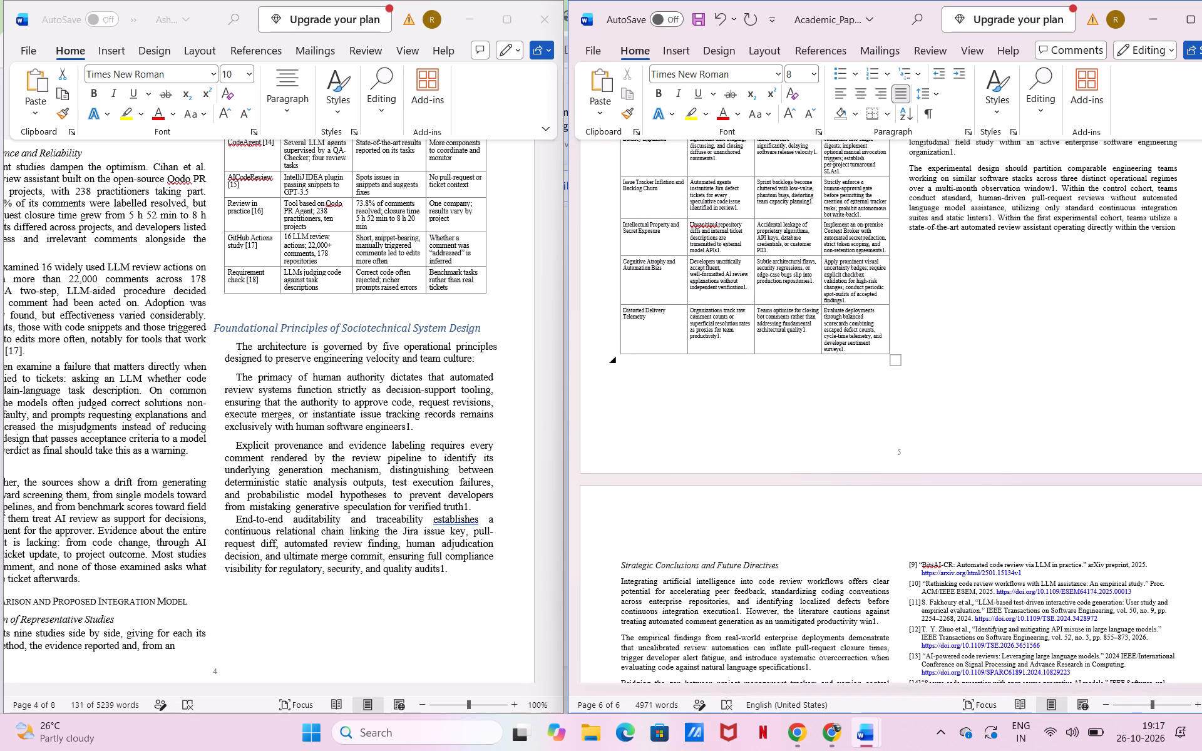
Paste the copied block on a new line after "operating directly within the version" in the second column of page 5.
{"action": "key", "text": "Return"}
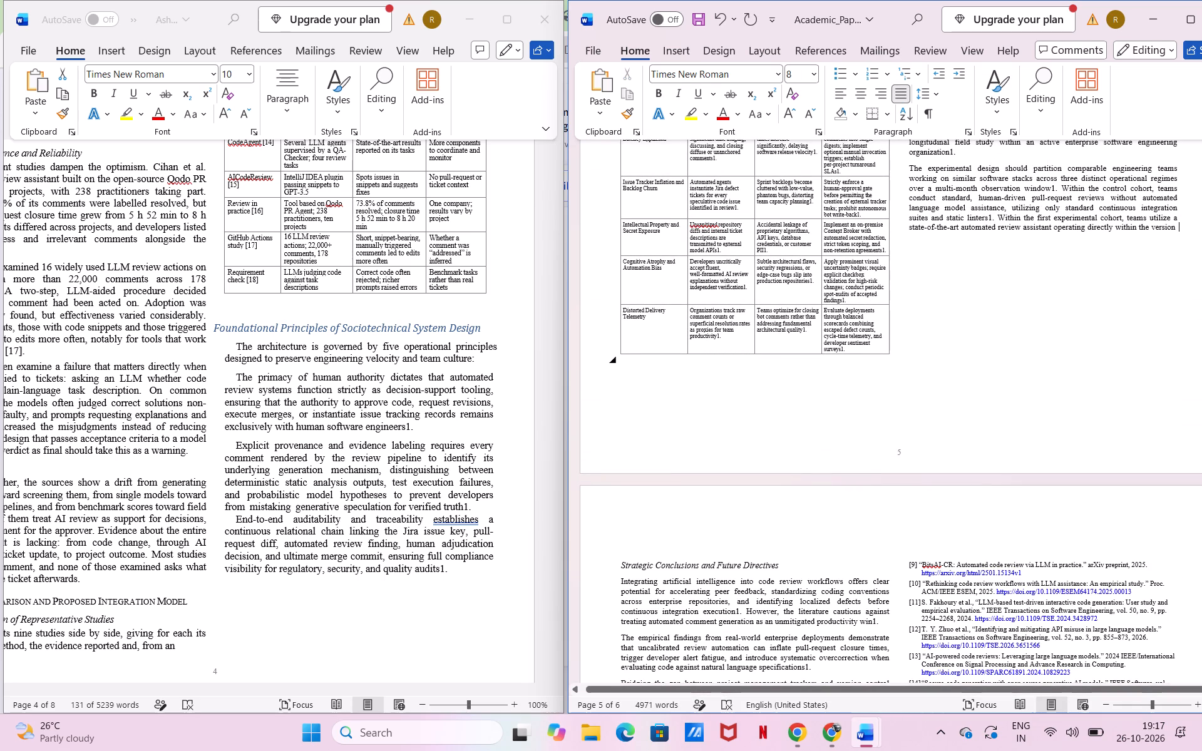
{"action": "key", "text": "ctrl+v"}
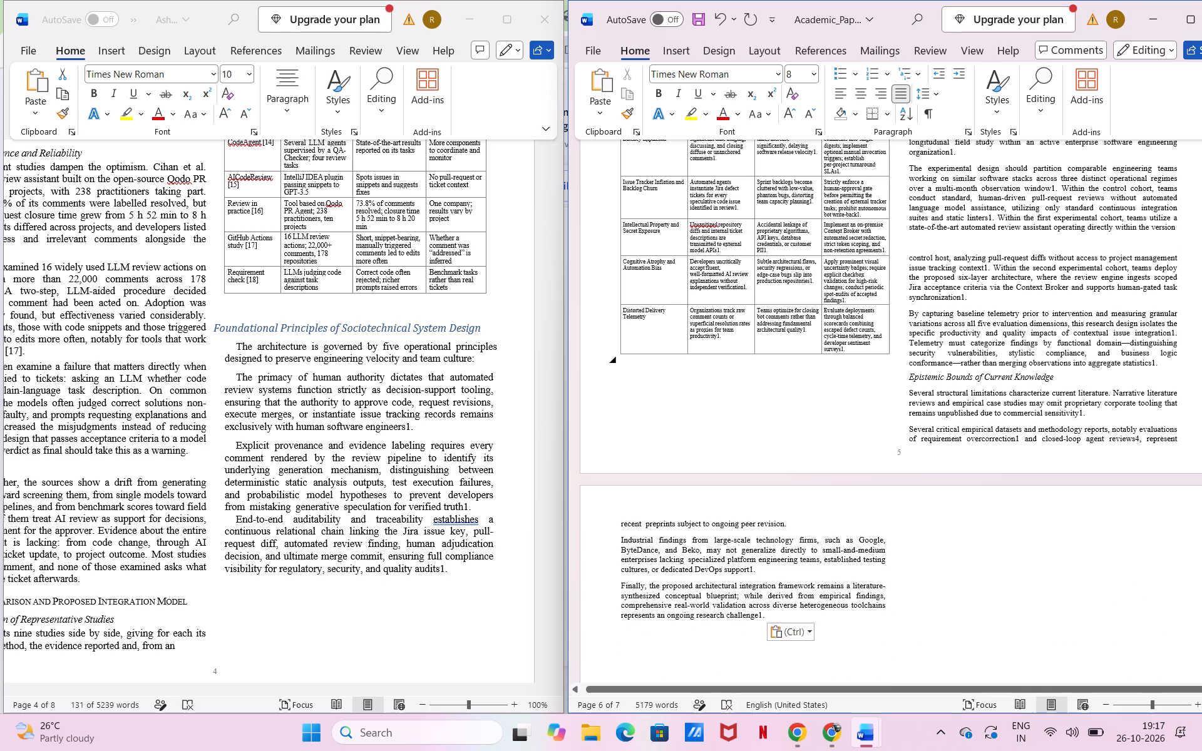
Delete the blank lines between the pasted "Finally" paragraph and the "Strategic Conclusions and Future Directives" heading.
{"action": "scroll", "coordinate": [1111, 366], "scroll_direction": "down", "scroll_amount": 6}
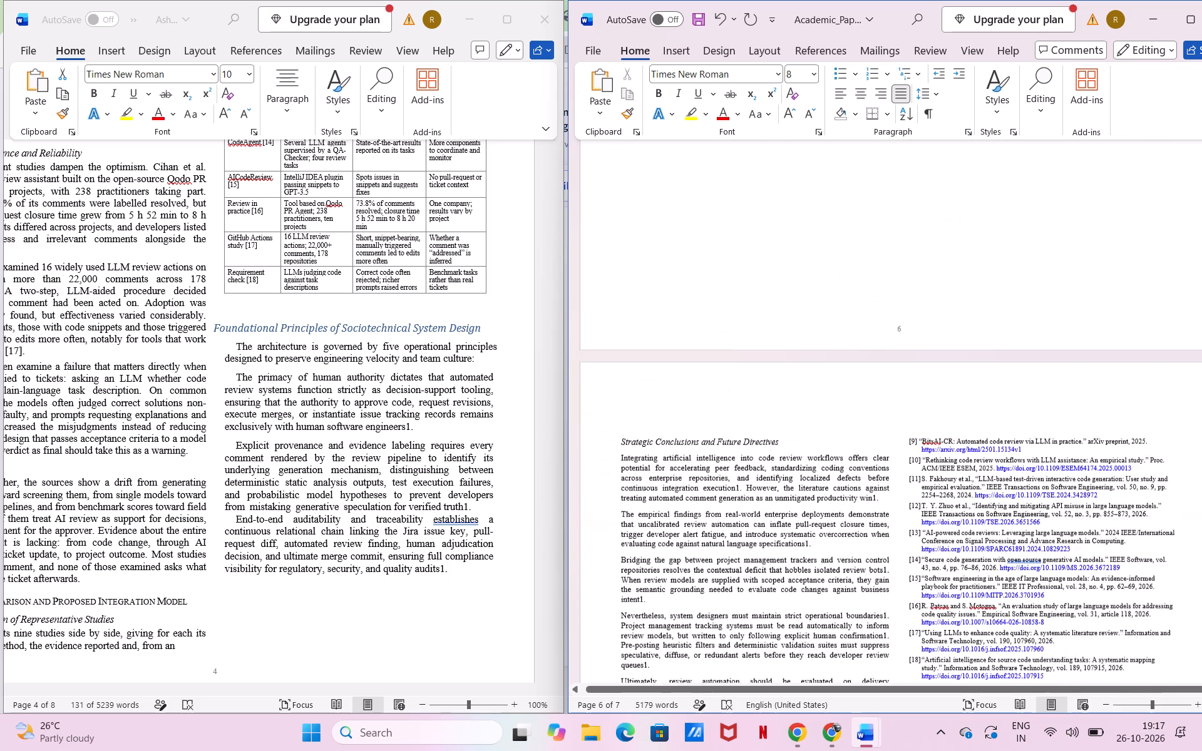
{"action": "scroll", "coordinate": [1111, 366], "scroll_direction": "down", "scroll_amount": 1}
{"action": "left_click", "coordinate": [620, 420]}
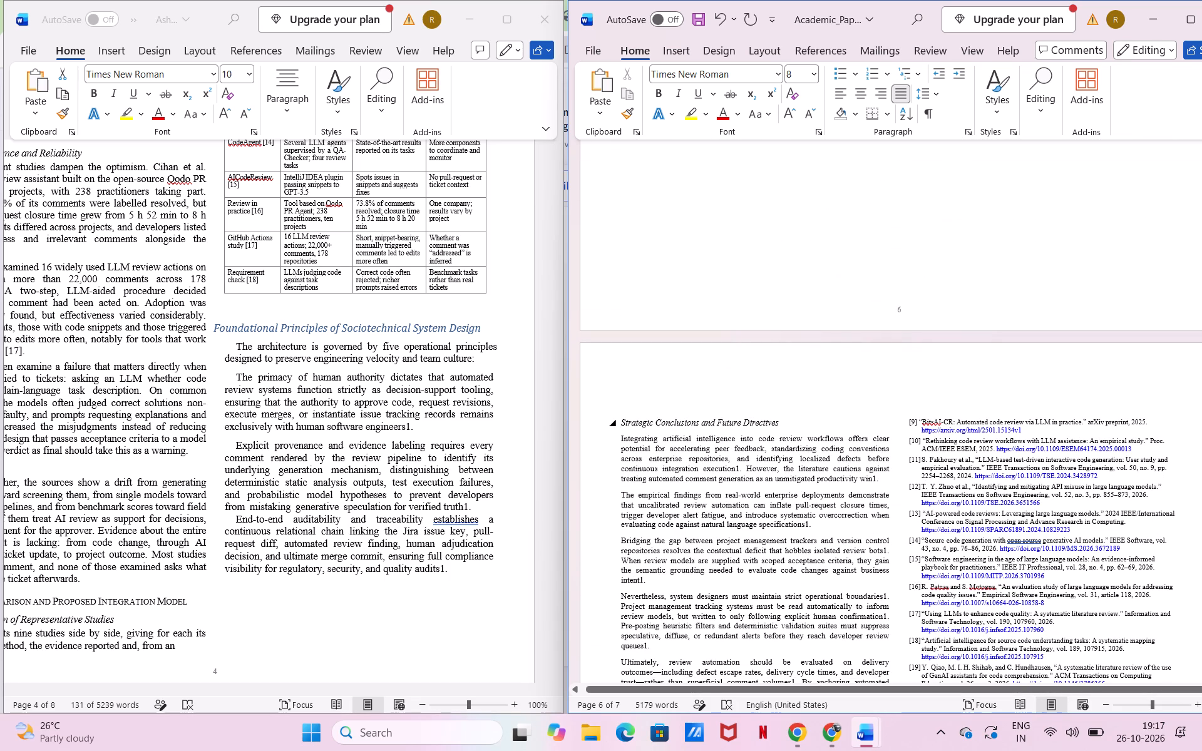
{"action": "key", "text": "BackSpace"}
{"action": "key", "text": "BackSpace"}
{"action": "key", "text": "BackSpace"}
{"action": "key", "text": "BackSpace"}
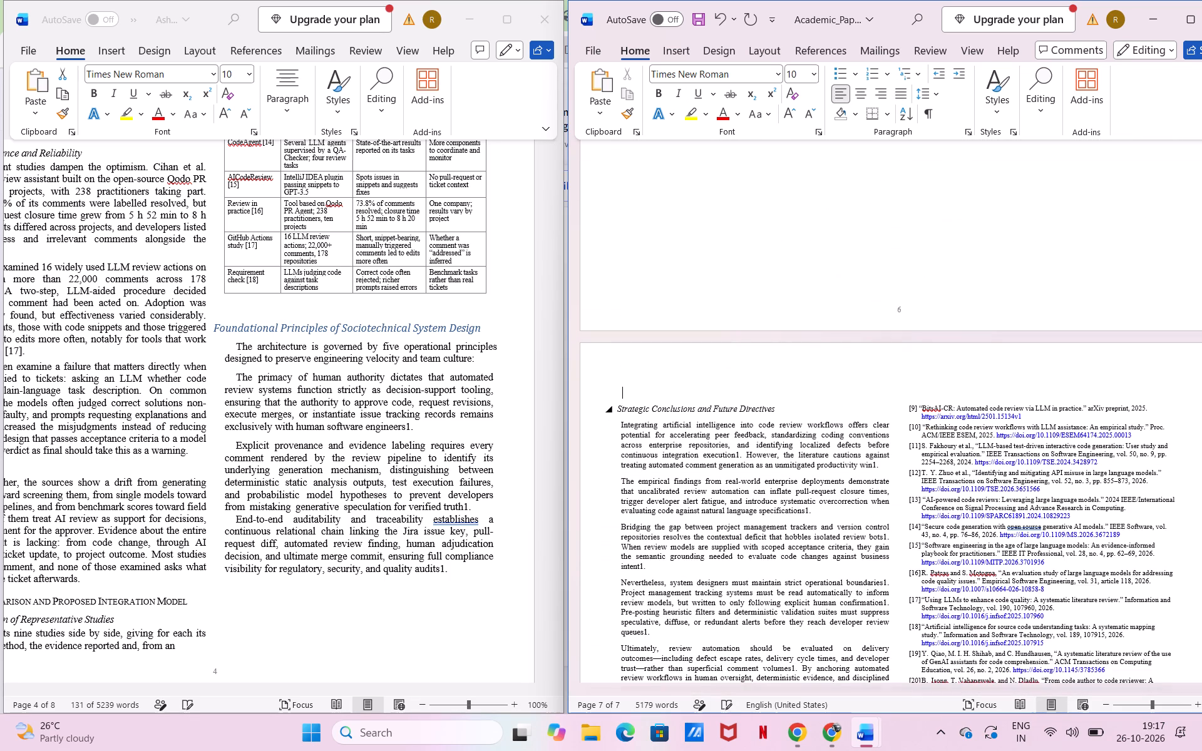
{"action": "key", "text": "BackSpace"}
{"action": "key", "text": "BackSpace"}
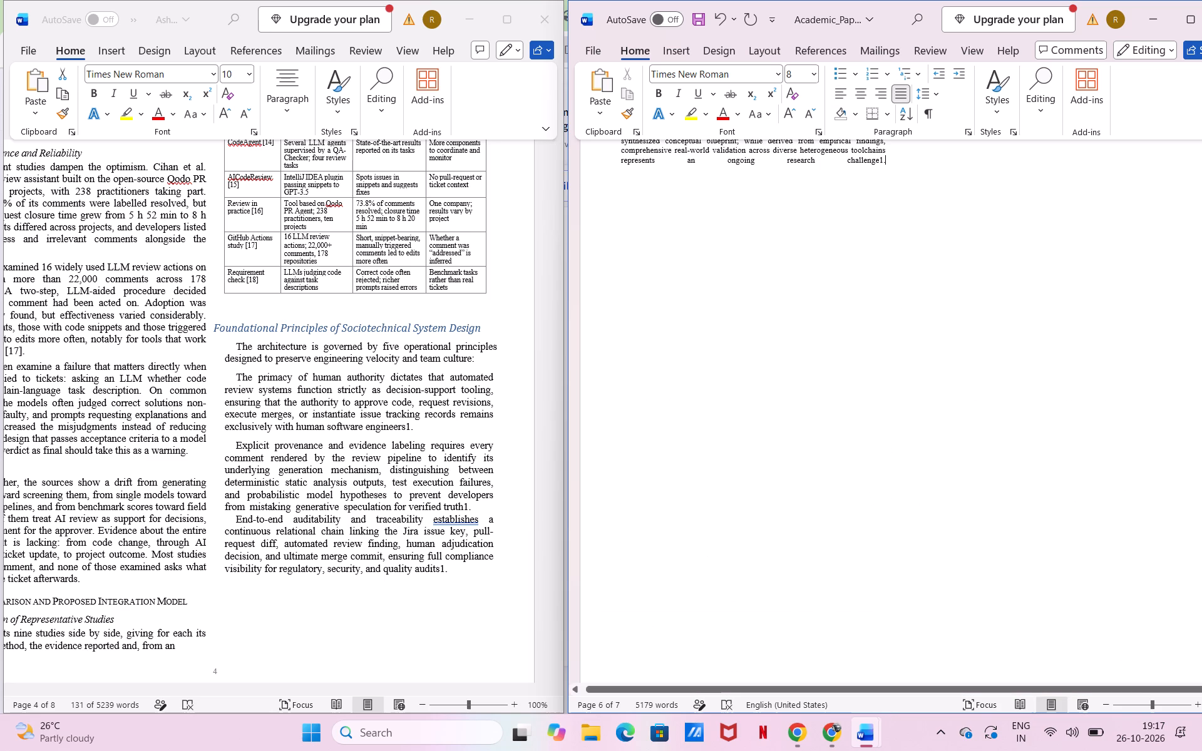
Copy the pasted text that spills onto page 6, from "recent preprints" to "ongoing research challenge1.", and delete it there.
{"action": "scroll", "coordinate": [725, 393], "scroll_direction": "up", "scroll_amount": 6}
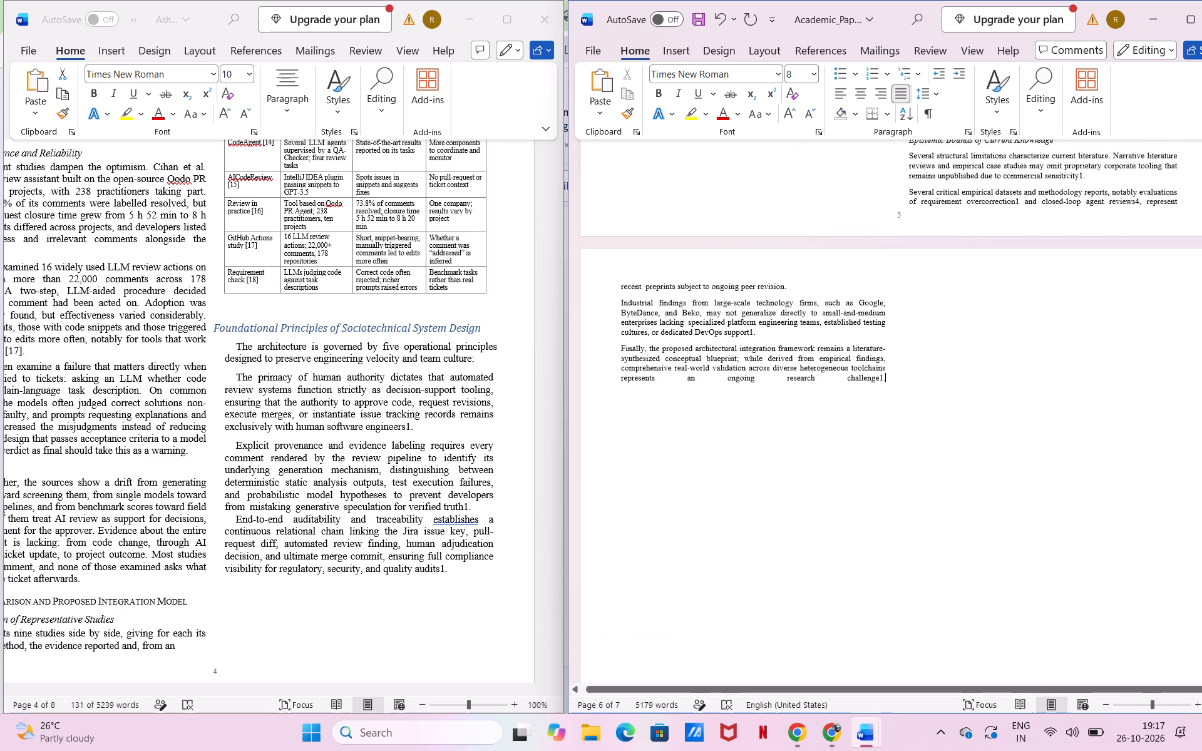
{"action": "scroll", "coordinate": [725, 393], "scroll_direction": "up", "scroll_amount": 1}
{"action": "left_click_drag", "start_coordinate": [903, 382], "coordinate": [638, 292]}
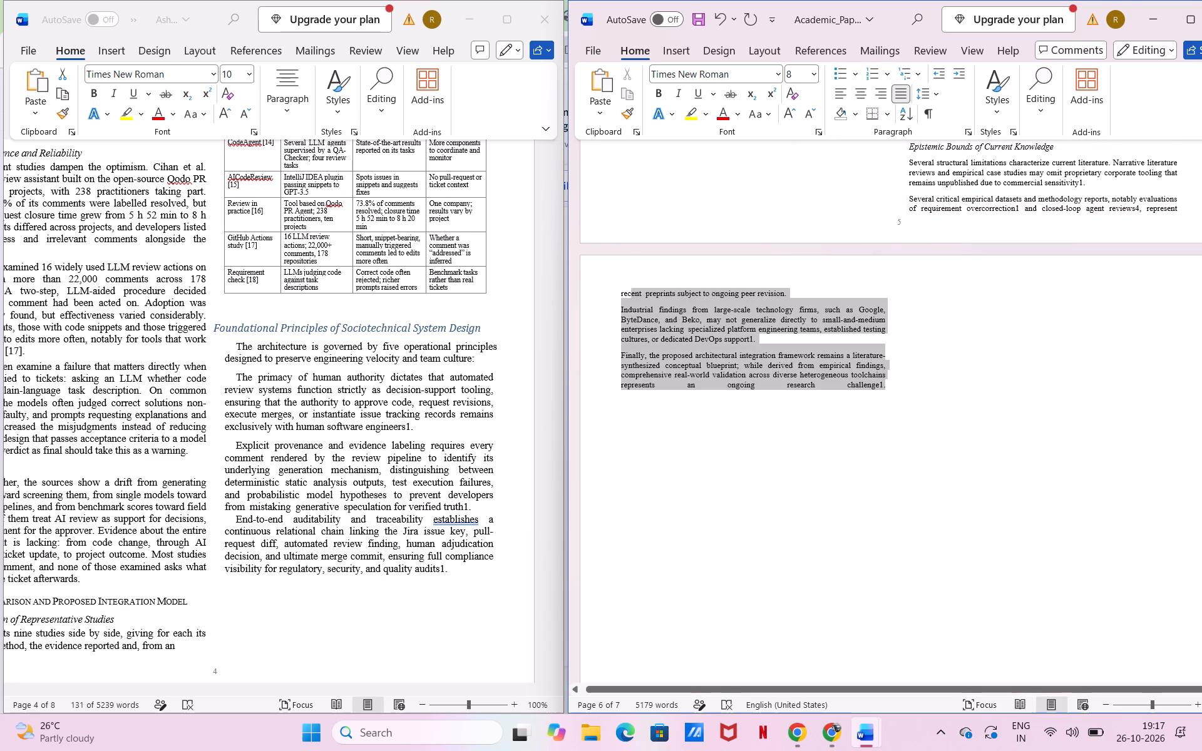
{"action": "left_click_drag", "start_coordinate": [638, 292], "coordinate": [624, 292]}
{"action": "key", "text": "ctrl+c"}
{"action": "key", "text": "BackSpace"}
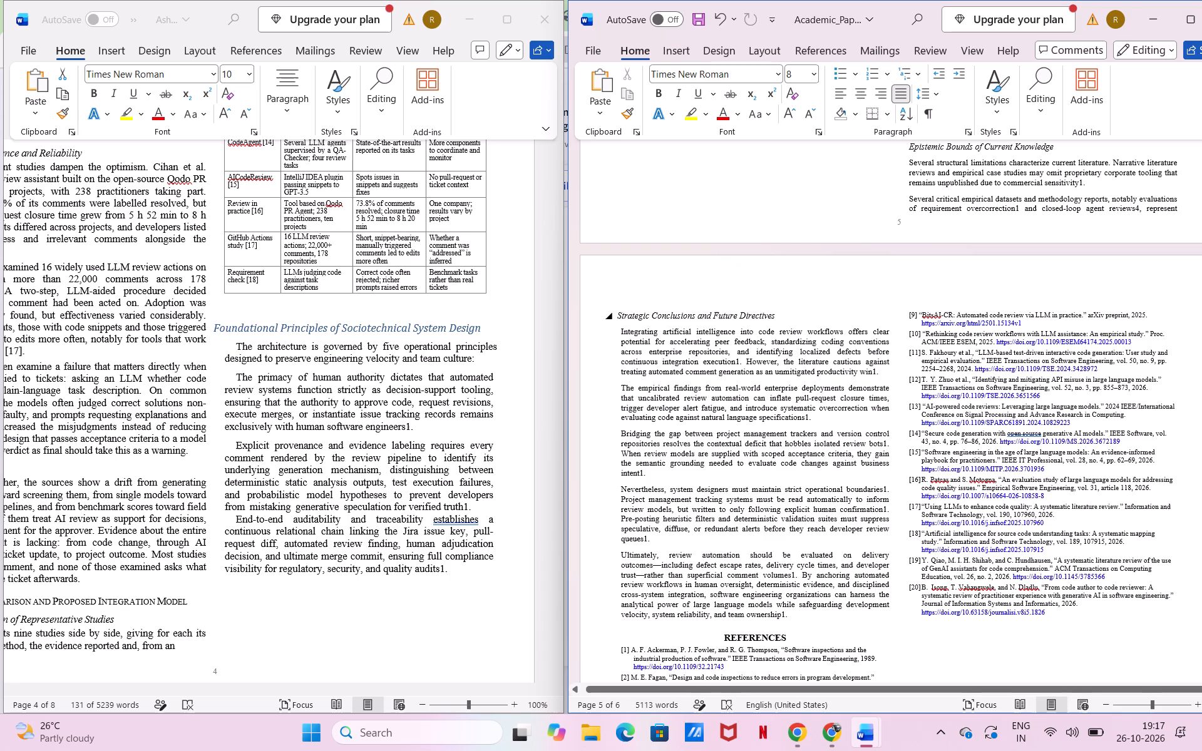
Add a new line above the "Strategic Conclusions and Future Directives" heading and paste the copied spillover text there.
{"action": "double_click", "coordinate": [623, 305]}
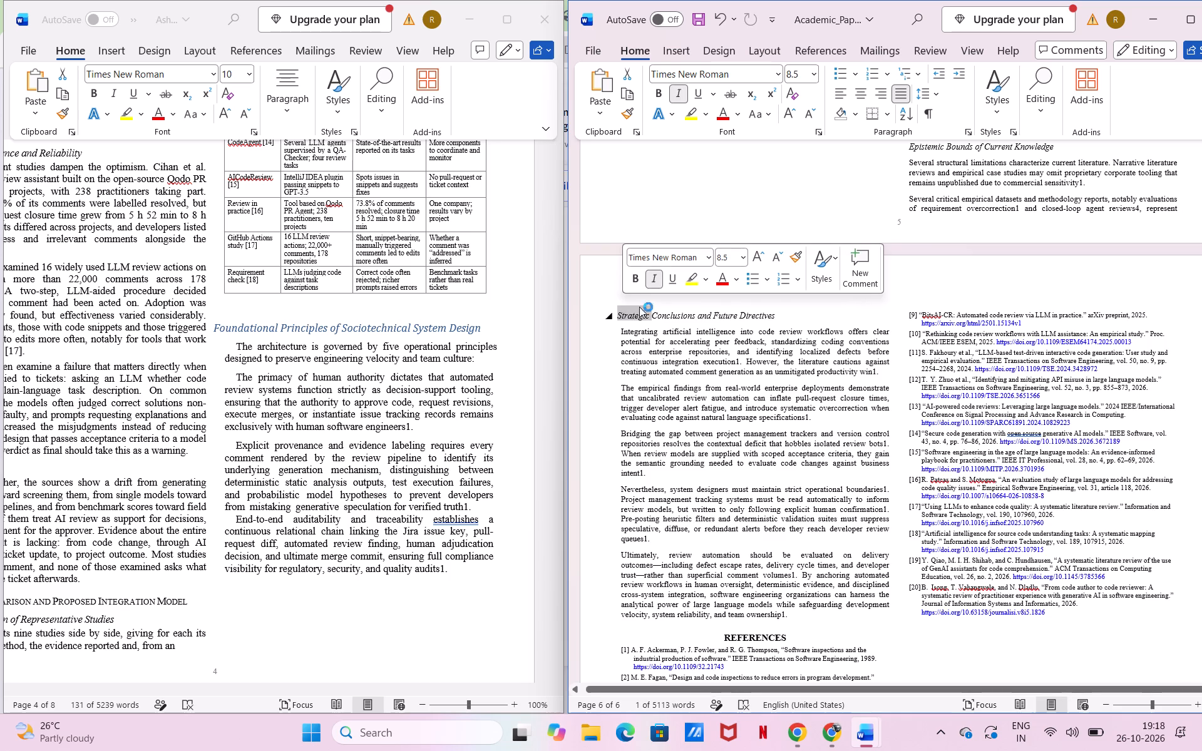
{"action": "left_click", "coordinate": [681, 314]}
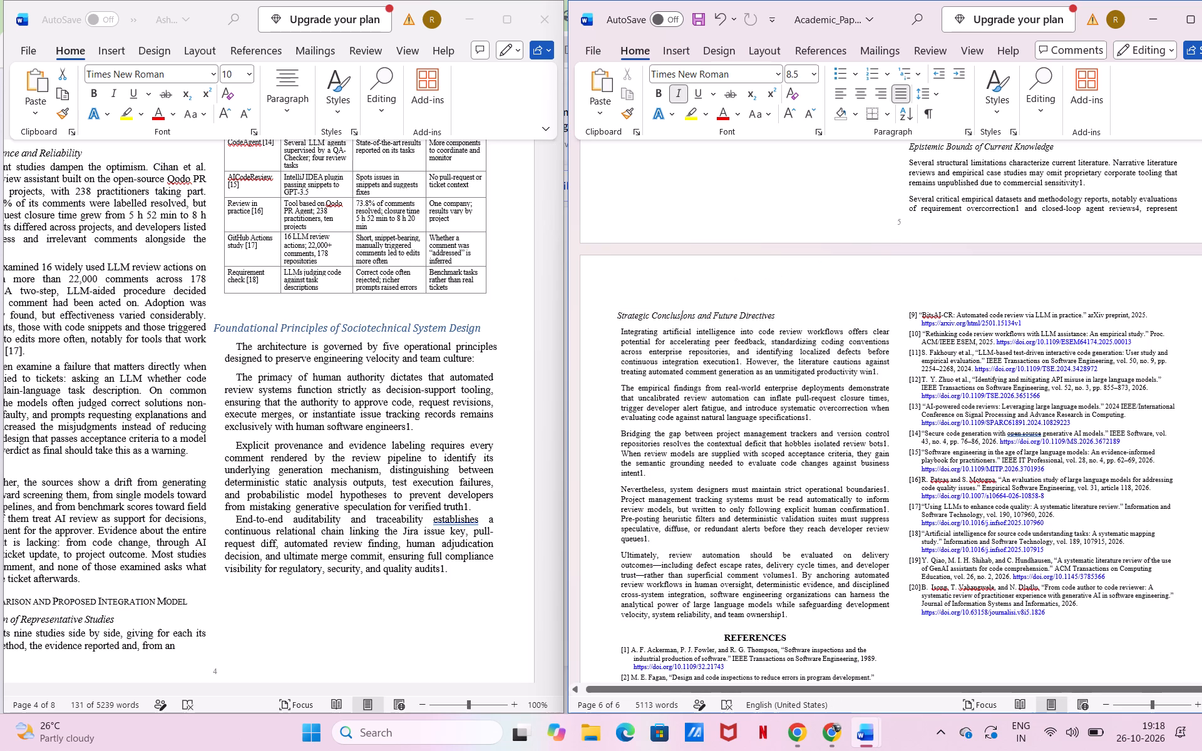
{"action": "scroll", "coordinate": [780, 294], "scroll_direction": "down", "scroll_amount": 1}
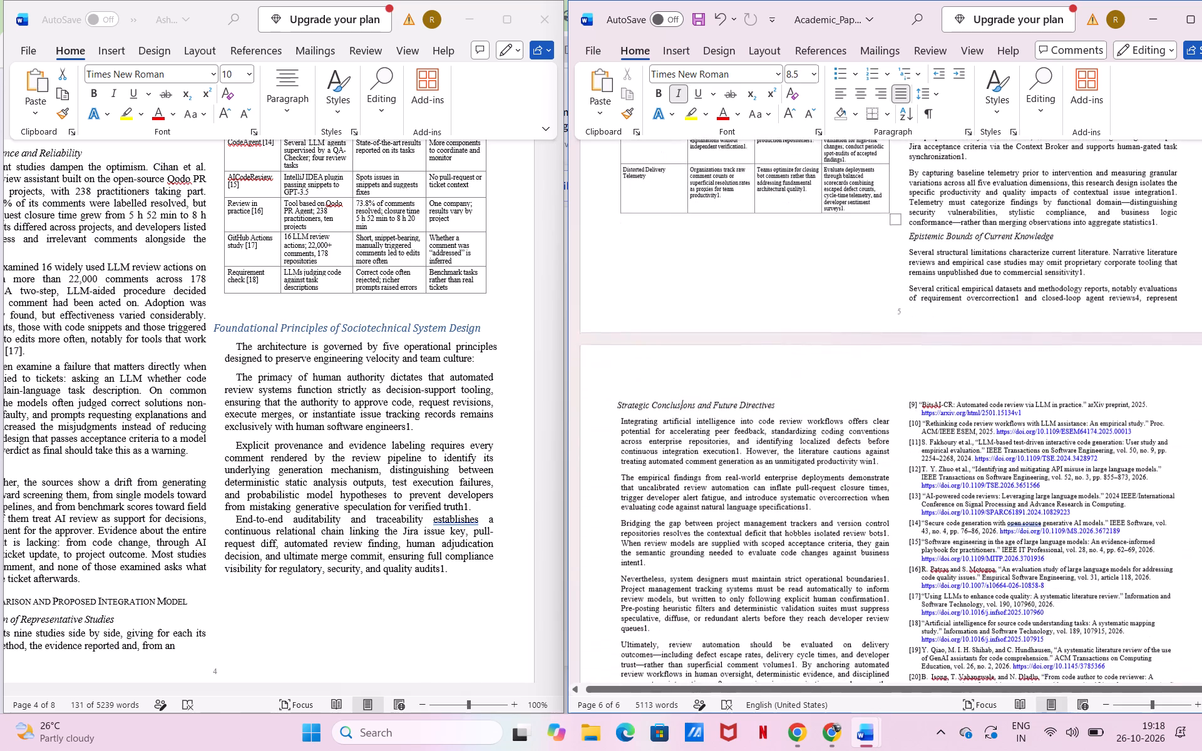
{"action": "scroll", "coordinate": [780, 294], "scroll_direction": "down", "scroll_amount": 1}
{"action": "left_click", "coordinate": [624, 392]}
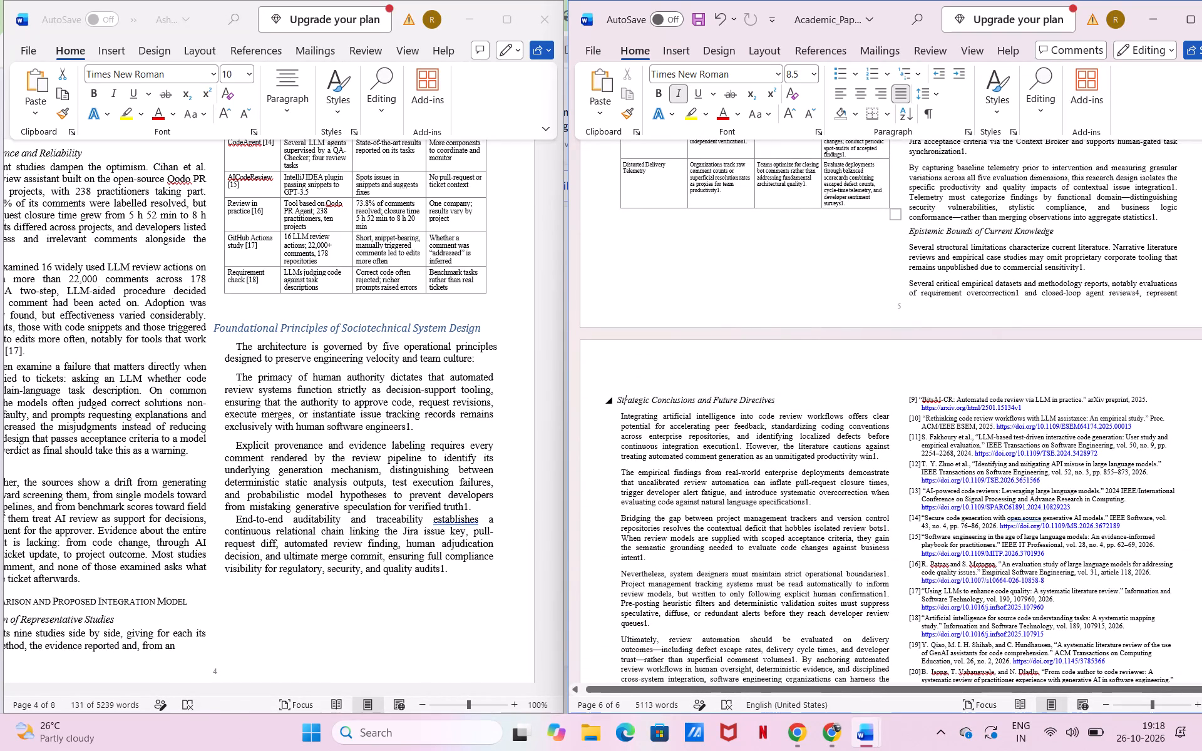
{"action": "key", "text": "Left"}
{"action": "key", "text": "Left"}
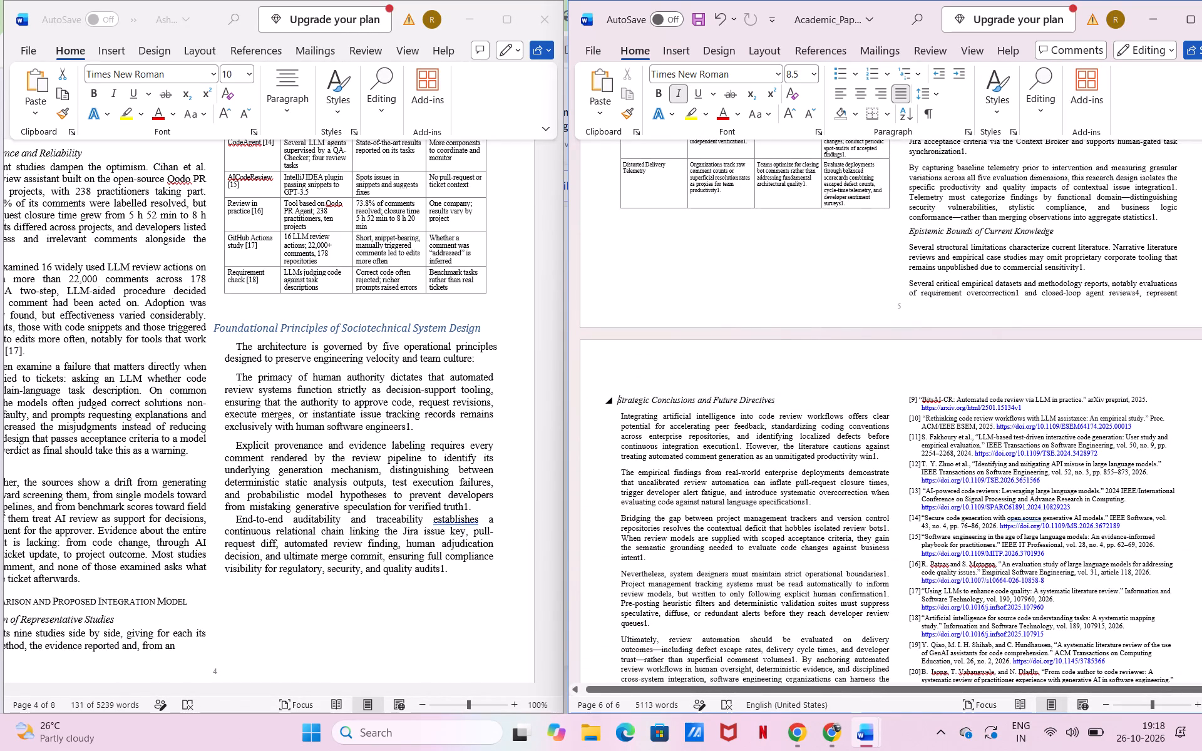
{"action": "key", "text": "space"}
{"action": "key", "text": "space"}
{"action": "key", "text": "Return"}
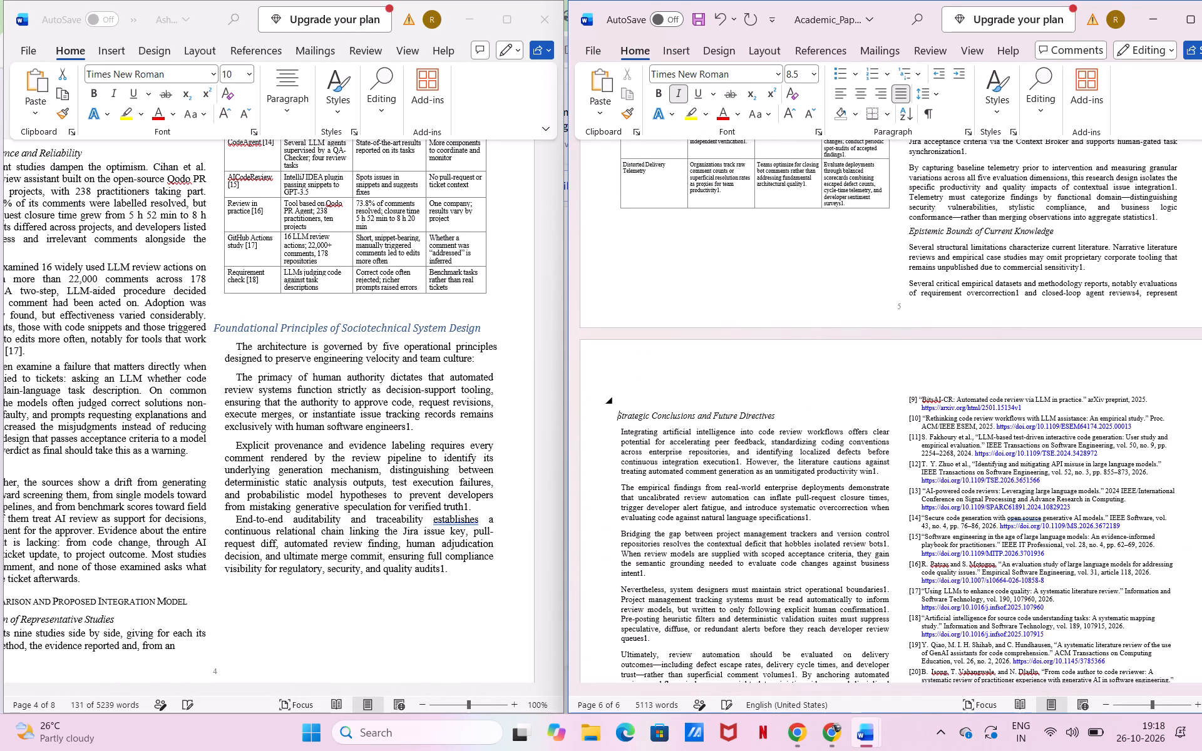
{"action": "key", "text": "Up"}
{"action": "key", "text": "ctrl+v"}
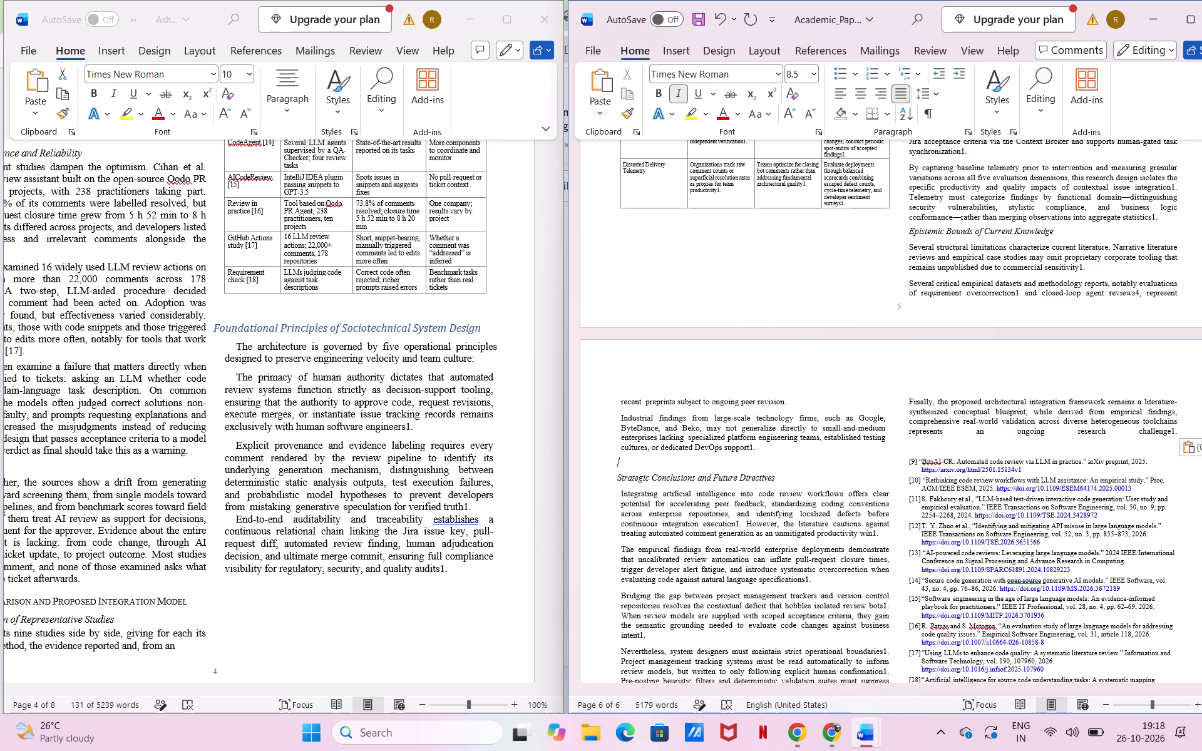
{"action": "left_click", "coordinate": [880, 478]}
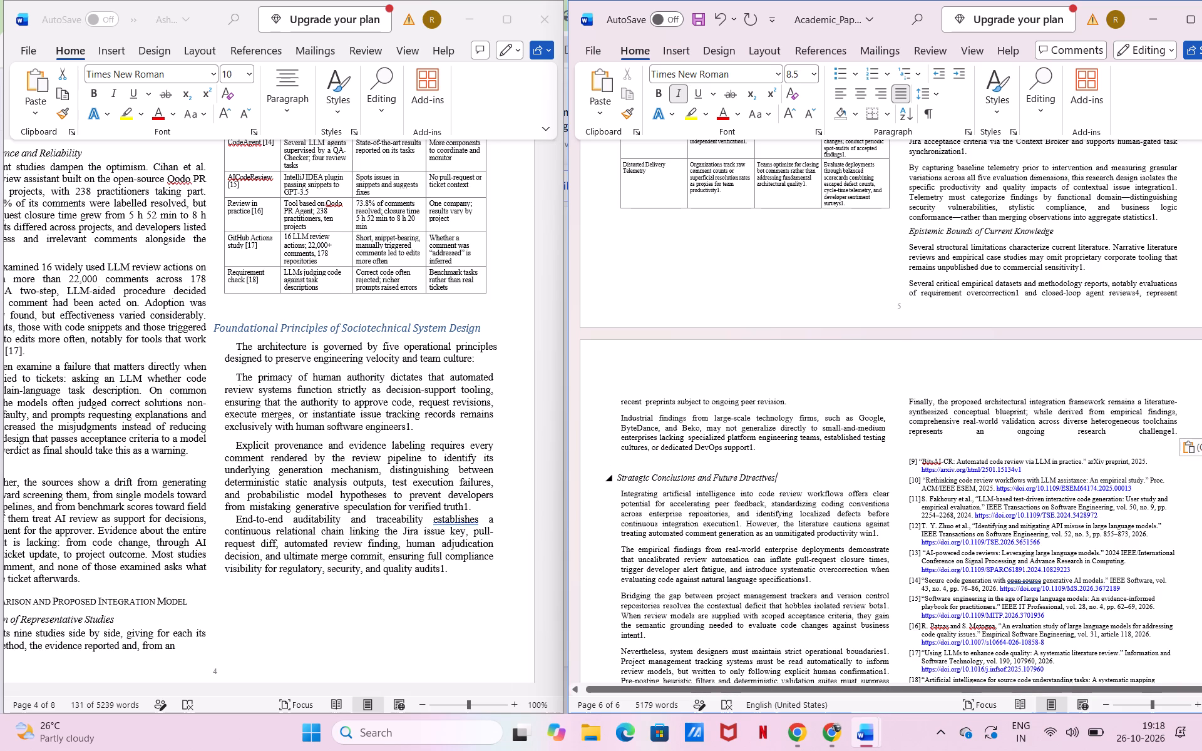
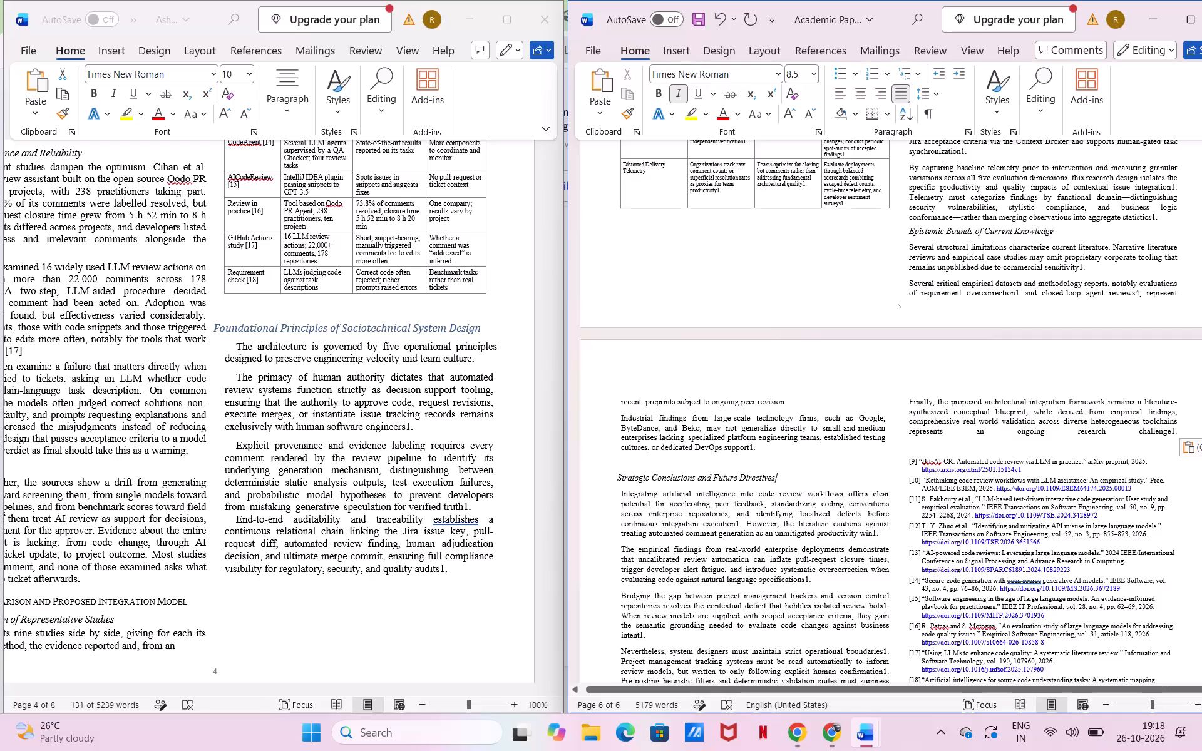
Review the paper's two-column layout from the references on page 6 back to Fig. 1 on page 1.
{"action": "scroll", "coordinate": [950, 508], "scroll_direction": "down", "scroll_amount": 2}
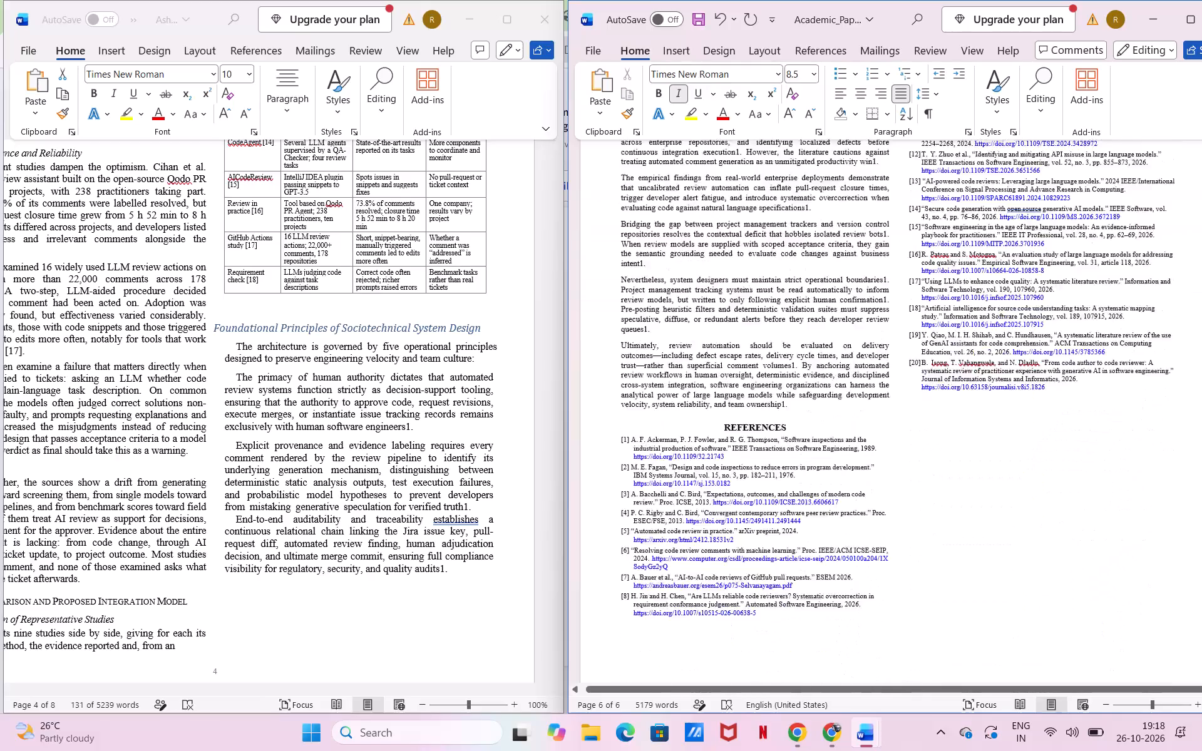
{"action": "scroll", "coordinate": [950, 508], "scroll_direction": "down", "scroll_amount": 6}
{"action": "scroll", "coordinate": [950, 508], "scroll_direction": "up", "scroll_amount": 3}
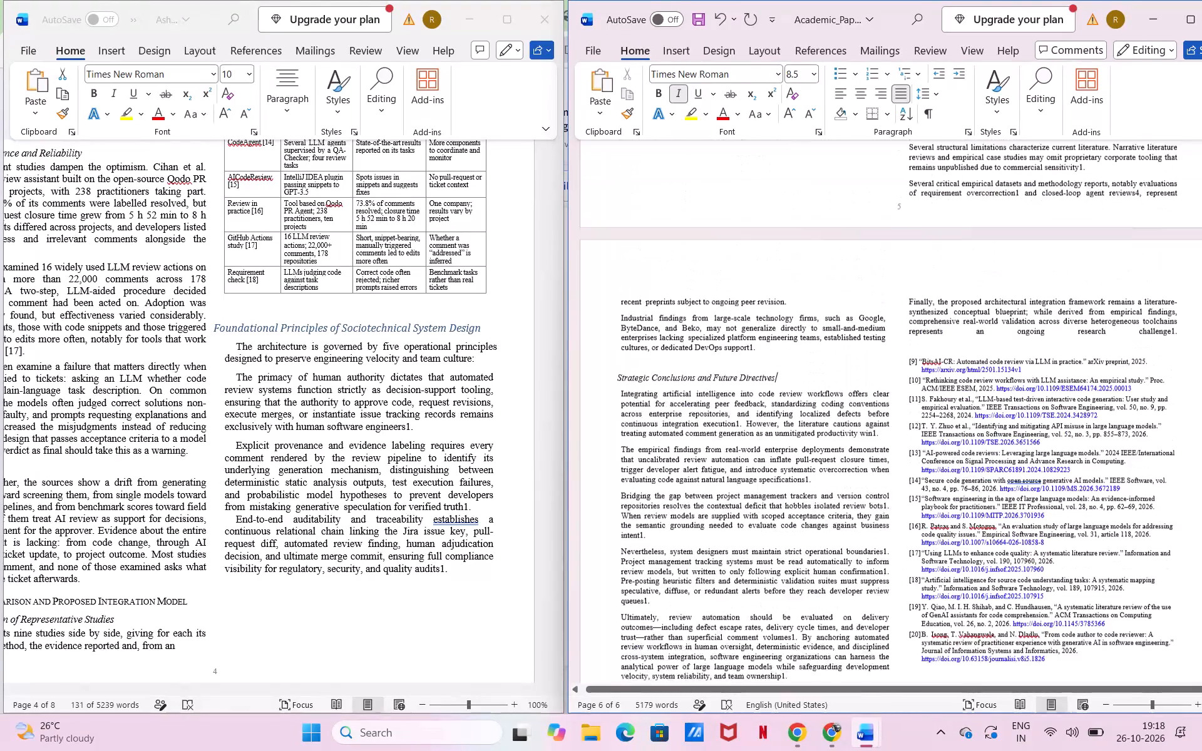
{"action": "scroll", "coordinate": [950, 508], "scroll_direction": "up", "scroll_amount": 7}
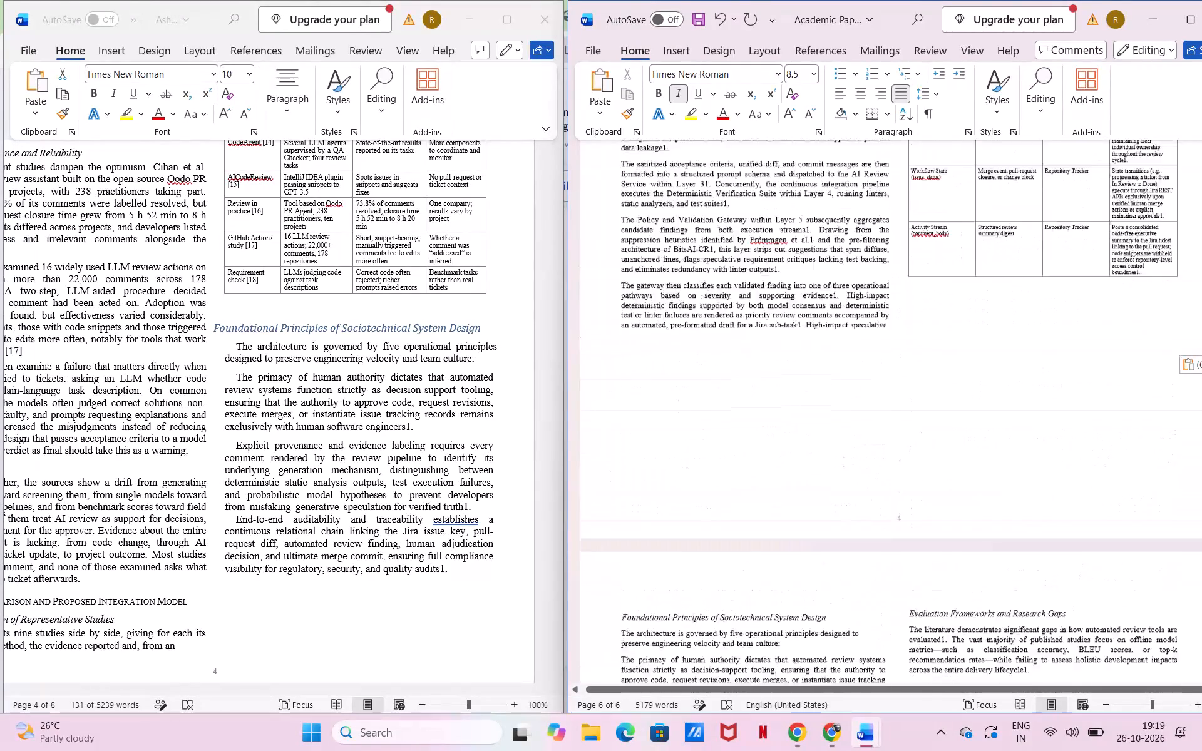
{"action": "scroll", "coordinate": [950, 508], "scroll_direction": "up", "scroll_amount": 7}
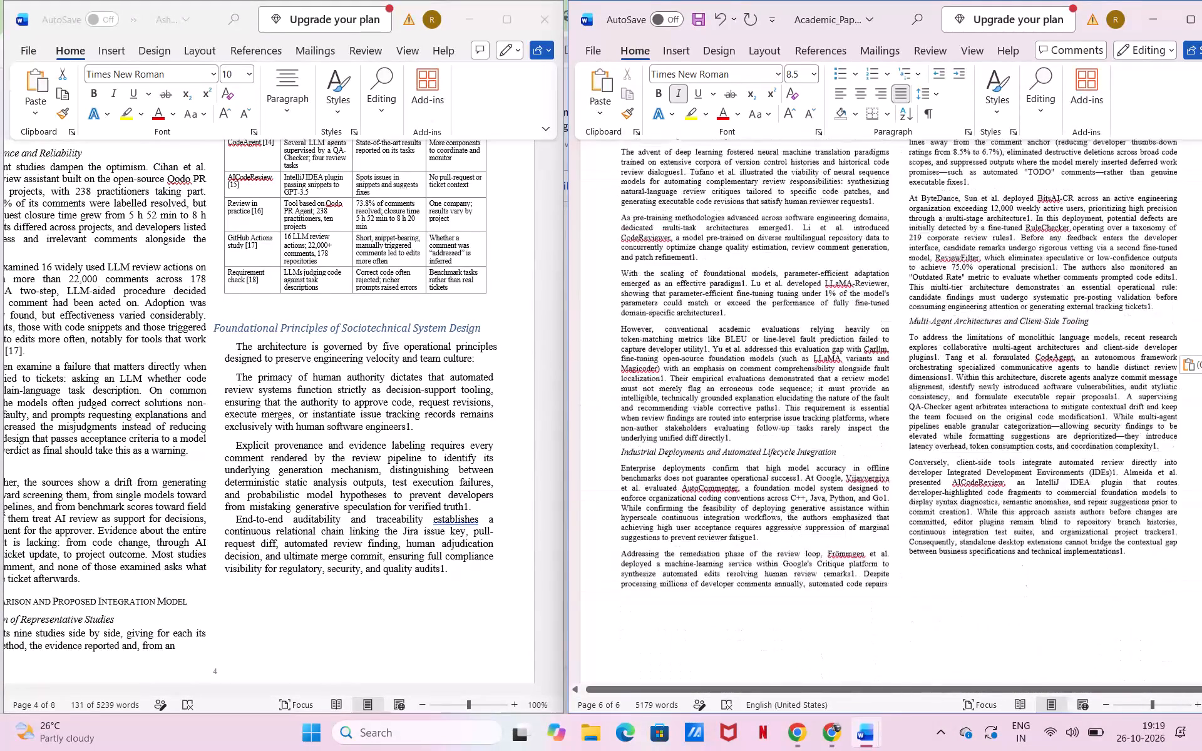
{"action": "scroll", "coordinate": [950, 508], "scroll_direction": "up", "scroll_amount": 3}
{"action": "scroll", "coordinate": [950, 508], "scroll_direction": "down", "scroll_amount": 3}
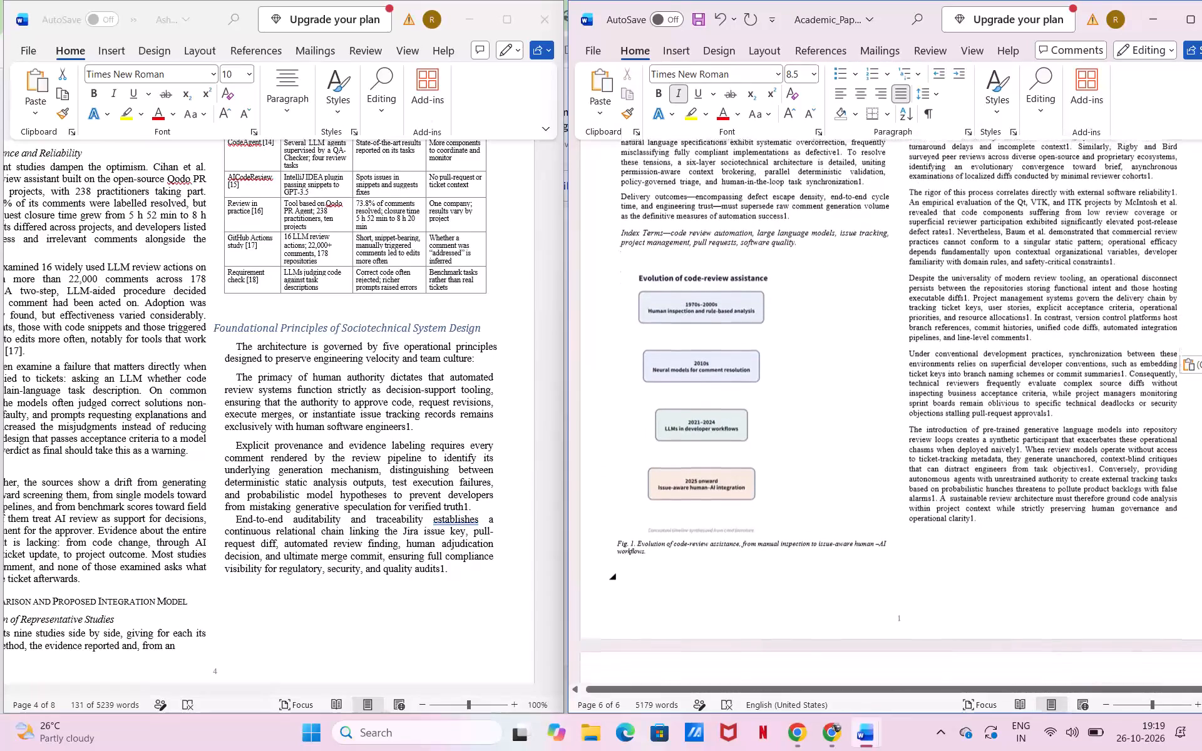
{"action": "left_click", "coordinate": [711, 455]}
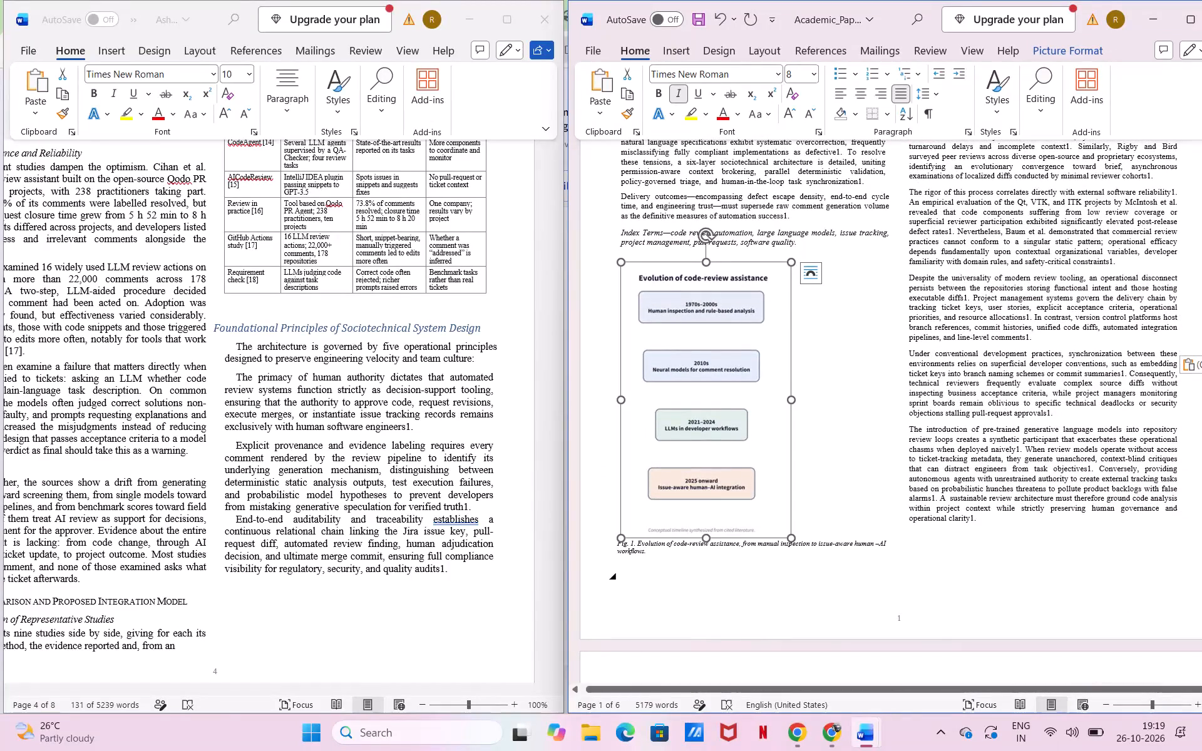
{"action": "key", "text": "ctrl+c"}
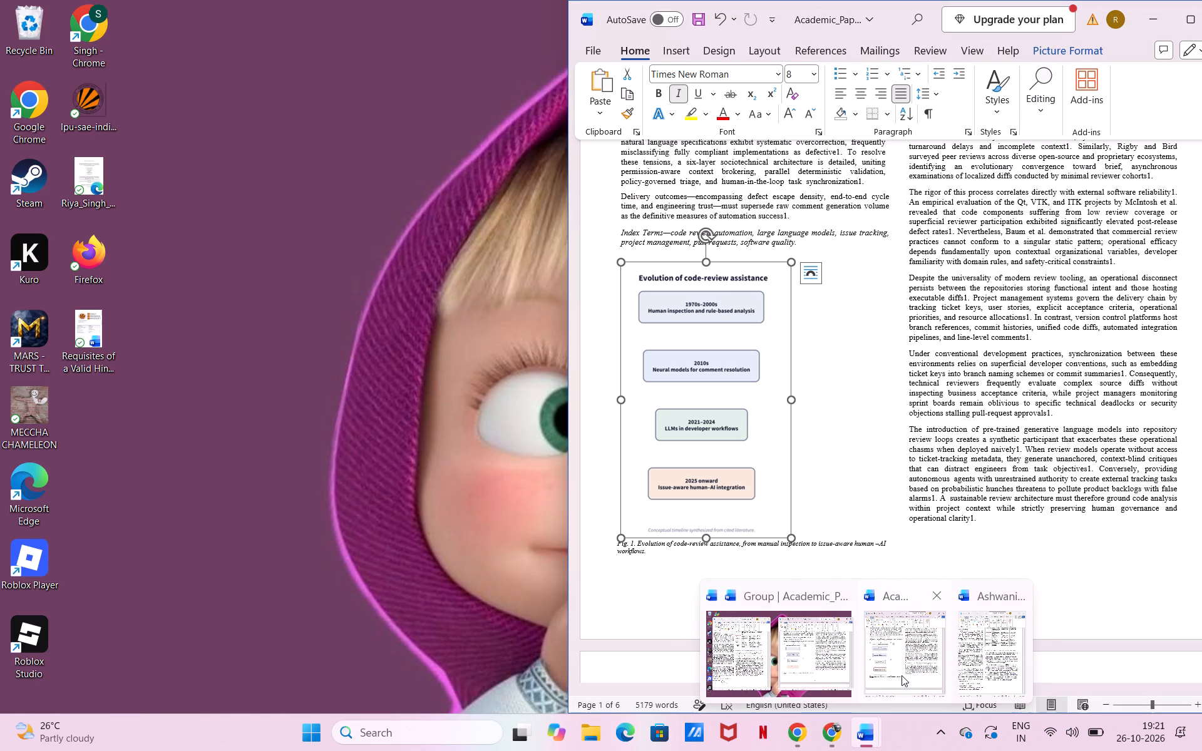
{"action": "left_click", "coordinate": [808, 668]}
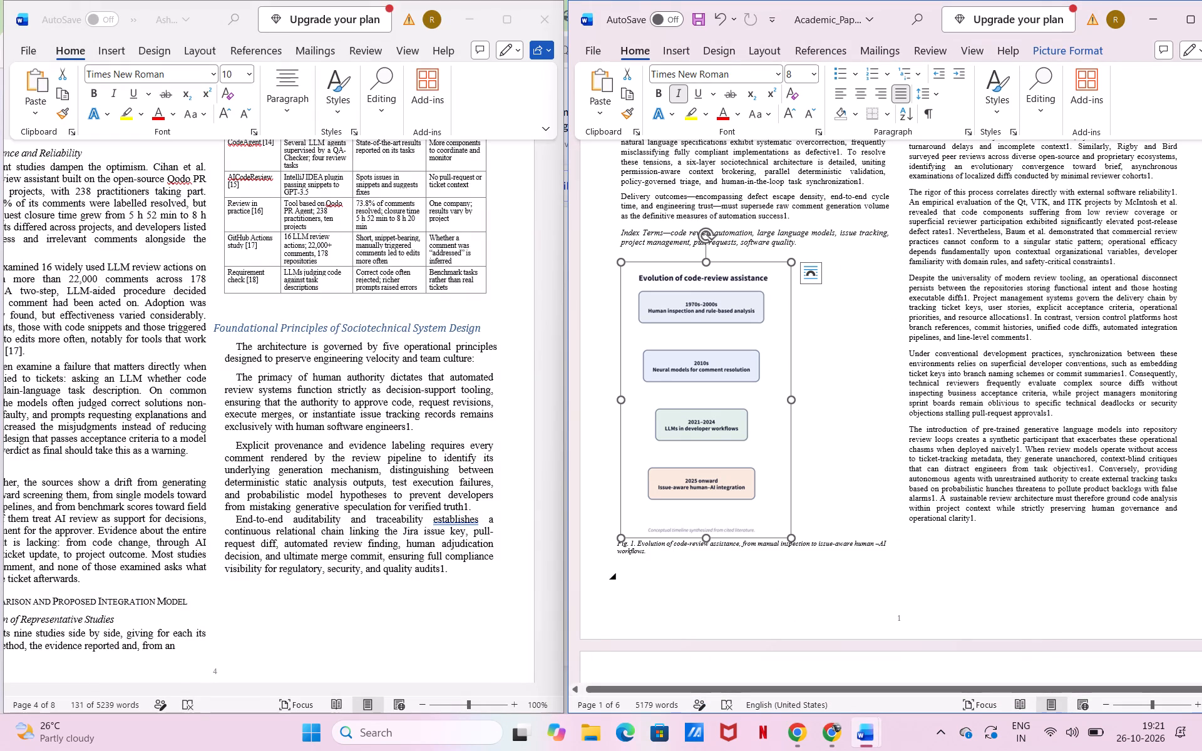
{"action": "left_click", "coordinate": [742, 416]}
{"action": "key", "text": "ctrl+v"}
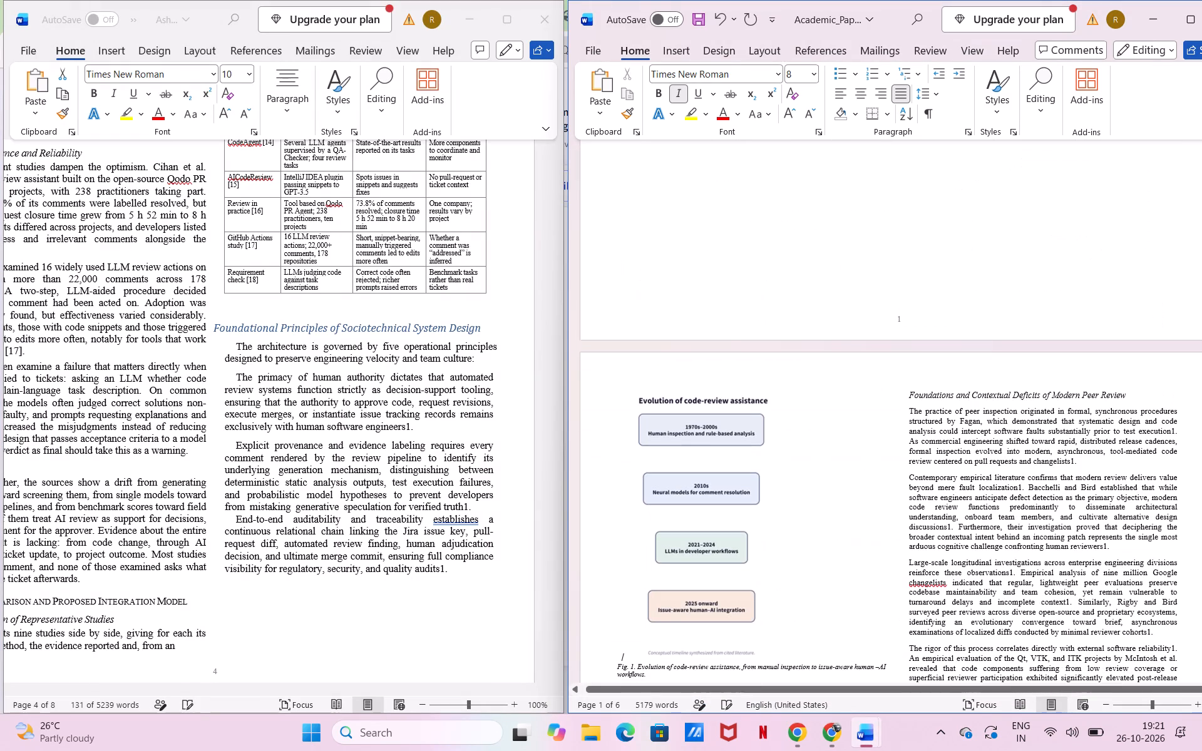
{"action": "scroll", "coordinate": [770, 445], "scroll_direction": "right", "scroll_amount": 1}
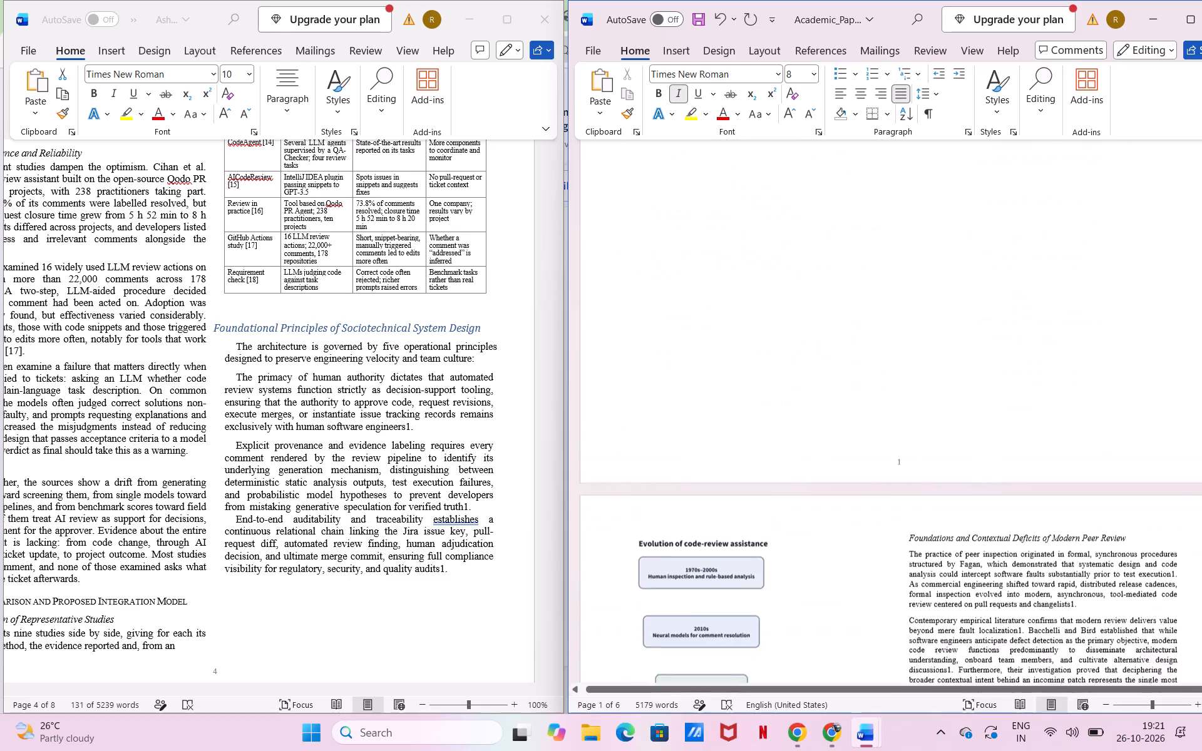
{"action": "scroll", "coordinate": [770, 445], "scroll_direction": "right", "scroll_amount": 1}
{"action": "left_click", "coordinate": [723, 499]}
{"action": "key", "text": "BackSpace"}
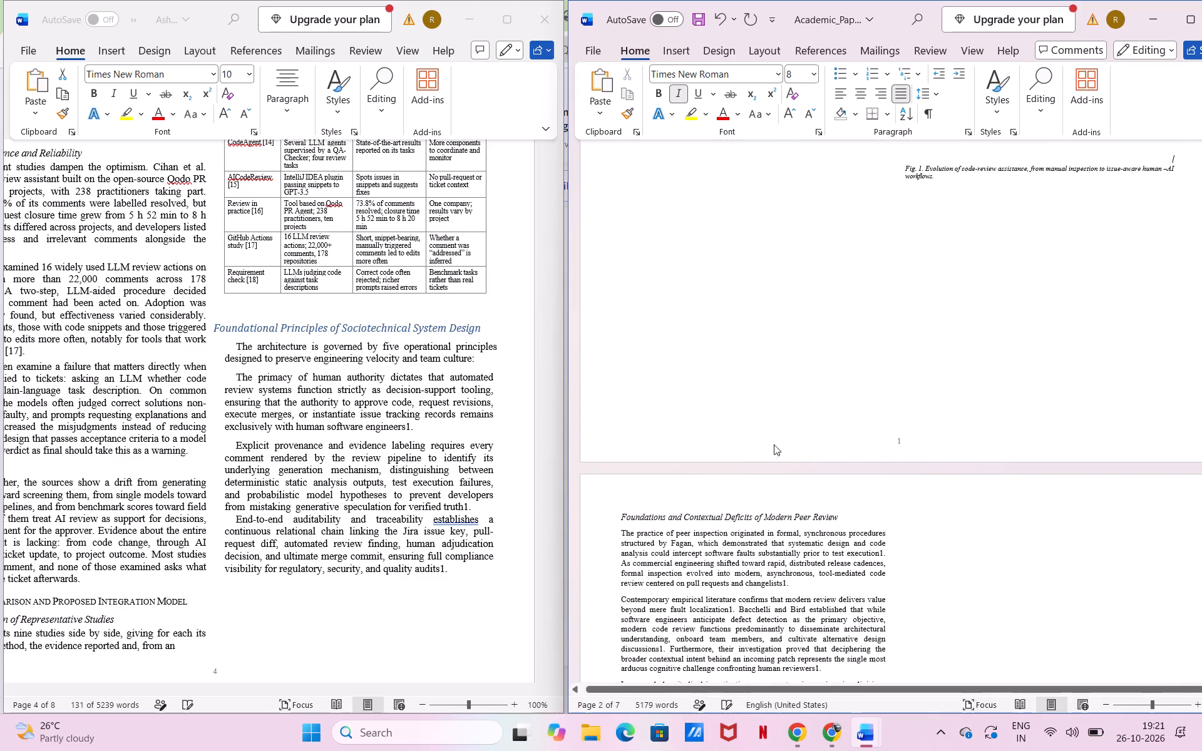
Shrink the pasted Fig. 1 diagram proportionally until it fits with its caption below the Index Terms in page 1's first column.
{"action": "scroll", "coordinate": [862, 371], "scroll_direction": "up", "scroll_amount": 12}
{"action": "left_click", "coordinate": [957, 369]}
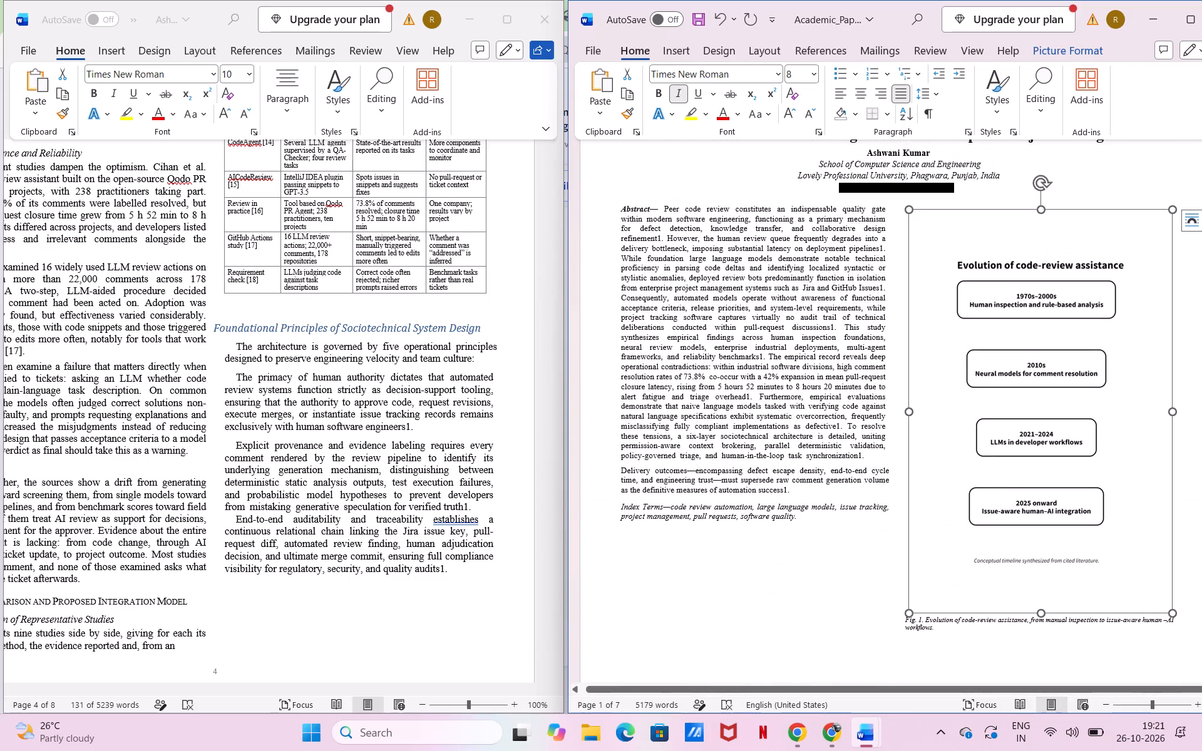
{"action": "left_click_drag", "start_coordinate": [1169, 618], "coordinate": [1091, 511]}
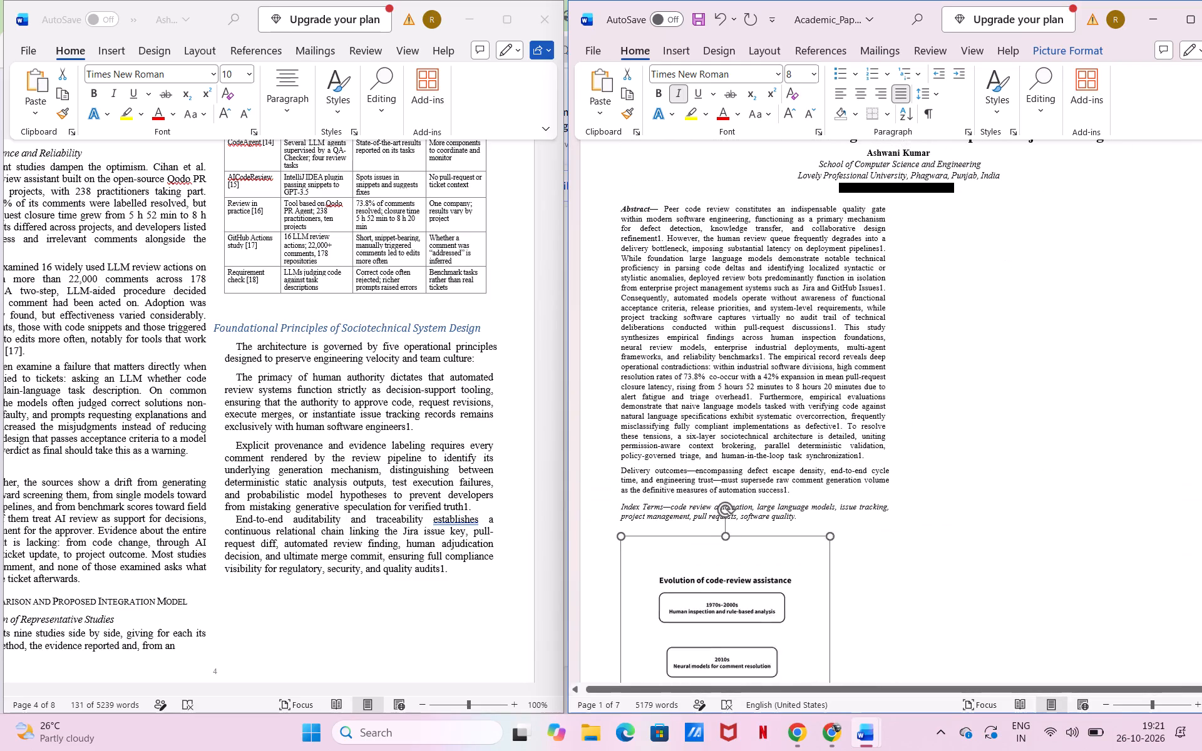
{"action": "left_click_drag", "start_coordinate": [1091, 511], "coordinate": [1073, 489]}
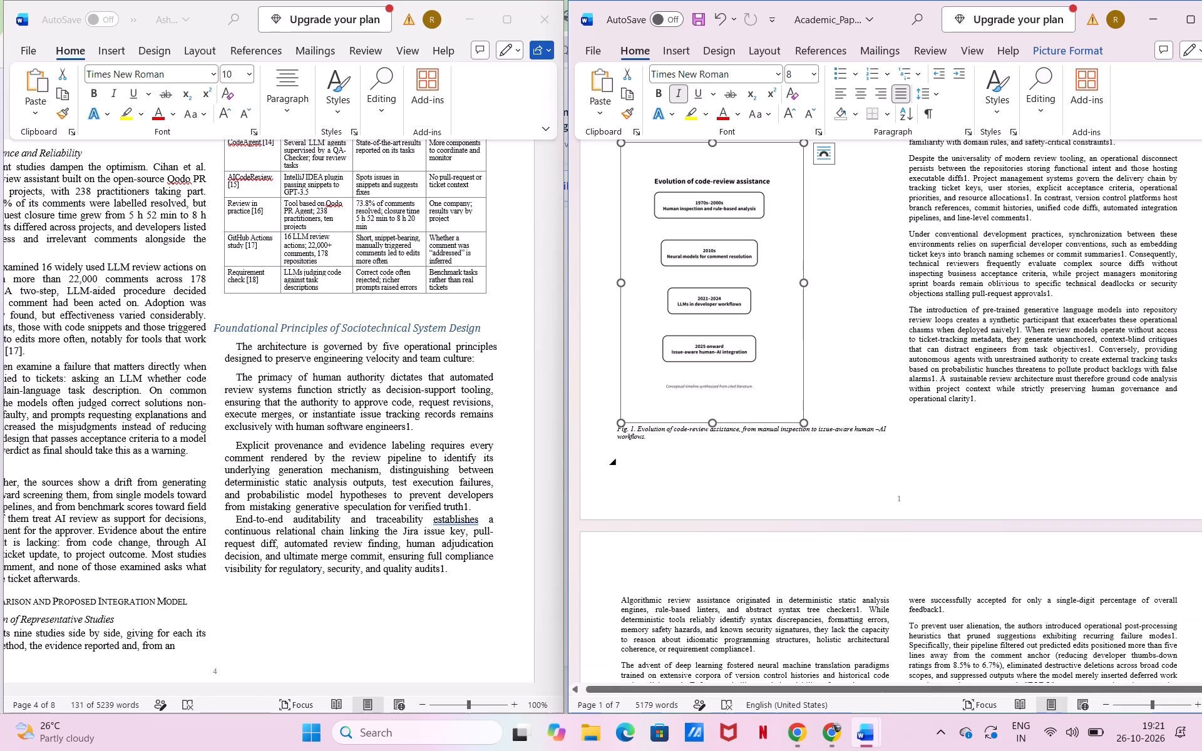
{"action": "left_click", "coordinate": [850, 491]}
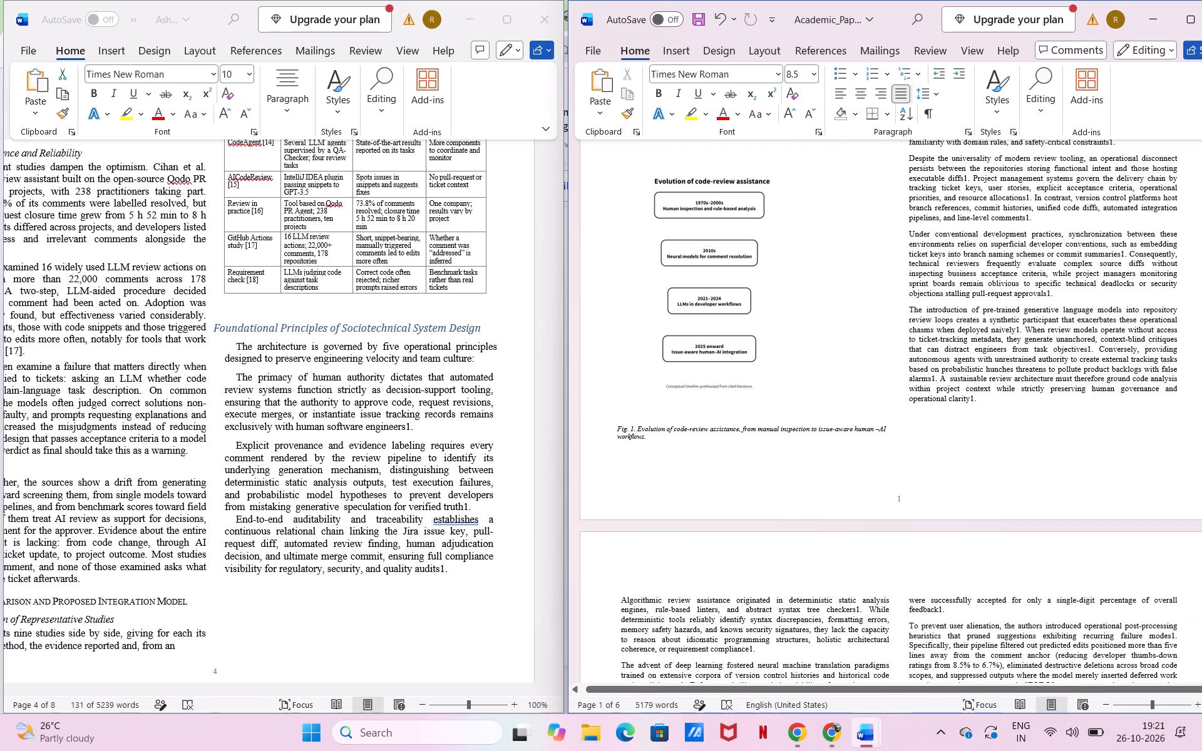
Indent the Fig. 1 diagram with 13 spaces before it so it sits roughly centred in the column above its caption.
{"action": "left_click", "coordinate": [792, 399]}
{"action": "left_click", "coordinate": [811, 406]}
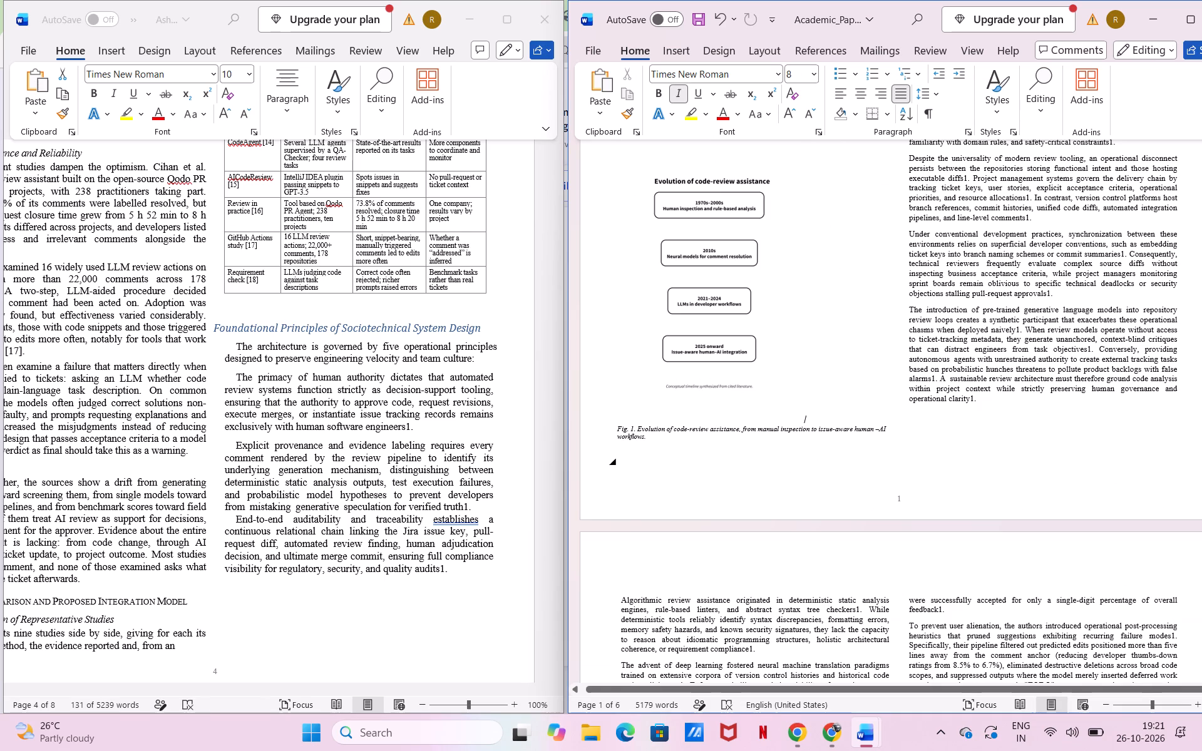
{"action": "key", "text": "Left"}
{"action": "key", "text": "space"}
{"action": "key", "text": "space"}
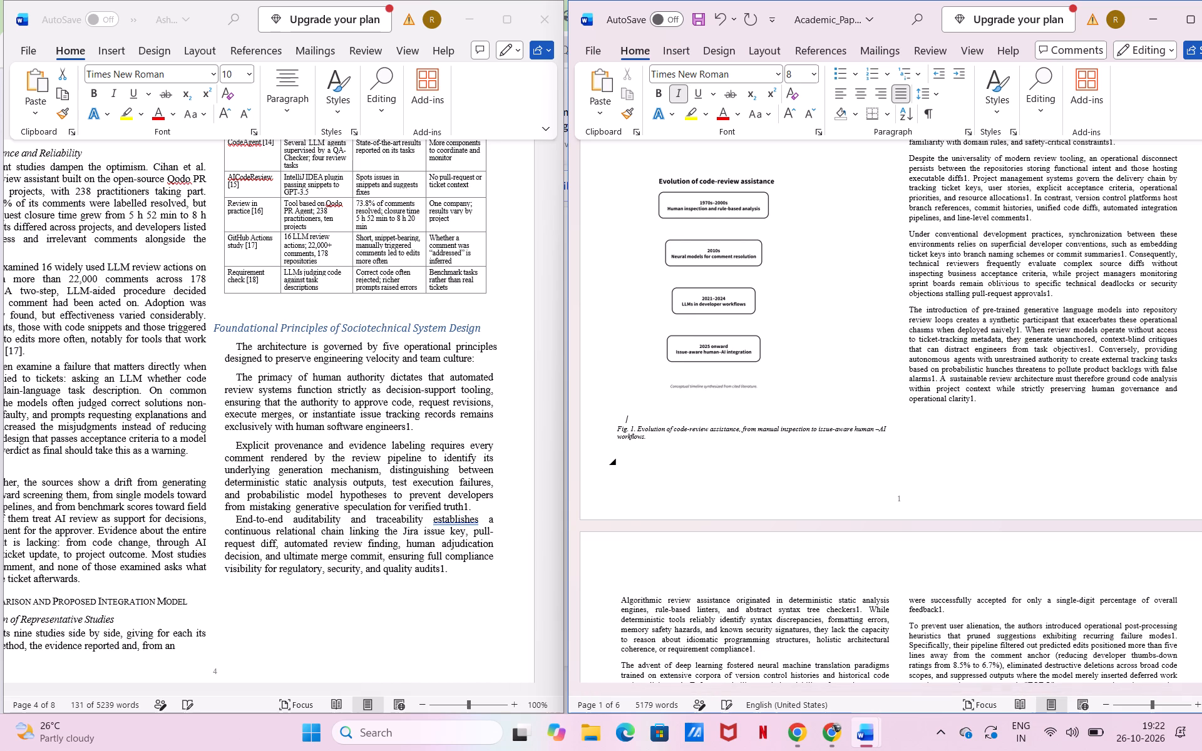
{"action": "key", "text": "space"}
{"action": "key", "text": "space"}
{"action": "key", "text": "space"}
{"action": "key", "text": "space"}
{"action": "key", "text": "space"}
{"action": "key", "text": "space"}
{"action": "key", "text": "space"}
{"action": "key", "text": "space"}
{"action": "key", "text": "space"}
{"action": "key", "text": "space"}
{"action": "key", "text": "space"}
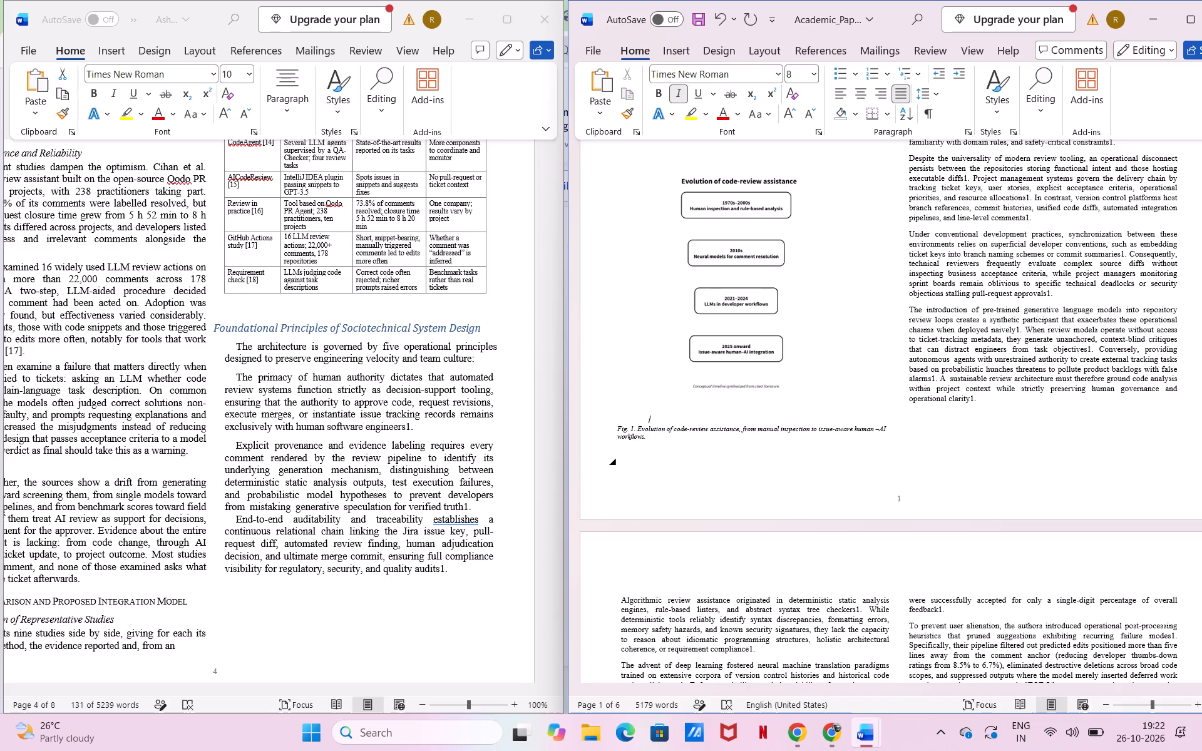
Check page 1's title block, two-column text and the placement of Fig. 1 with its caption.
{"action": "scroll", "coordinate": [849, 449], "scroll_direction": "up", "scroll_amount": 6}
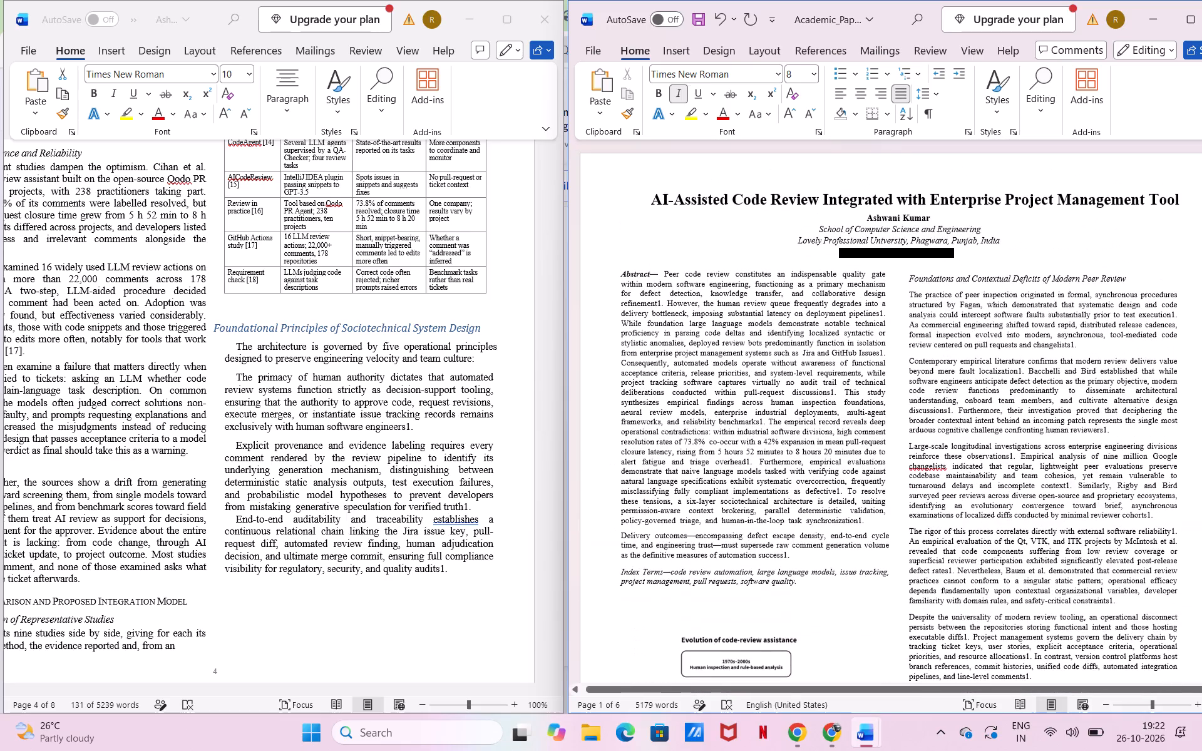
{"action": "left_click", "coordinate": [1093, 250]}
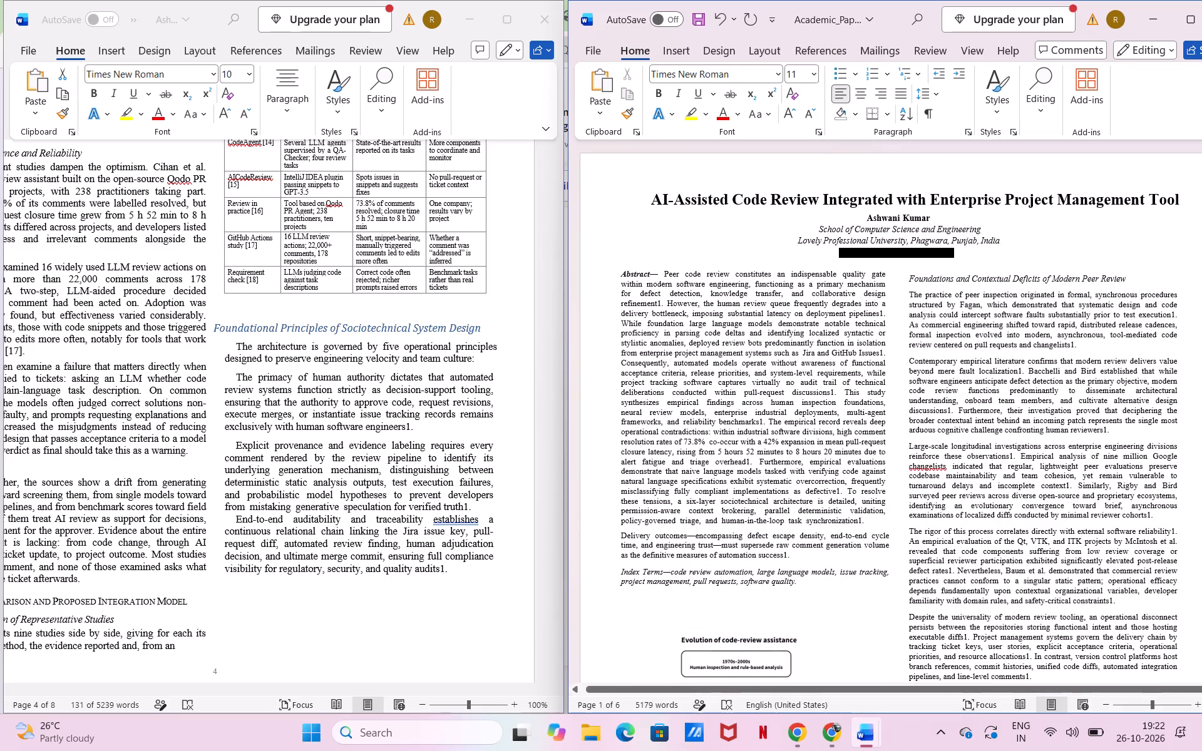
{"action": "scroll", "coordinate": [1059, 246], "scroll_direction": "down", "scroll_amount": 3}
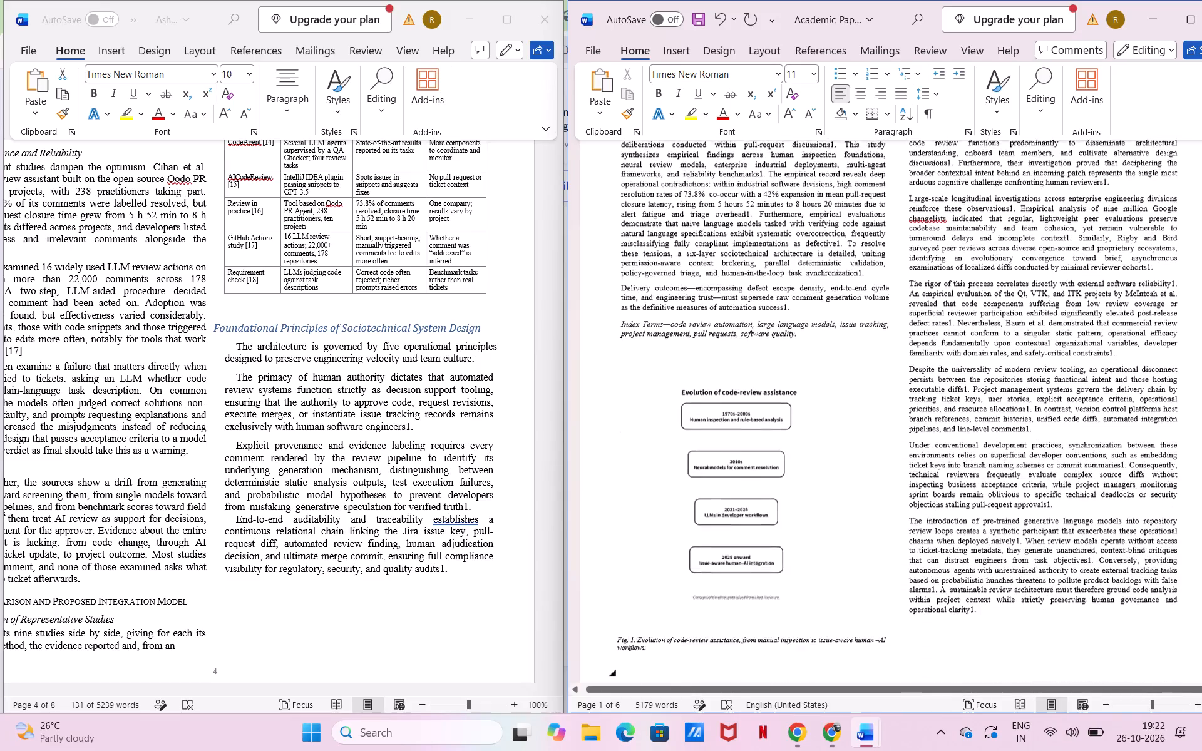
{"action": "scroll", "coordinate": [1059, 246], "scroll_direction": "down", "scroll_amount": 3}
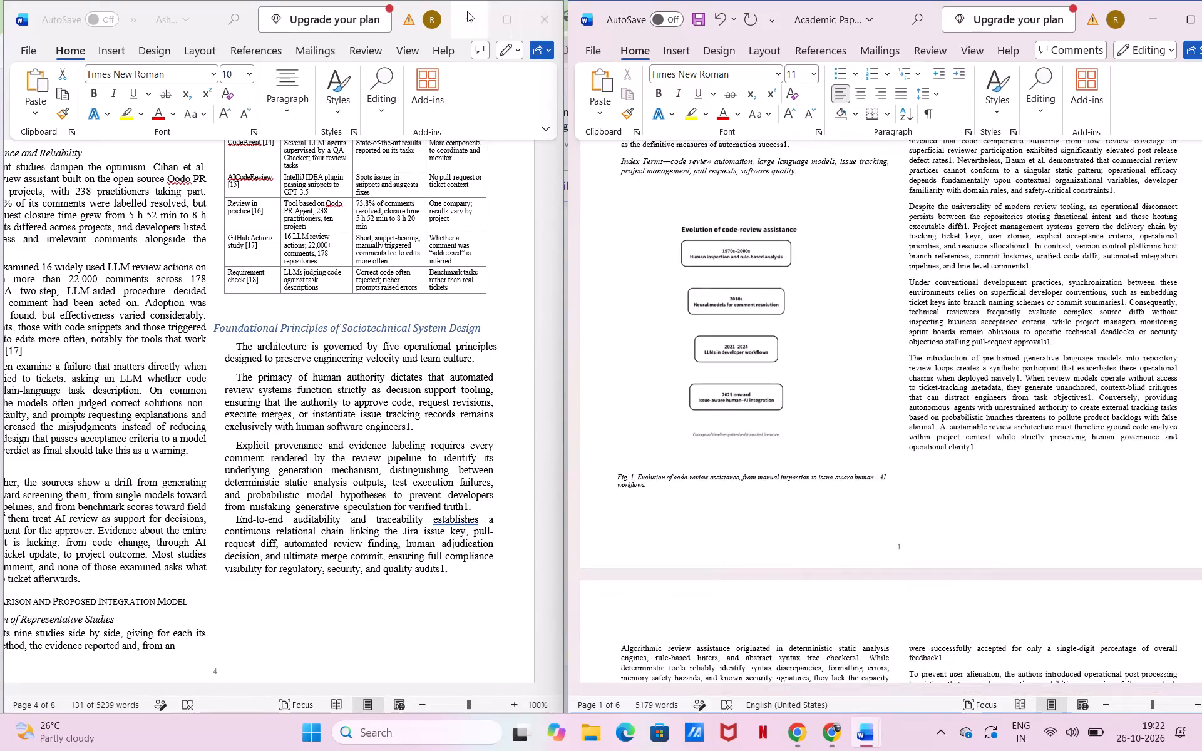
Minimise the other document, maximise the Academic_Paper window and look through the remaining pages down to the References.
{"action": "left_click", "coordinate": [467, 11]}
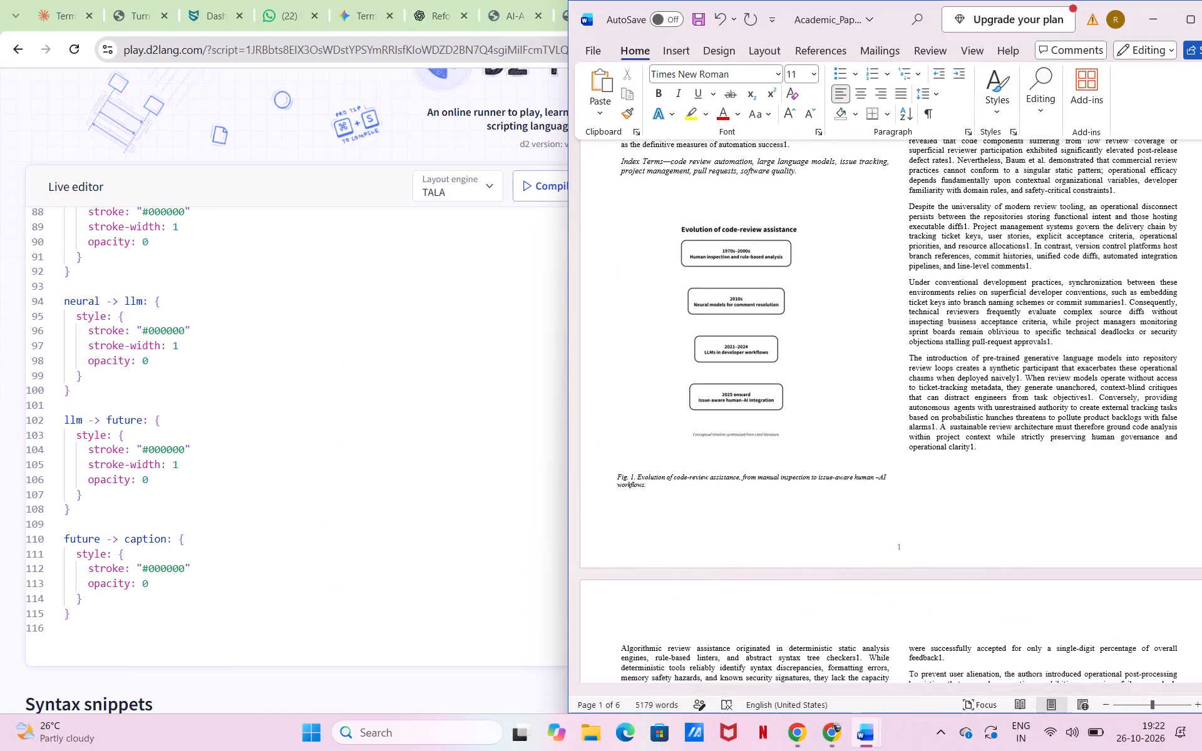
{"action": "scroll", "coordinate": [878, 500], "scroll_direction": "down", "scroll_amount": 5}
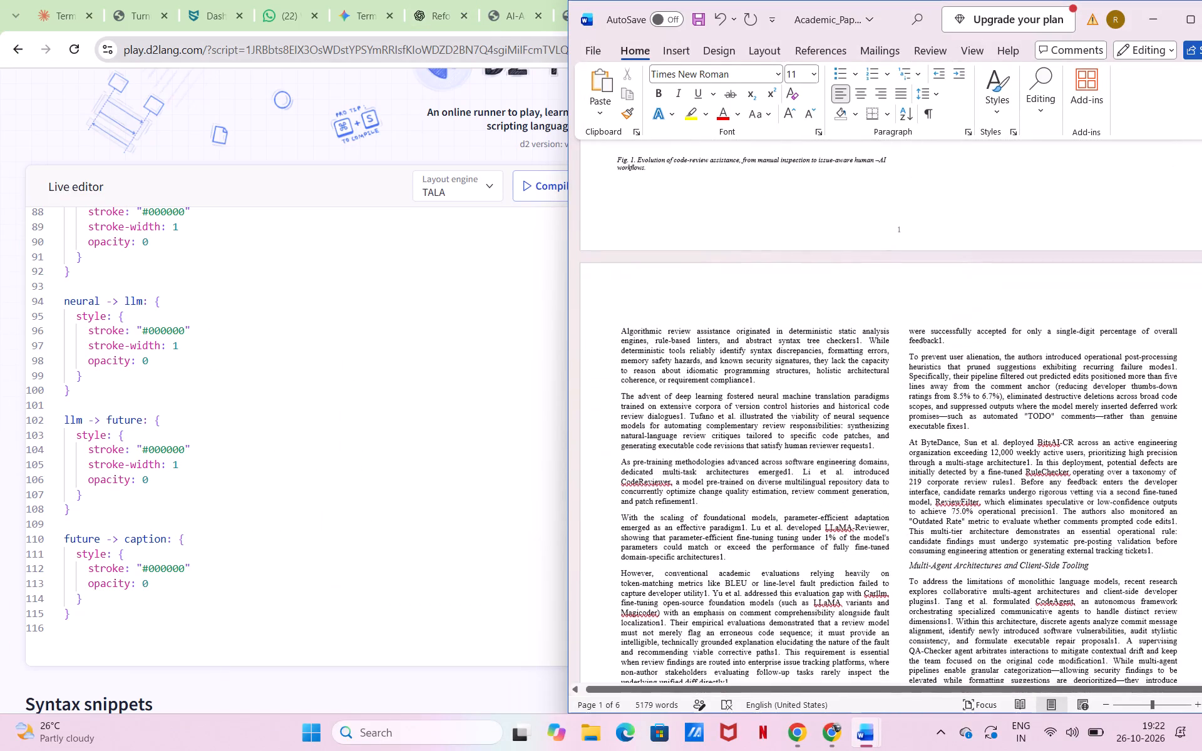
{"action": "left_click", "coordinate": [1188, 26]}
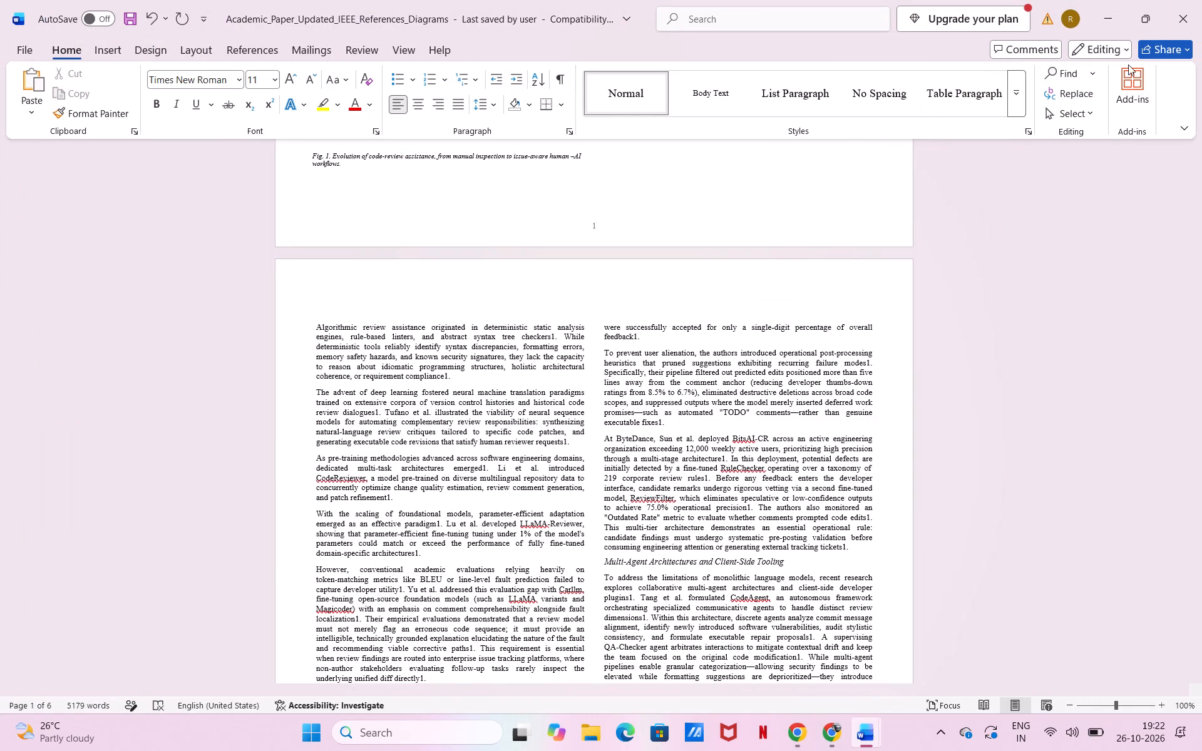
{"action": "scroll", "coordinate": [692, 448], "scroll_direction": "down", "scroll_amount": 9}
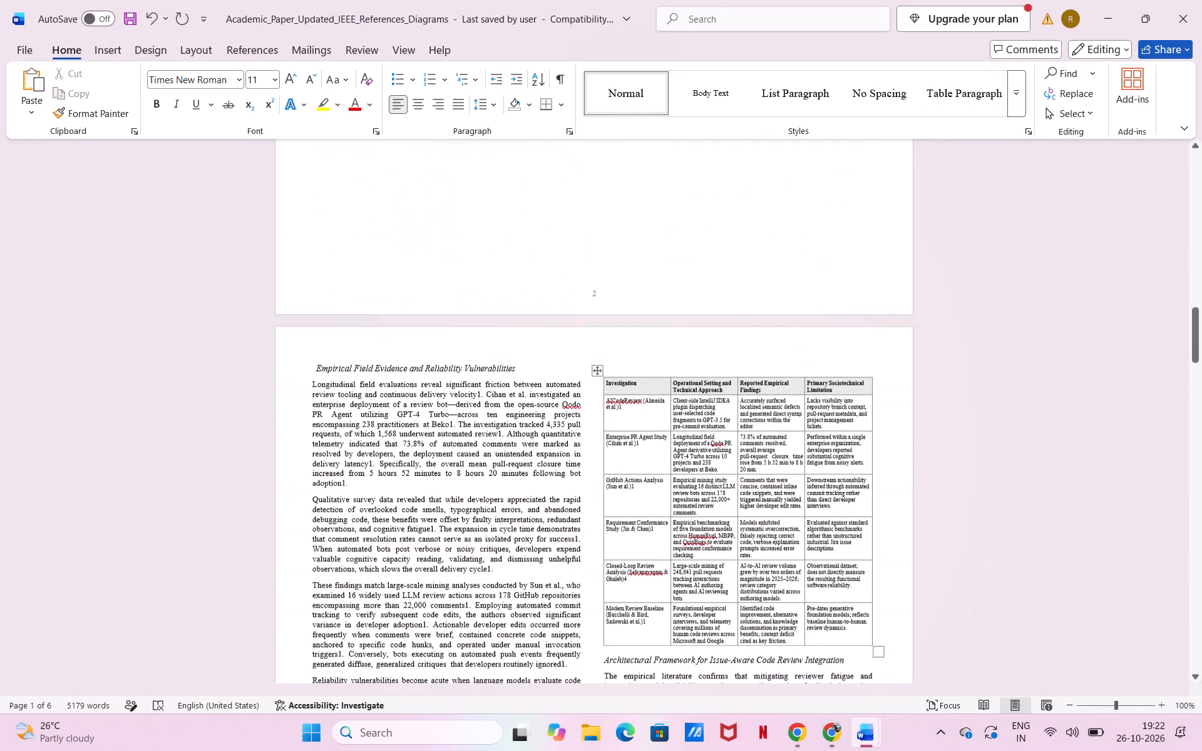
{"action": "scroll", "coordinate": [692, 448], "scroll_direction": "down", "scroll_amount": 13}
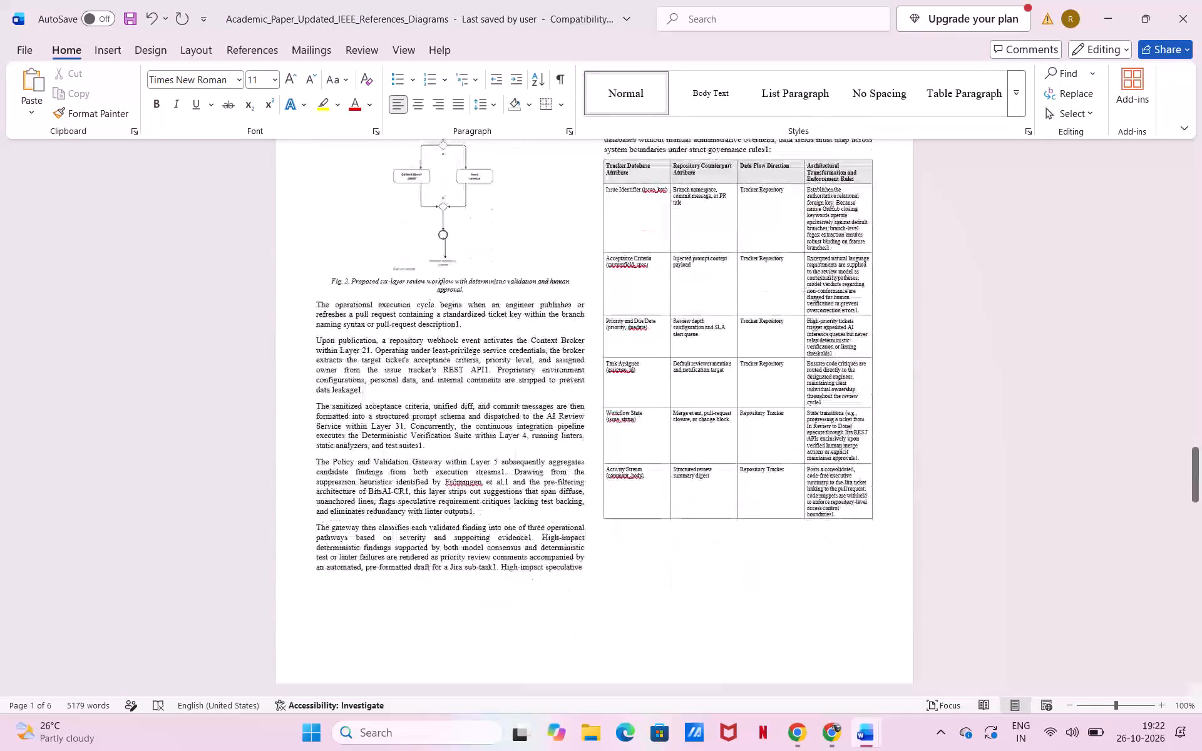
{"action": "scroll", "coordinate": [692, 448], "scroll_direction": "down", "scroll_amount": 12}
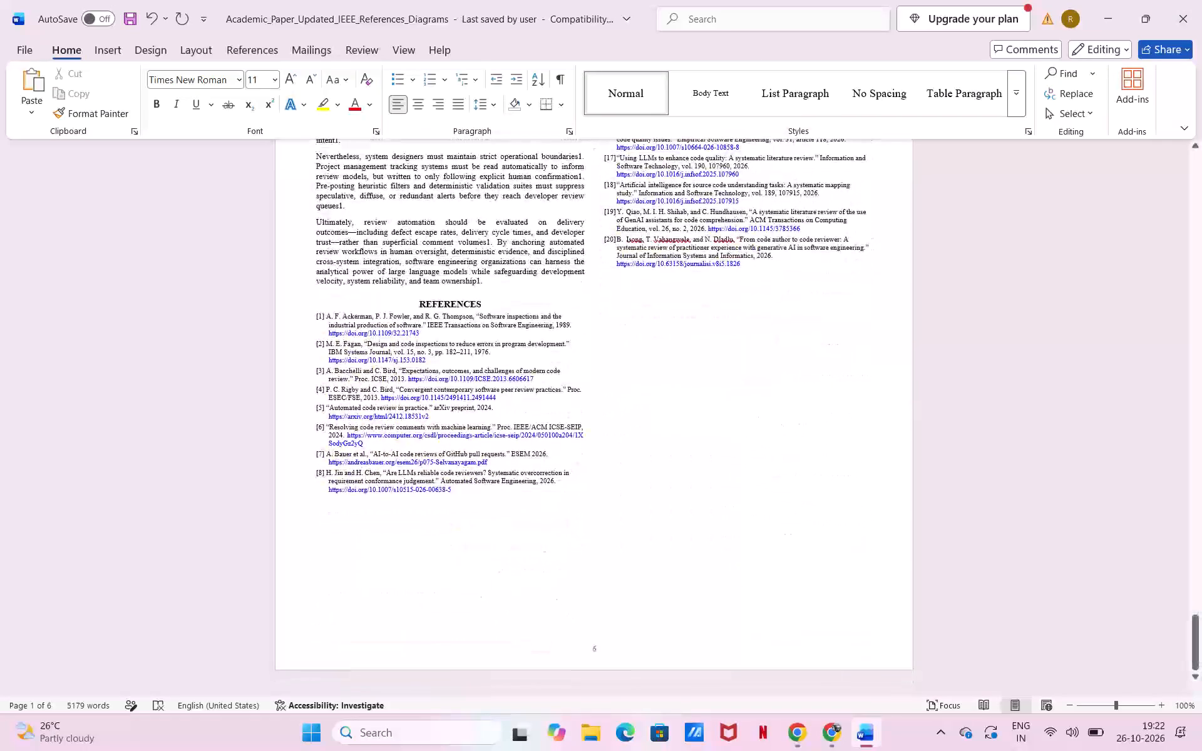
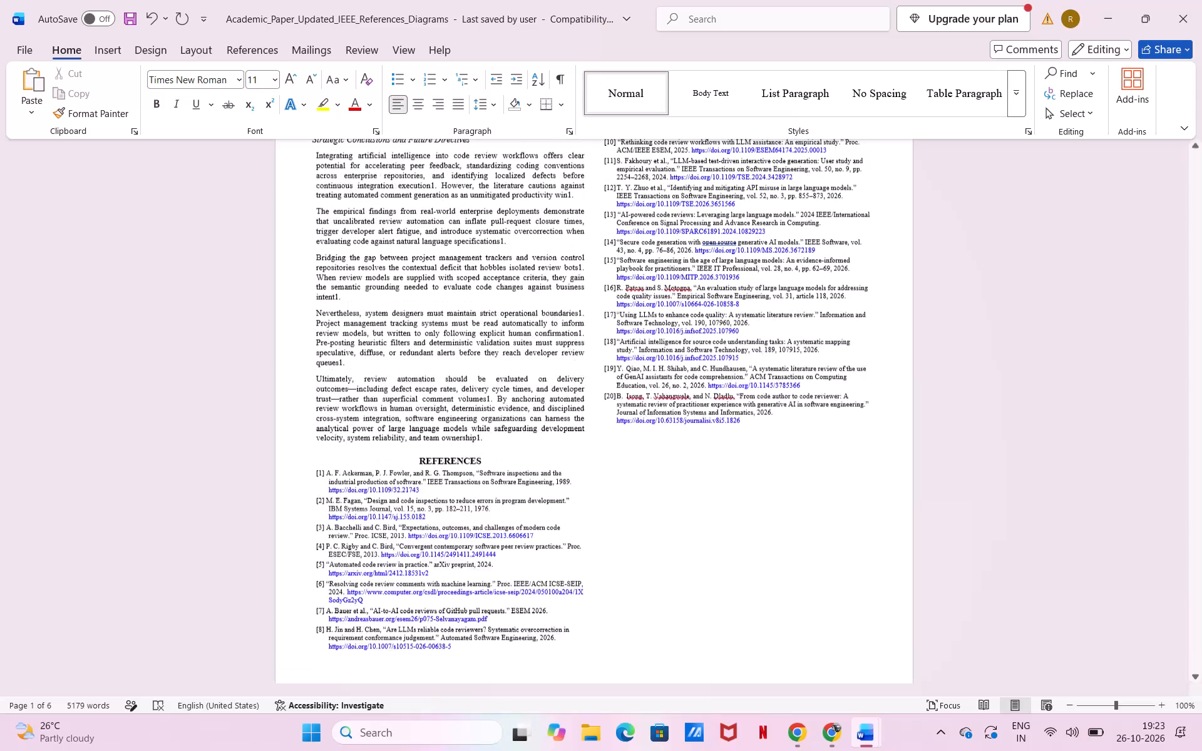
Bold the heading "Foundations and Contextual Deficits of Modern Peer Review" at the start of page 1's second column.
{"action": "scroll", "coordinate": [705, 423], "scroll_direction": "up", "scroll_amount": 1}
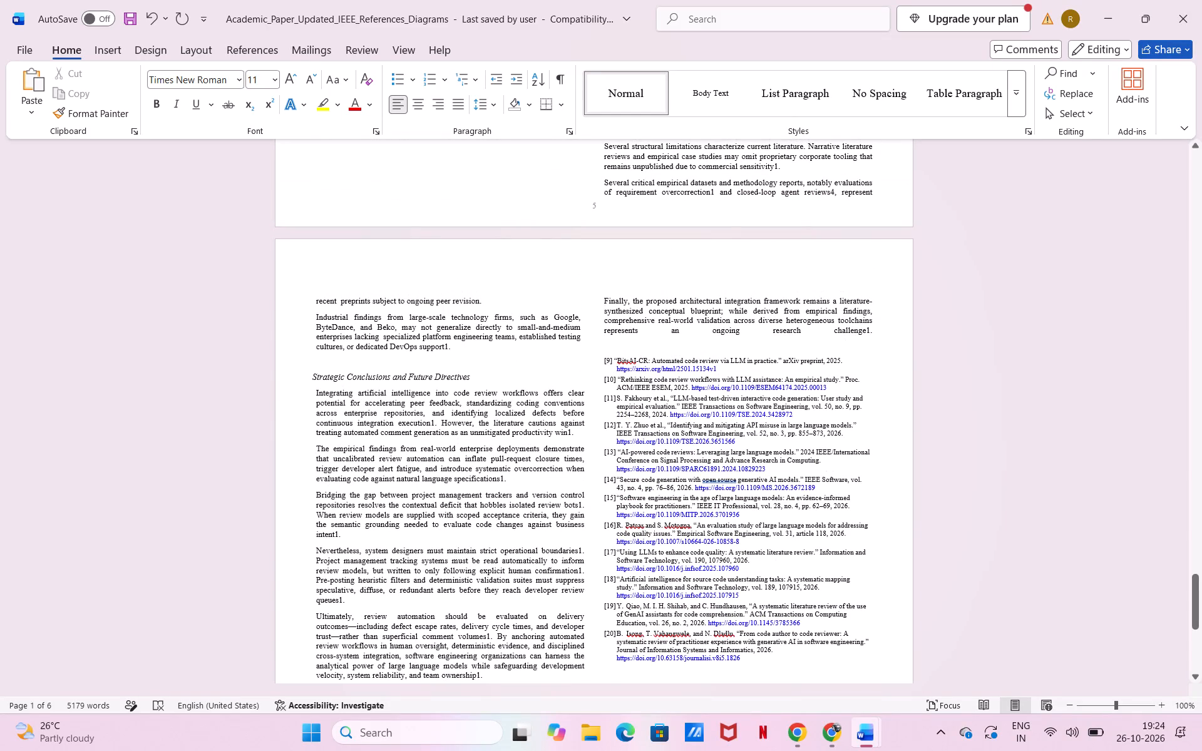
{"action": "scroll", "coordinate": [726, 344], "scroll_direction": "up", "scroll_amount": 6}
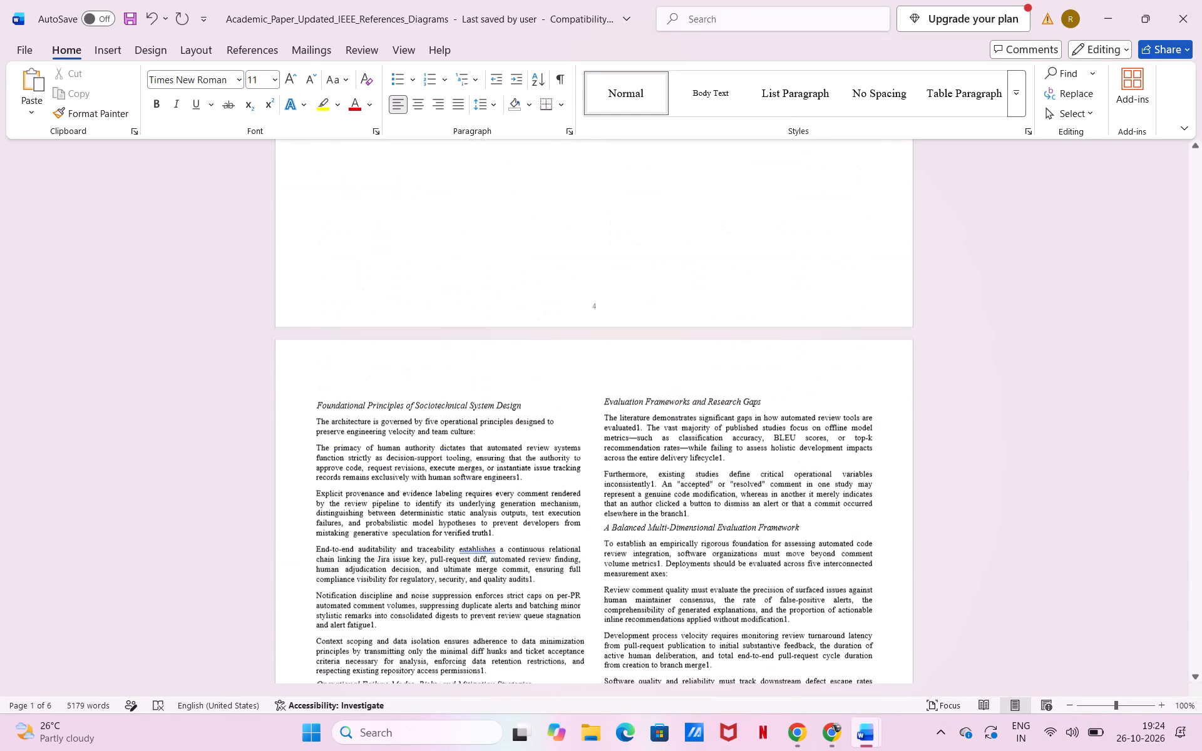
{"action": "scroll", "coordinate": [726, 344], "scroll_direction": "up", "scroll_amount": 12}
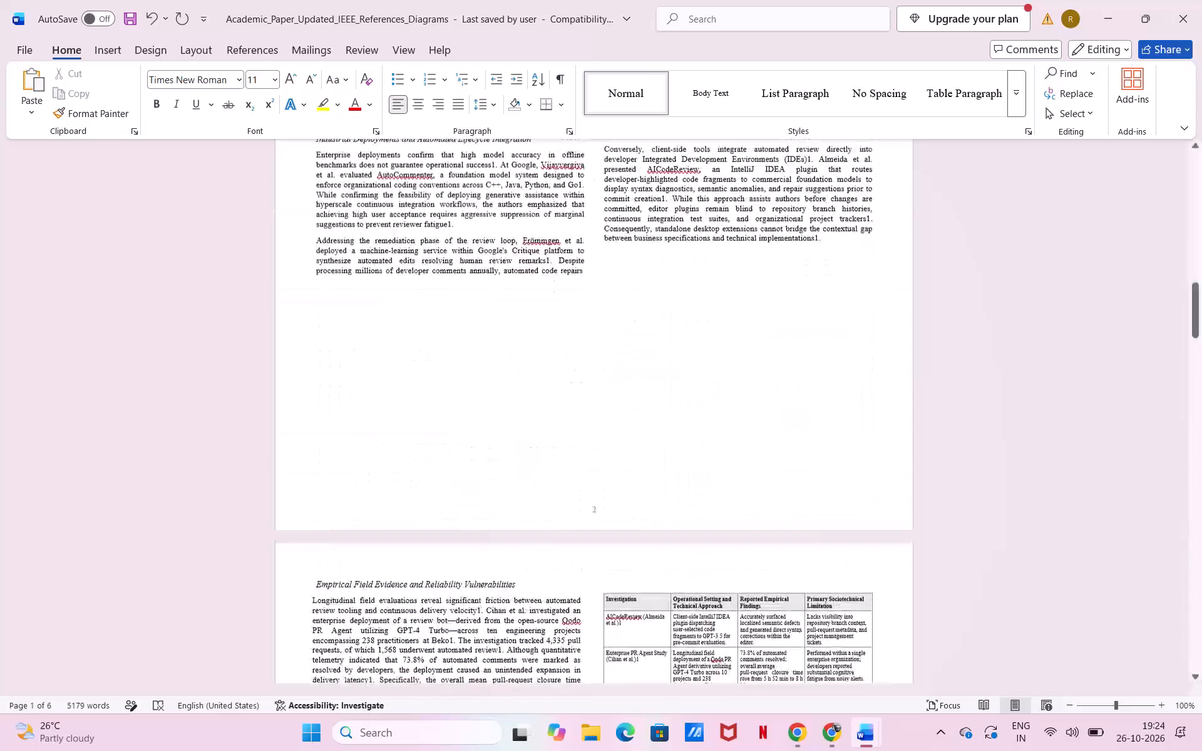
{"action": "scroll", "coordinate": [726, 344], "scroll_direction": "up", "scroll_amount": 11}
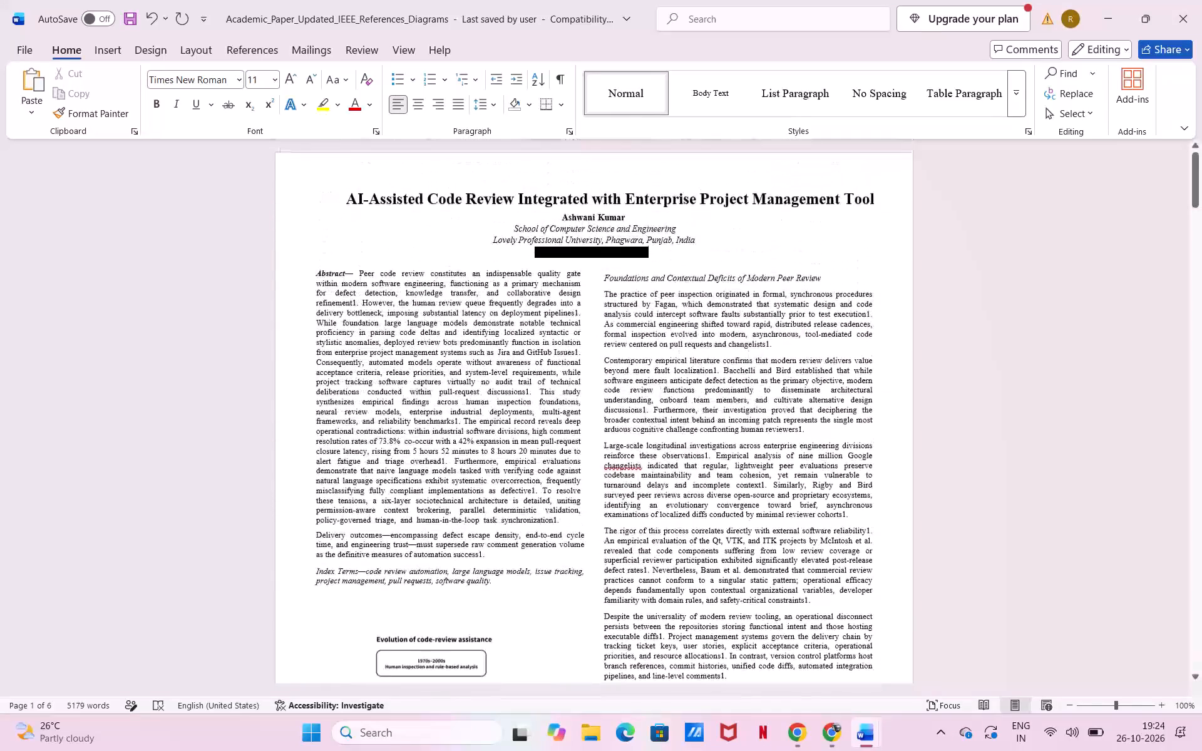
{"action": "left_click_drag", "start_coordinate": [601, 278], "coordinate": [737, 281]}
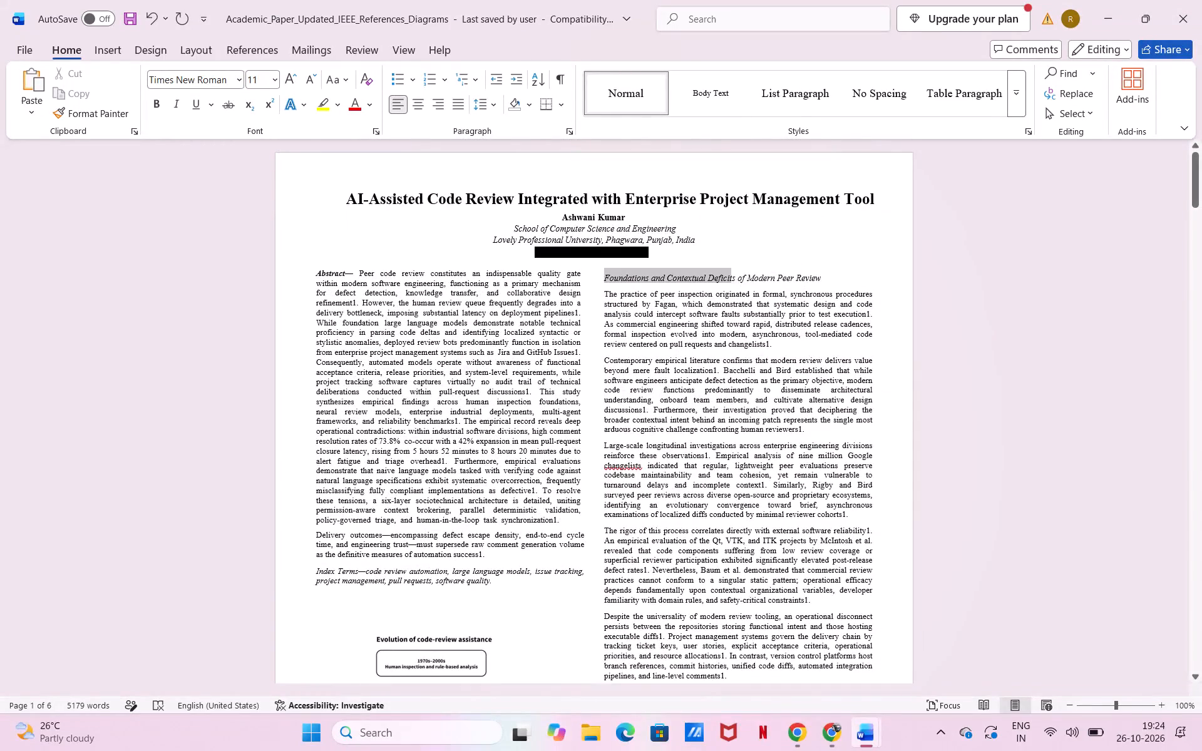
{"action": "left_click_drag", "start_coordinate": [737, 281], "coordinate": [821, 278]}
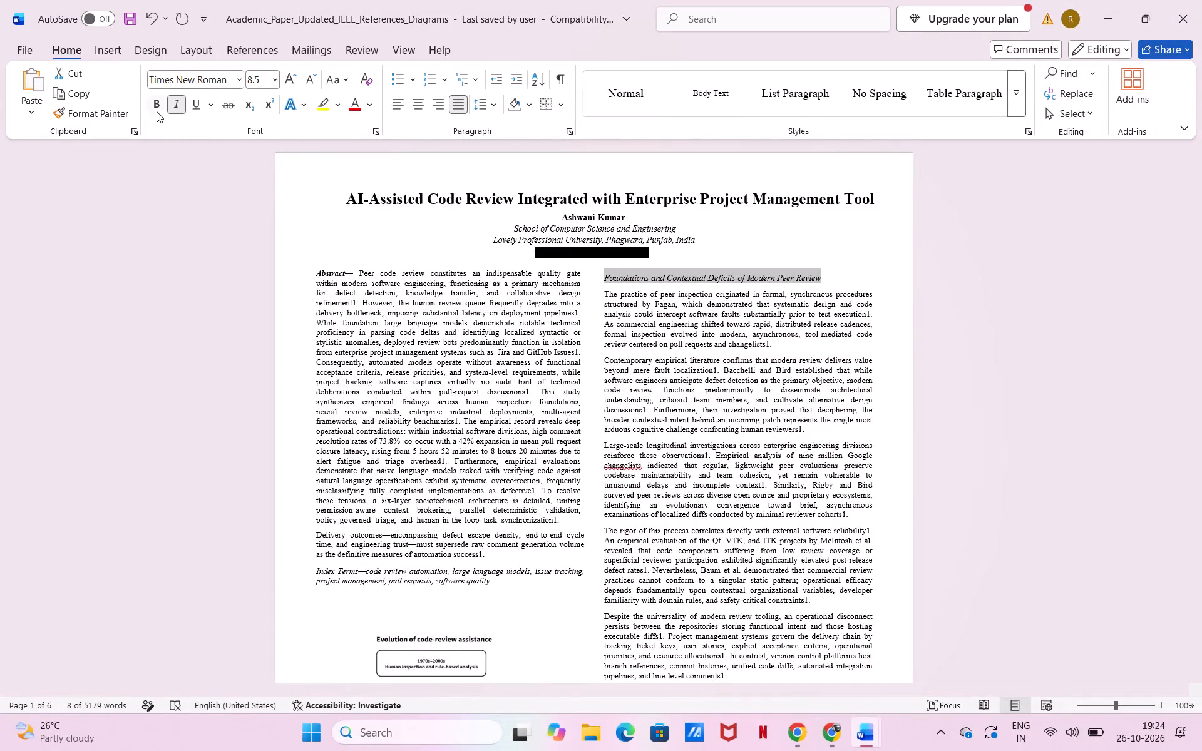
{"action": "left_click", "coordinate": [156, 103]}
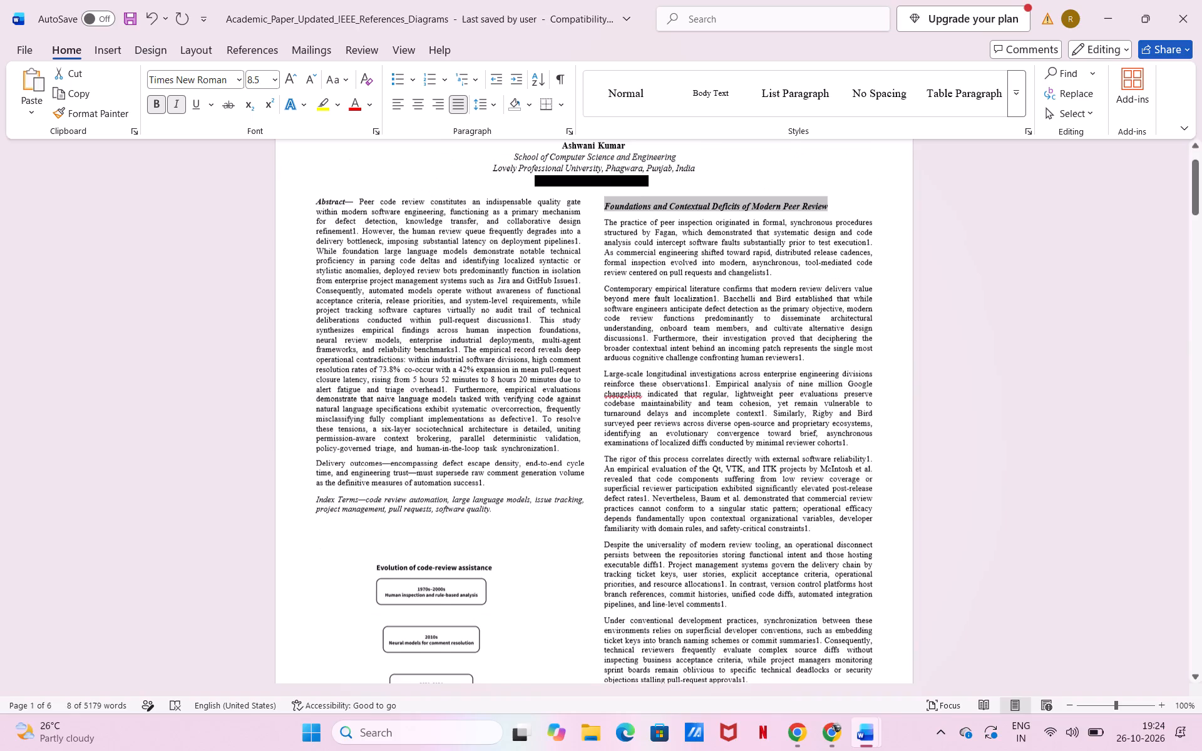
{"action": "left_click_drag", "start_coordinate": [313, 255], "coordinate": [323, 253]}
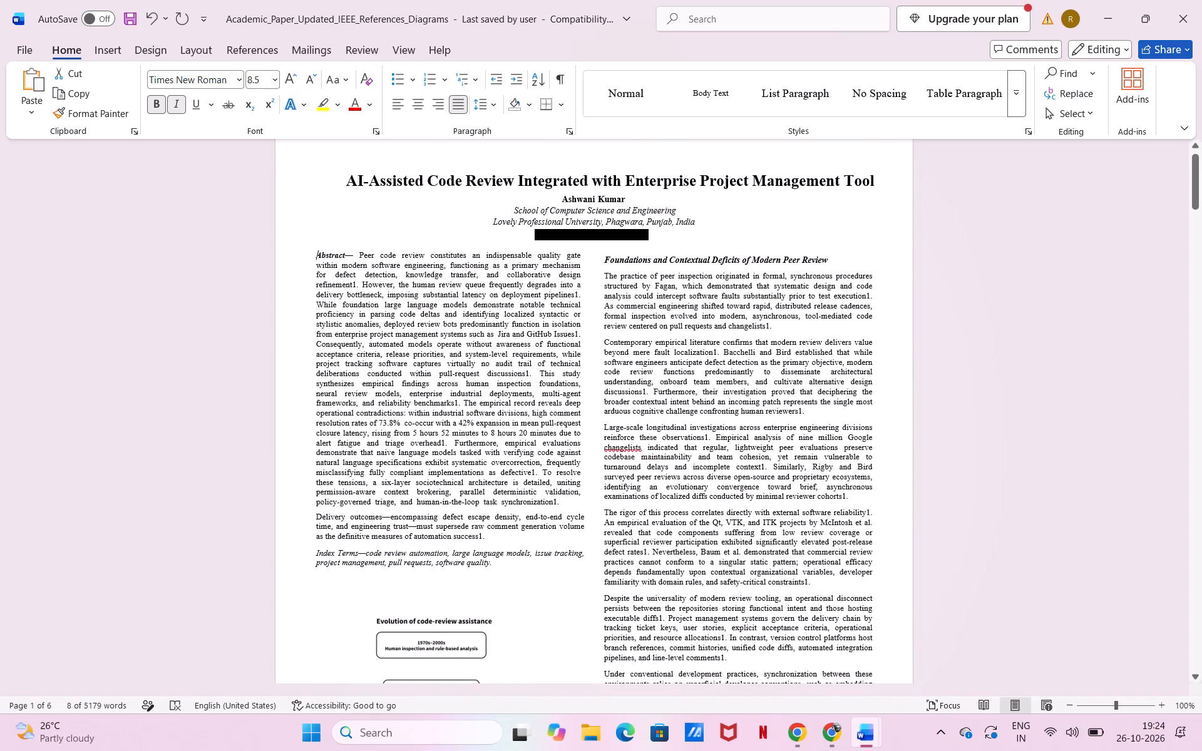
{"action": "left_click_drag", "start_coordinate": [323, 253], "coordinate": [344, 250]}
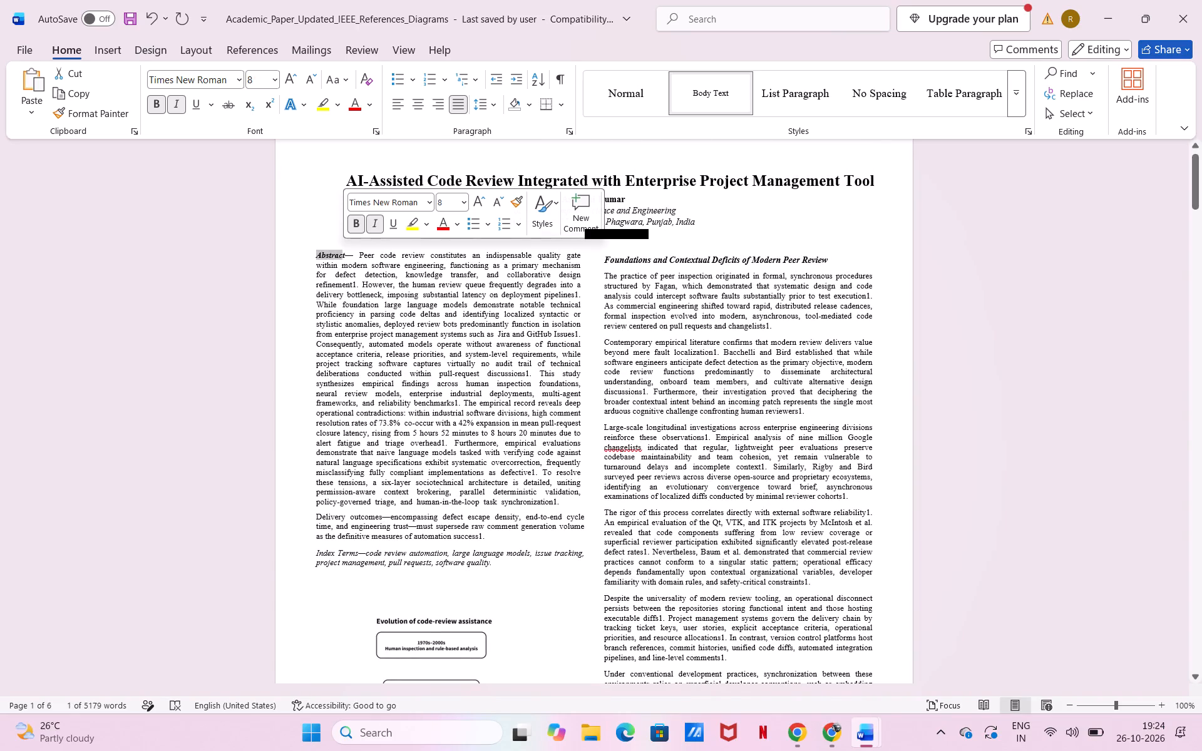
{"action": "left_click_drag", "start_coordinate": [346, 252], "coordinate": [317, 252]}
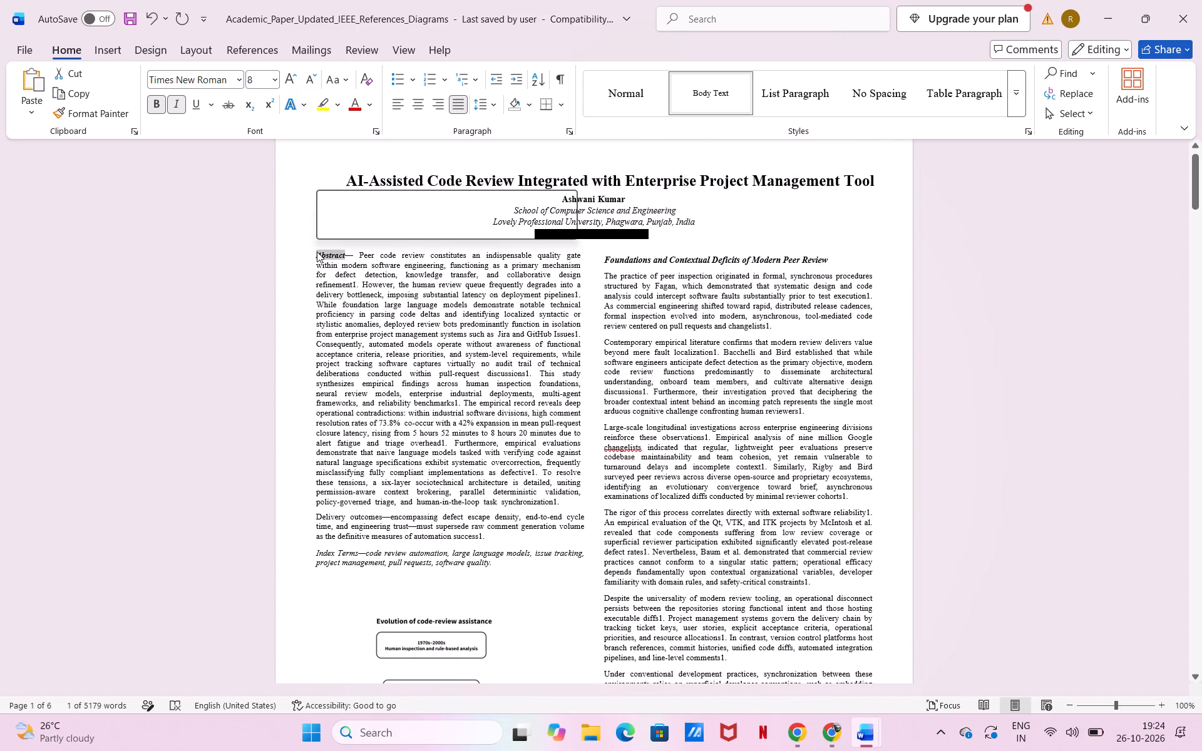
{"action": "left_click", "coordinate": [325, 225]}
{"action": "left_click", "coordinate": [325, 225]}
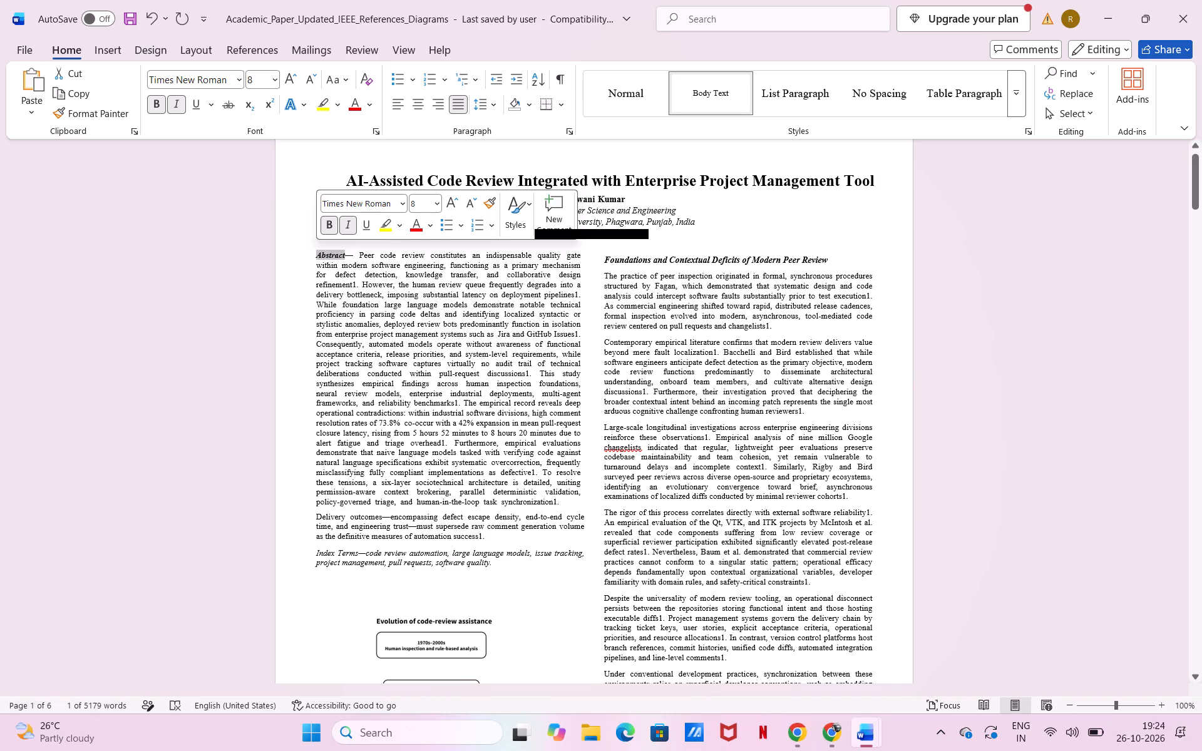
Bold the whole Index Terms paragraph below the abstract on page 1.
{"action": "left_click_drag", "start_coordinate": [315, 553], "coordinate": [495, 562]}
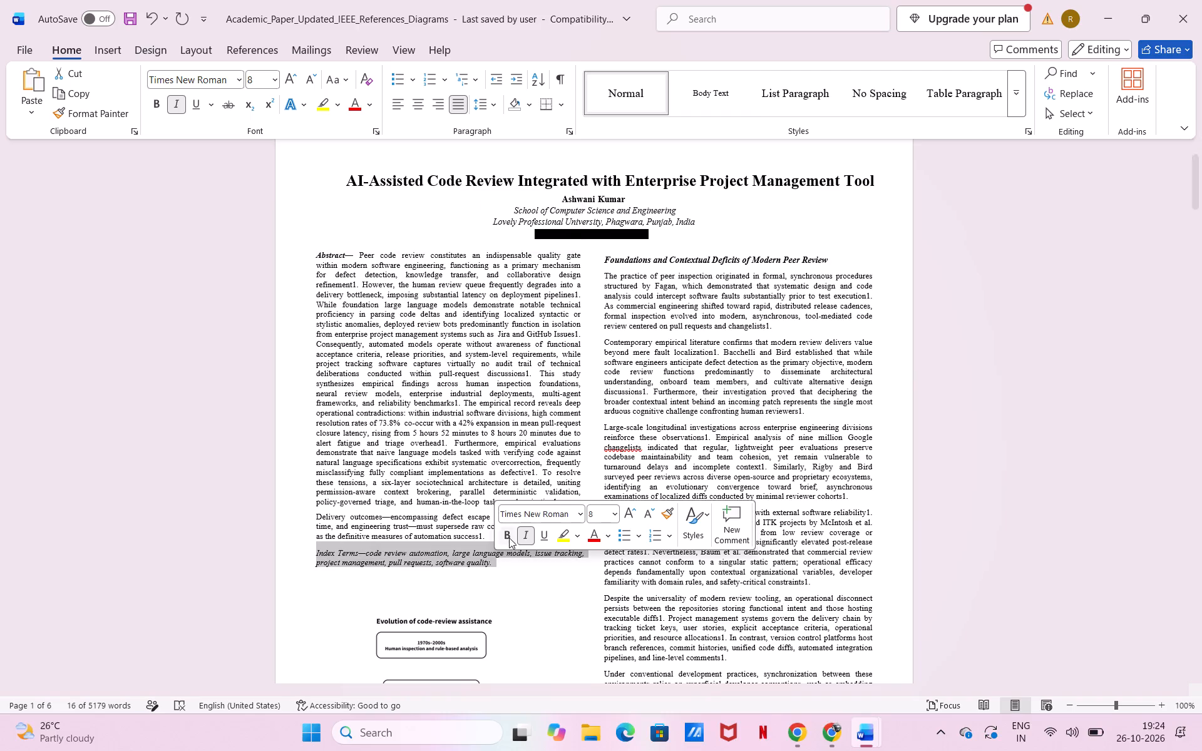
{"action": "left_click", "coordinate": [508, 536]}
{"action": "left_click", "coordinate": [528, 616]}
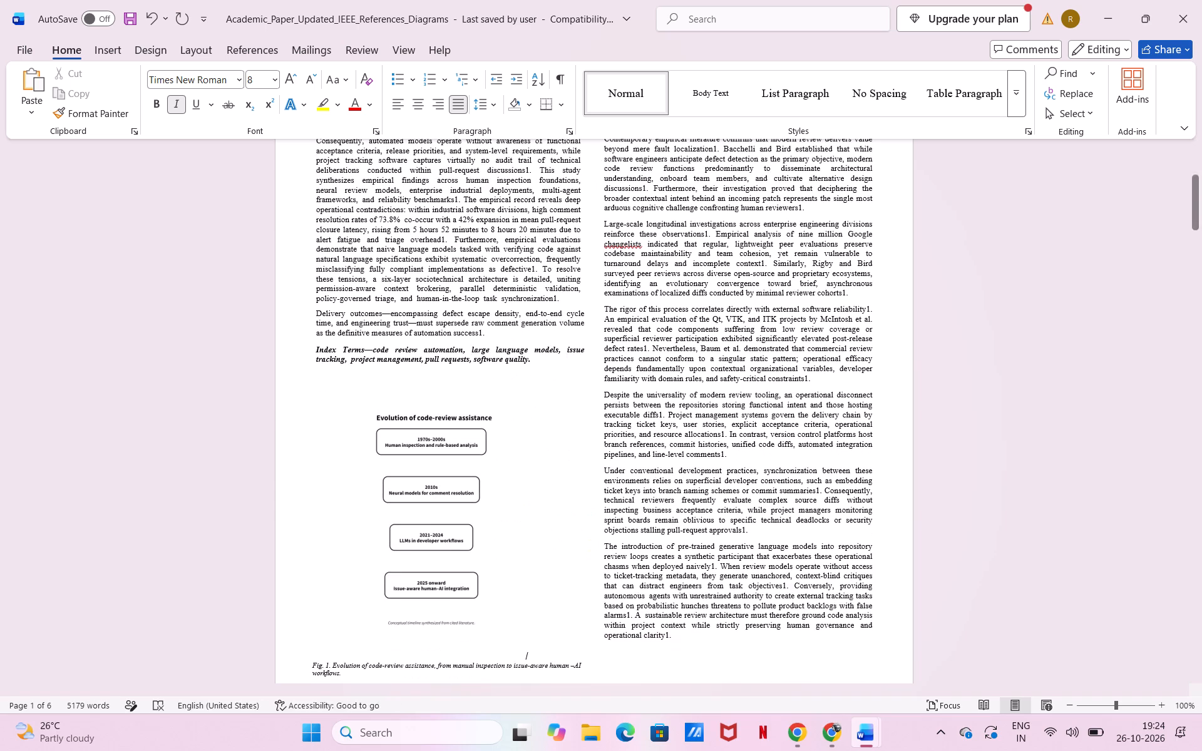
Bold the page 2 heading "Industrial Deployments and Automated Lifecycle Integration".
{"action": "scroll", "coordinate": [528, 616], "scroll_direction": "down", "scroll_amount": 6}
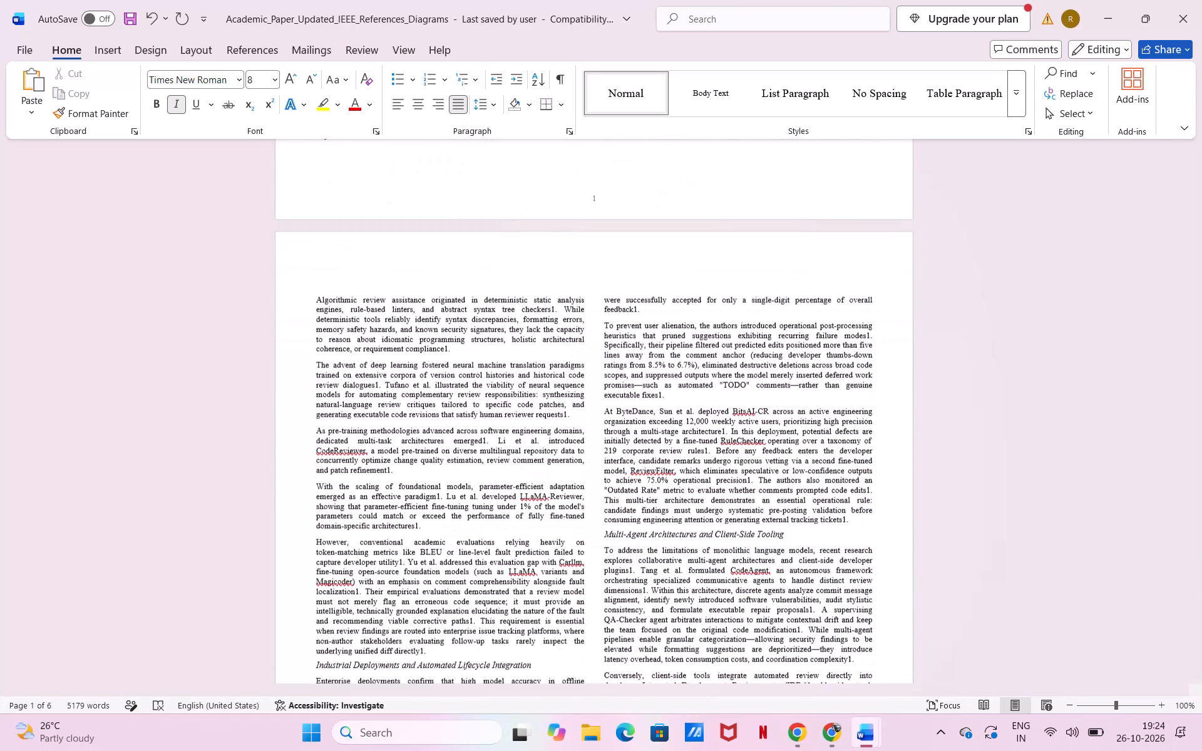
{"action": "scroll", "coordinate": [528, 616], "scroll_direction": "down", "scroll_amount": 4}
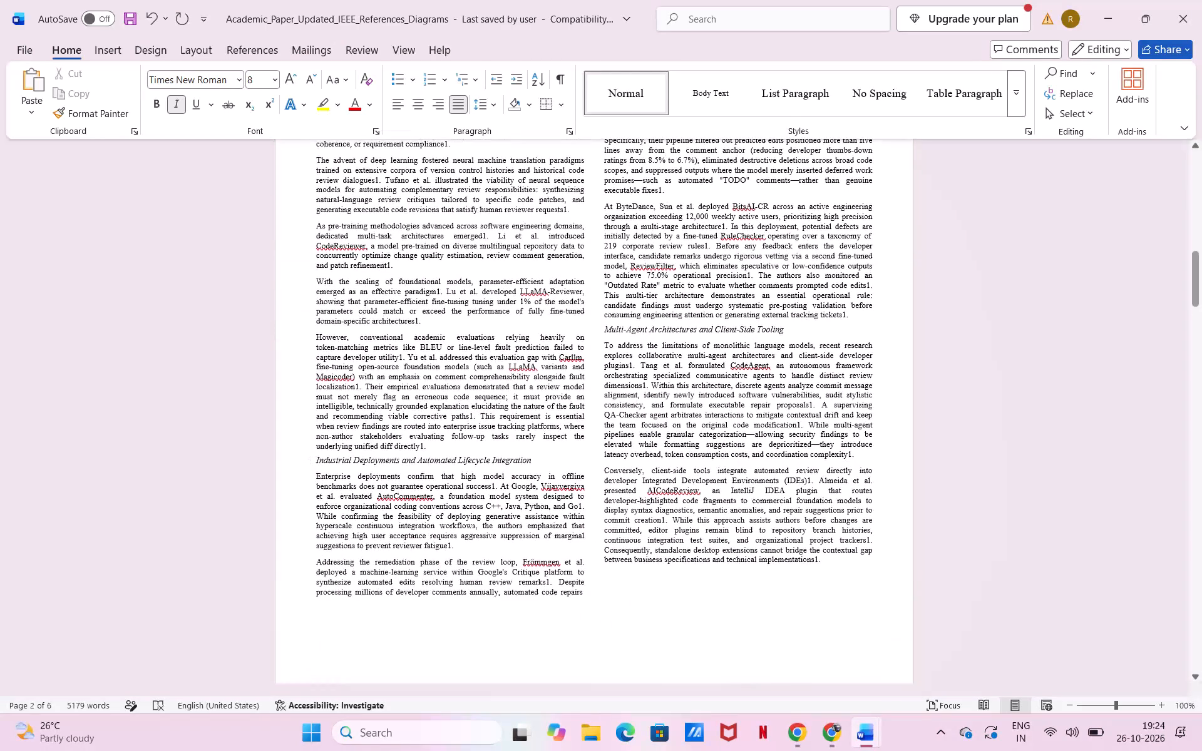
{"action": "left_click_drag", "start_coordinate": [315, 459], "coordinate": [525, 464]}
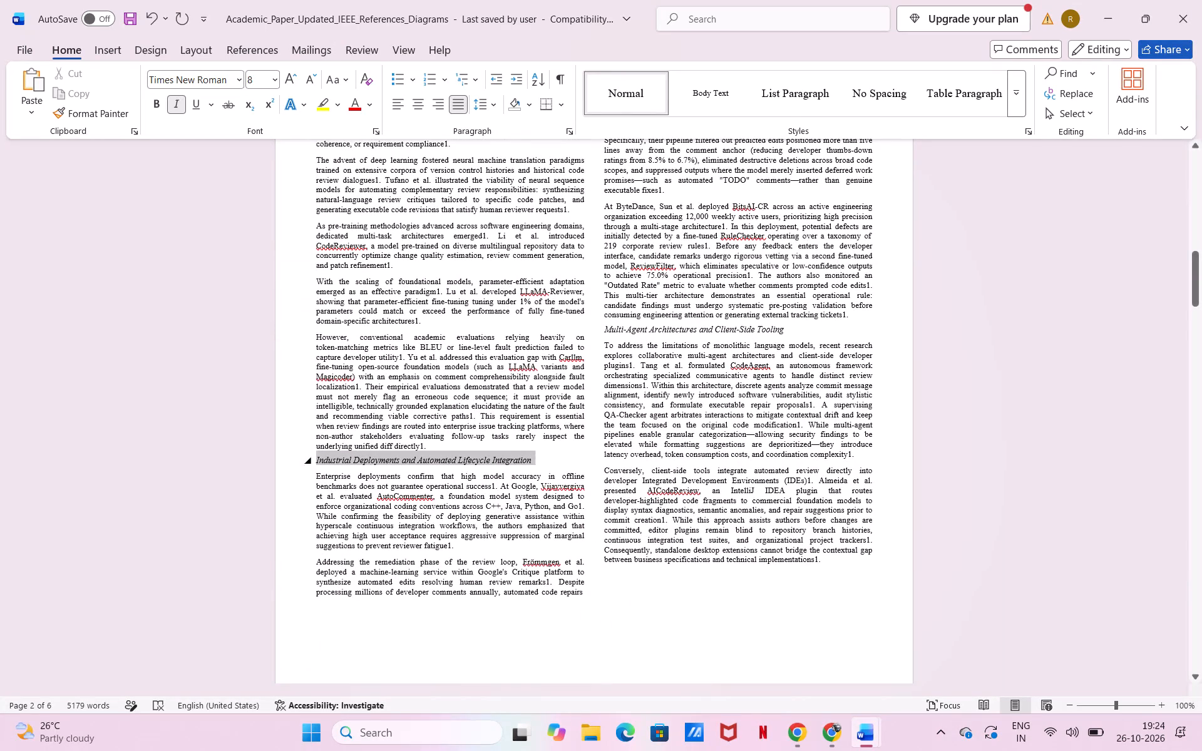
{"action": "left_click_drag", "start_coordinate": [525, 464], "coordinate": [530, 463]}
{"action": "left_click", "coordinate": [542, 439]}
Bold the heading "Multi-Agent Architectures and Client-Side Tooling" in page 2's second column.
{"action": "scroll", "coordinate": [553, 530], "scroll_direction": "down", "scroll_amount": 1}
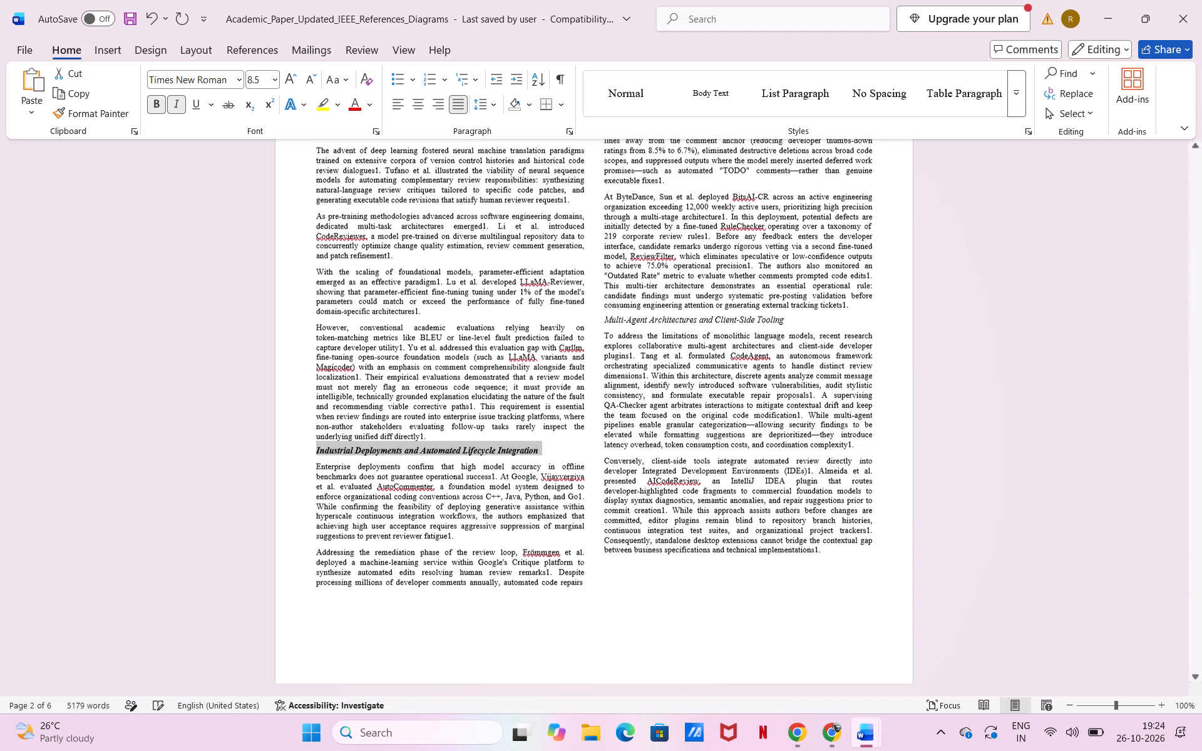
{"action": "scroll", "coordinate": [553, 530], "scroll_direction": "down", "scroll_amount": 3}
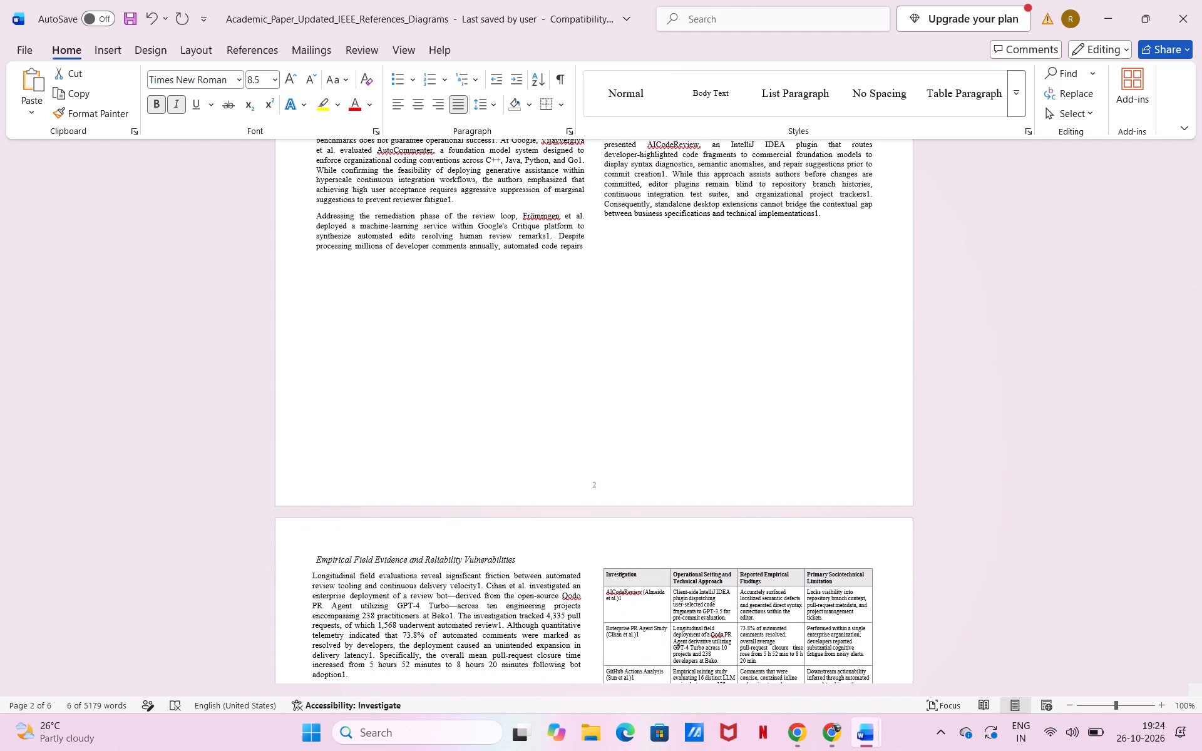
{"action": "scroll", "coordinate": [553, 530], "scroll_direction": "up", "scroll_amount": 1}
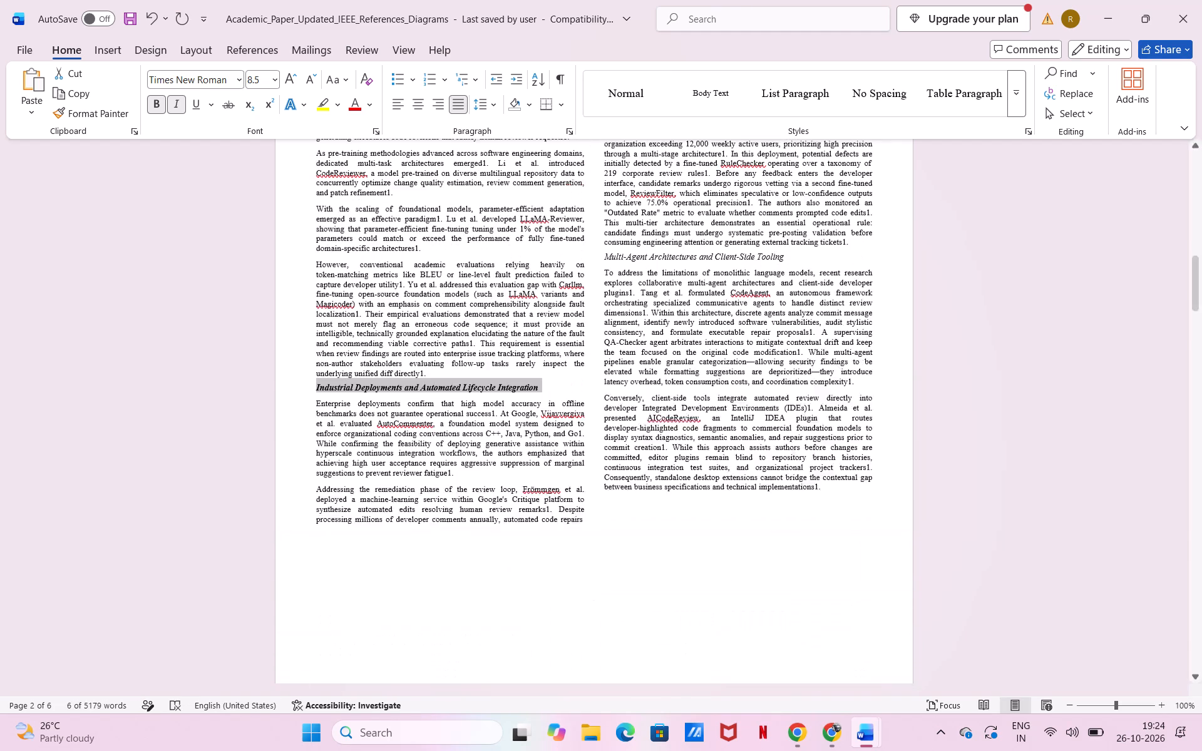
{"action": "scroll", "coordinate": [553, 530], "scroll_direction": "up", "scroll_amount": 3}
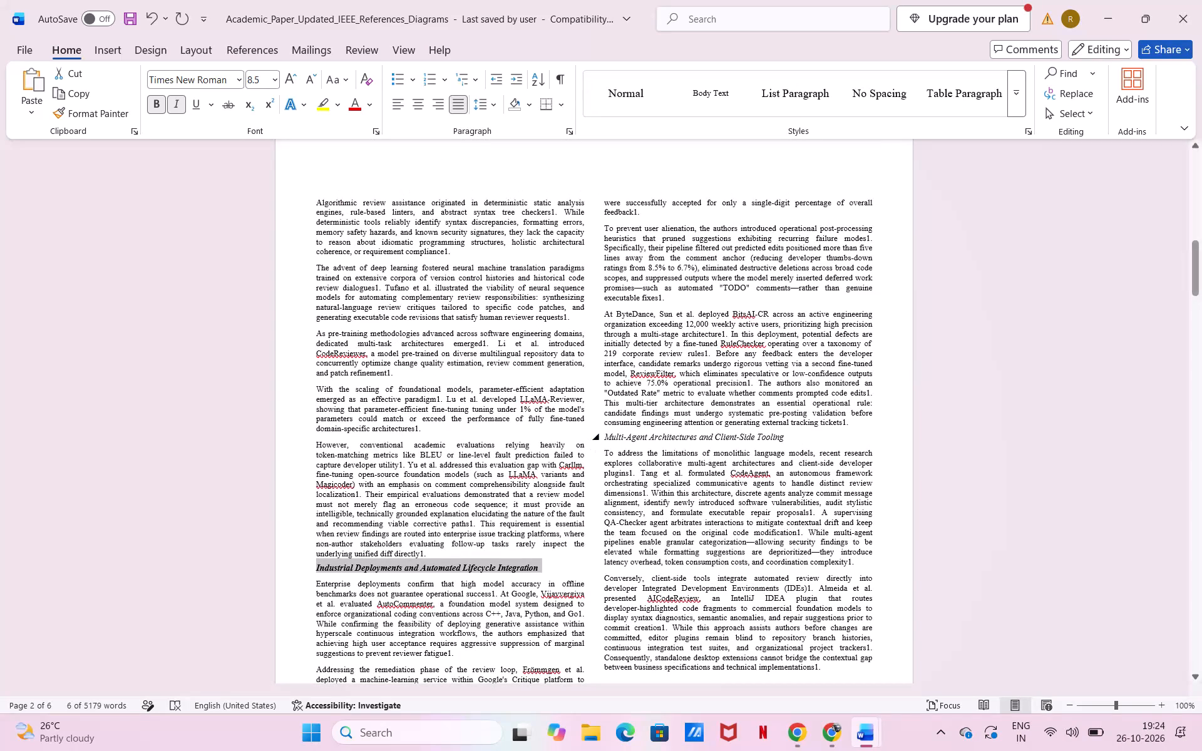
{"action": "left_click_drag", "start_coordinate": [603, 436], "coordinate": [779, 434]}
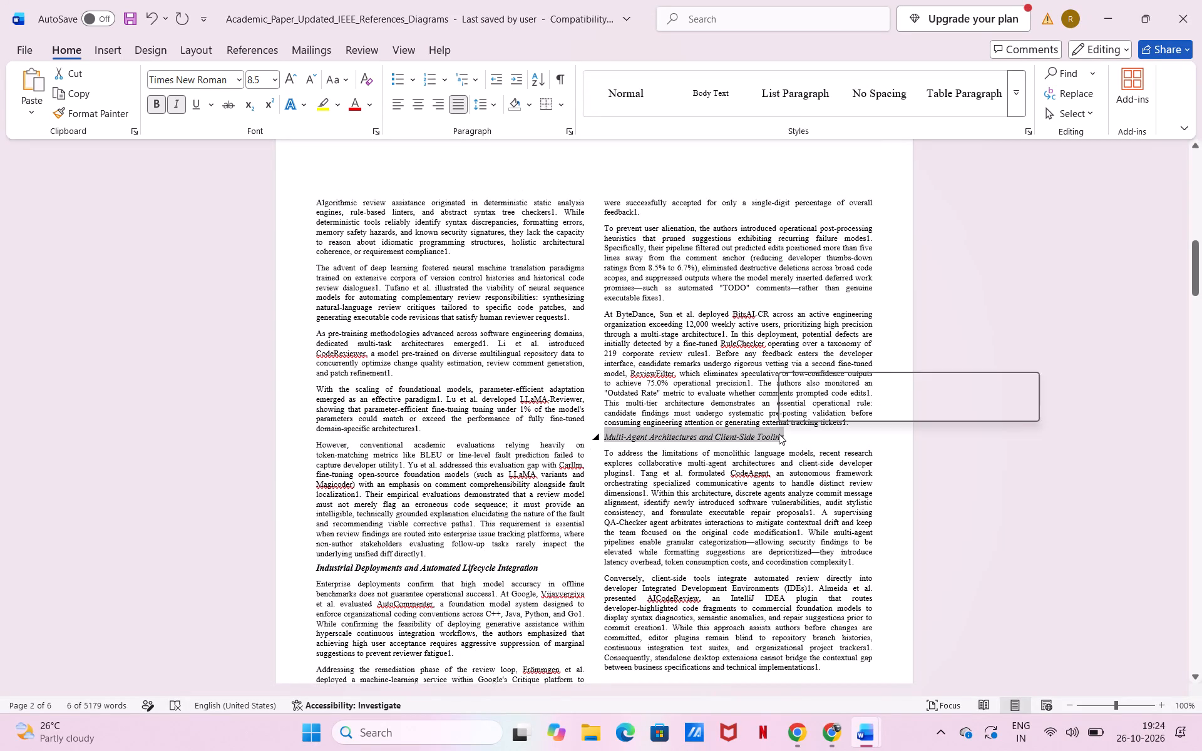
{"action": "left_click", "coordinate": [789, 411]}
Bold the heading "Empirical Field Evidence and Reliability Vulnerabilities" at the start of page 3.
{"action": "scroll", "coordinate": [604, 509], "scroll_direction": "down", "scroll_amount": 1}
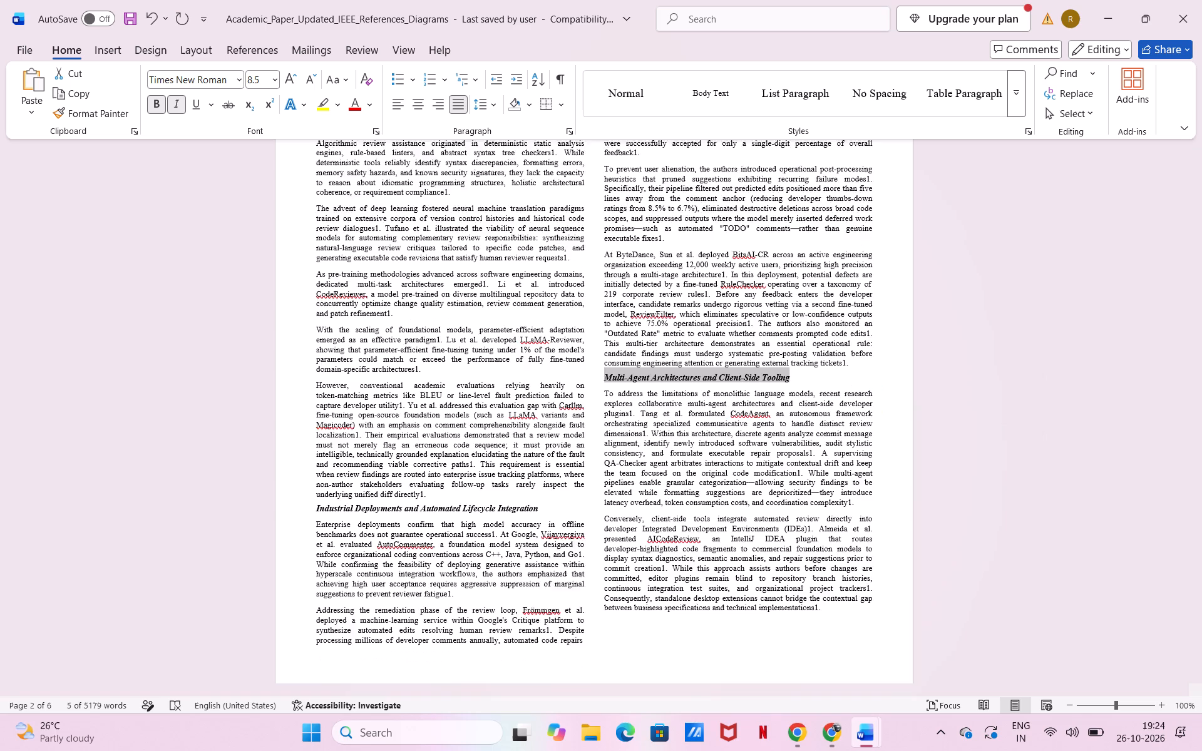
{"action": "scroll", "coordinate": [604, 509], "scroll_direction": "down", "scroll_amount": 5}
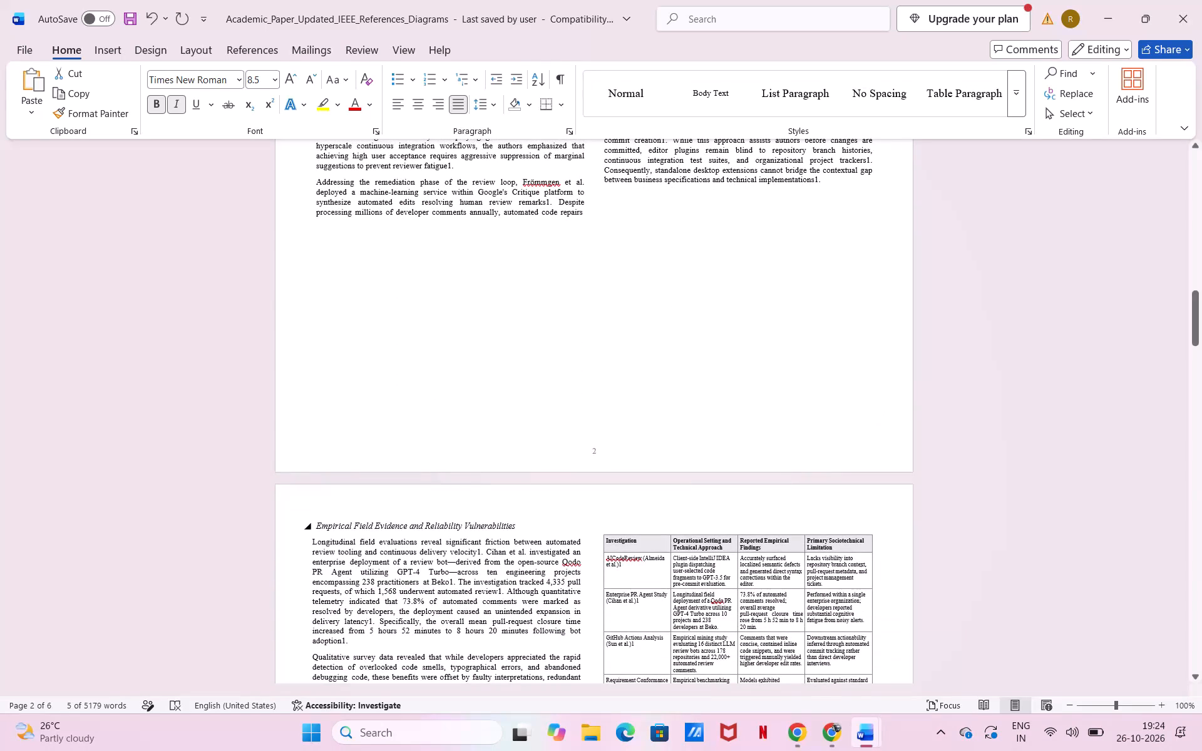
{"action": "left_click", "coordinate": [519, 526]}
{"action": "left_click_drag", "start_coordinate": [519, 526], "coordinate": [314, 525]}
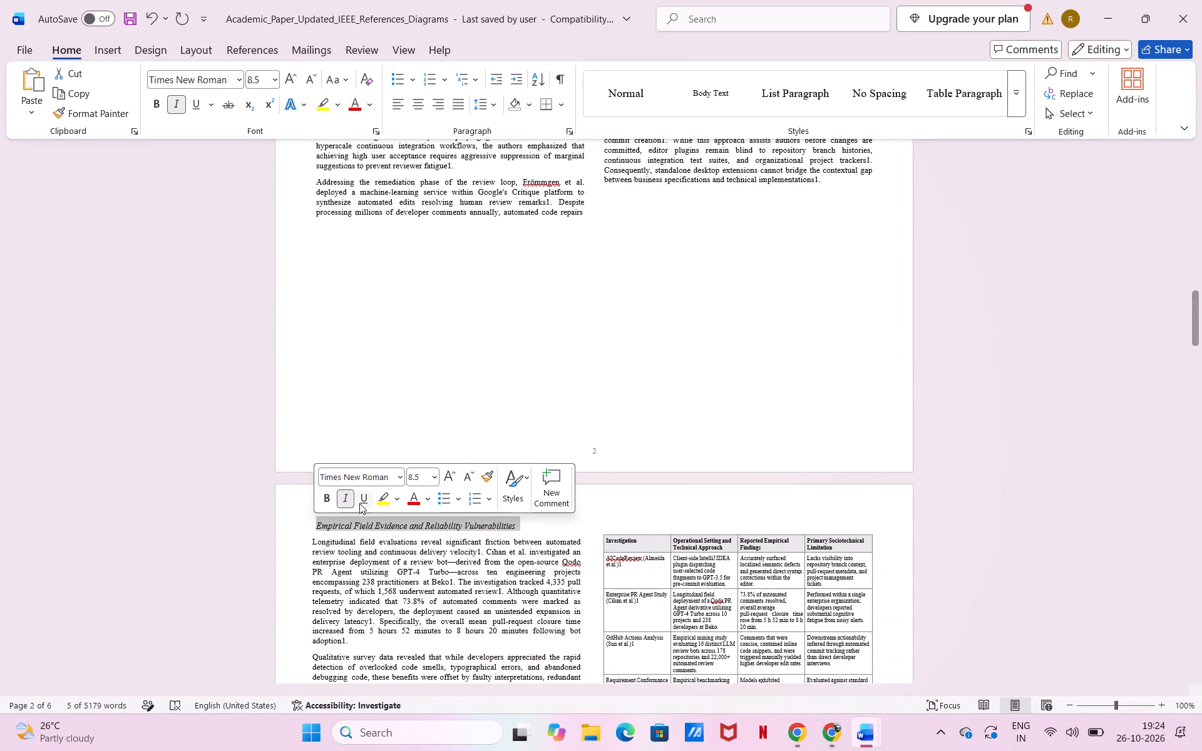
{"action": "left_click", "coordinate": [325, 505]}
Bold the heading "Architectural Framework for Issue-Aware Code Review Integration" below the first table on page 3.
{"action": "scroll", "coordinate": [519, 528], "scroll_direction": "down", "scroll_amount": 2}
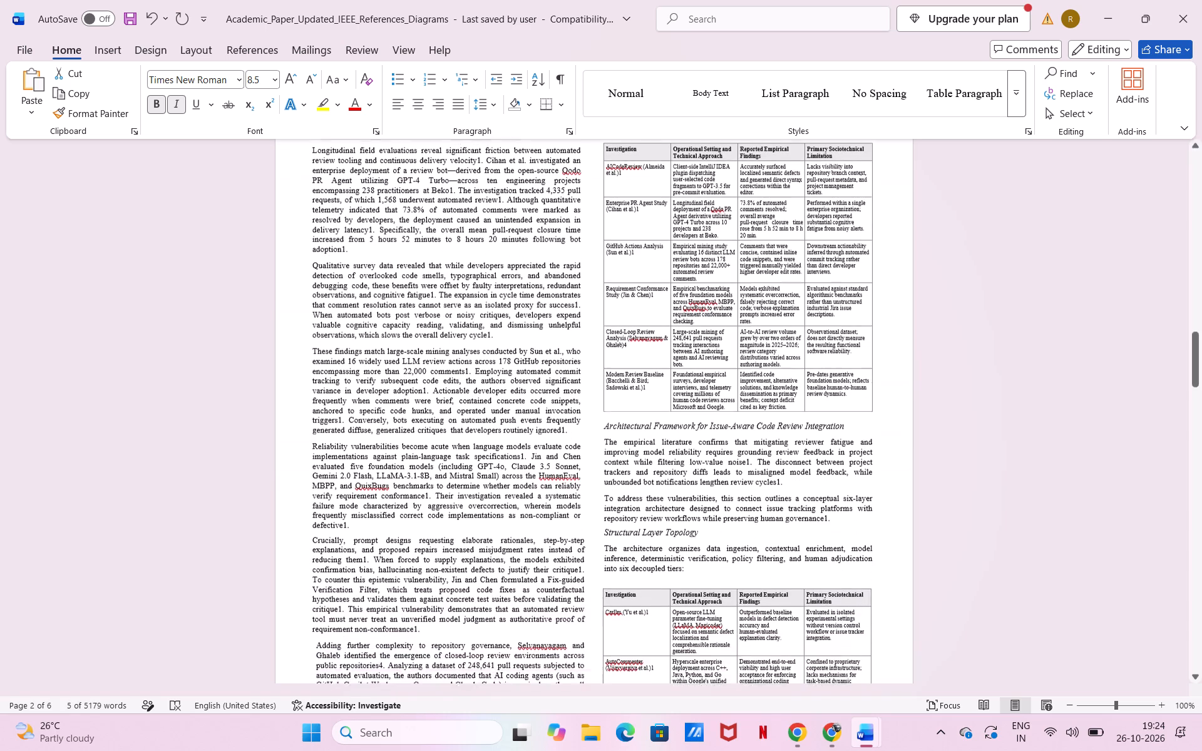
{"action": "scroll", "coordinate": [519, 528], "scroll_direction": "down", "scroll_amount": 1}
{"action": "left_click_drag", "start_coordinate": [605, 415], "coordinate": [799, 417]}
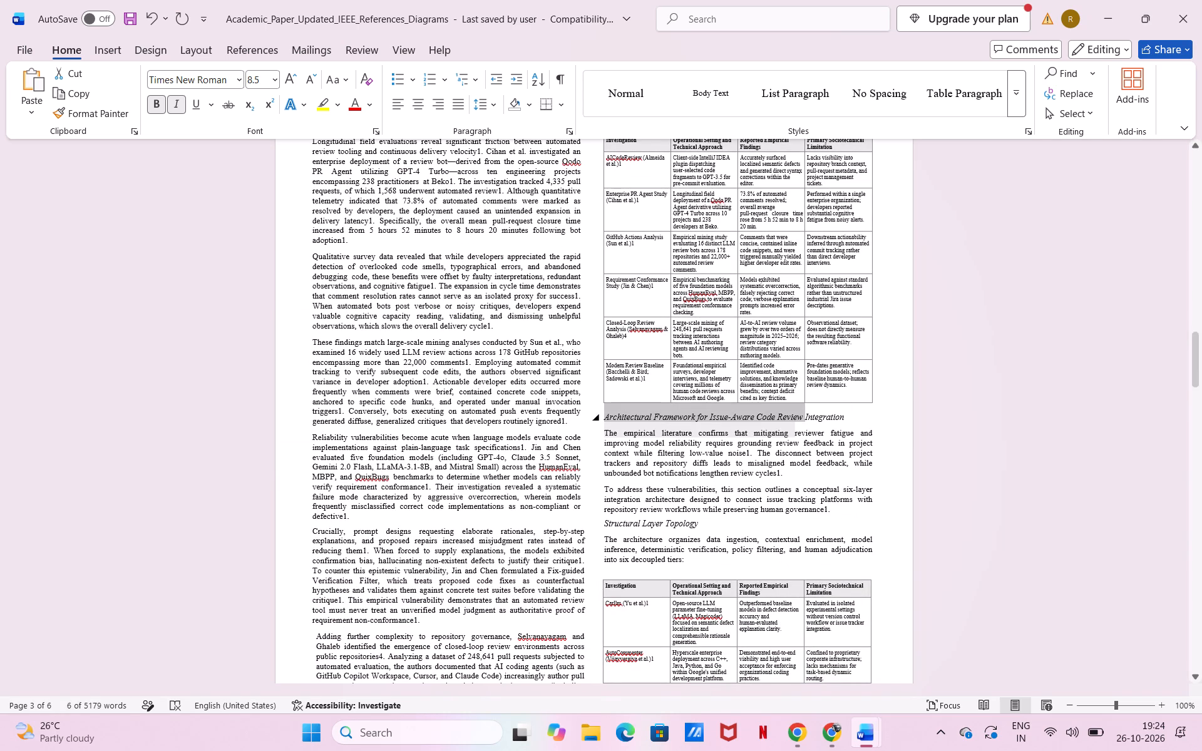
{"action": "left_click_drag", "start_coordinate": [799, 417], "coordinate": [832, 417]}
{"action": "left_click", "coordinate": [851, 385]}
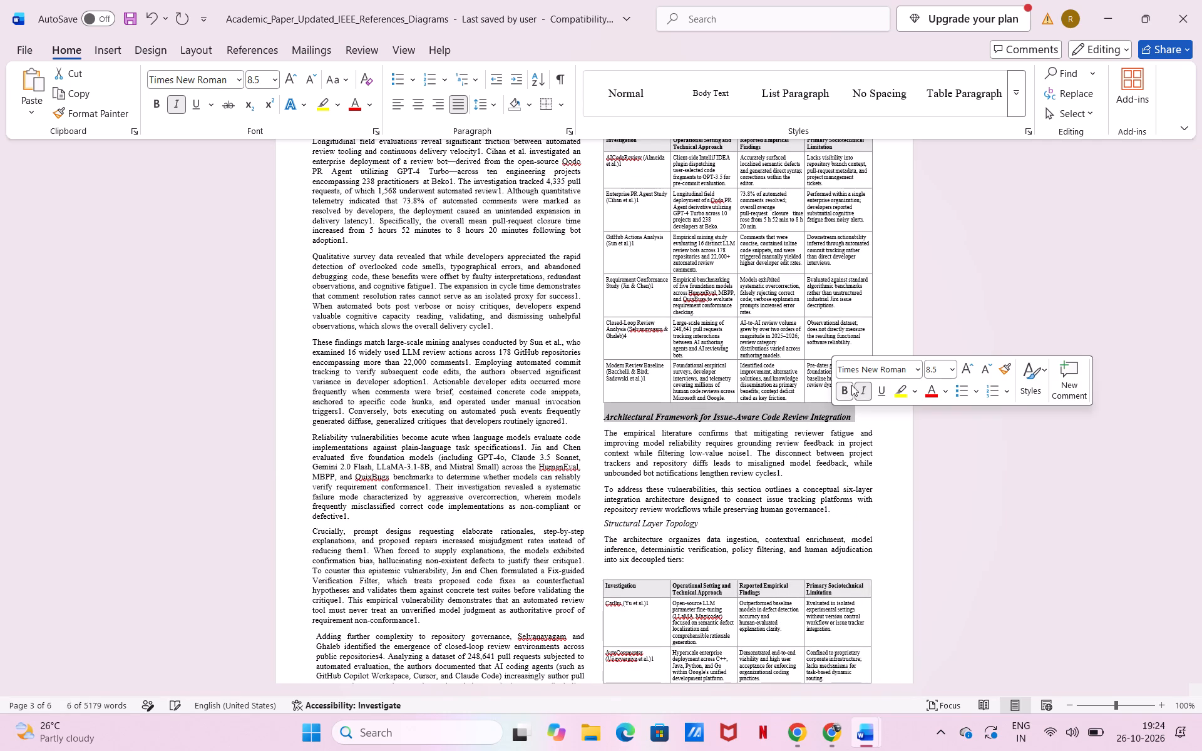
Bold the page 3 headings "Structural Layer Topology" and "Synthesis of Representative Empirical Literature".
{"action": "left_click_drag", "start_coordinate": [702, 523], "coordinate": [605, 520]}
{"action": "left_click", "coordinate": [620, 493]}
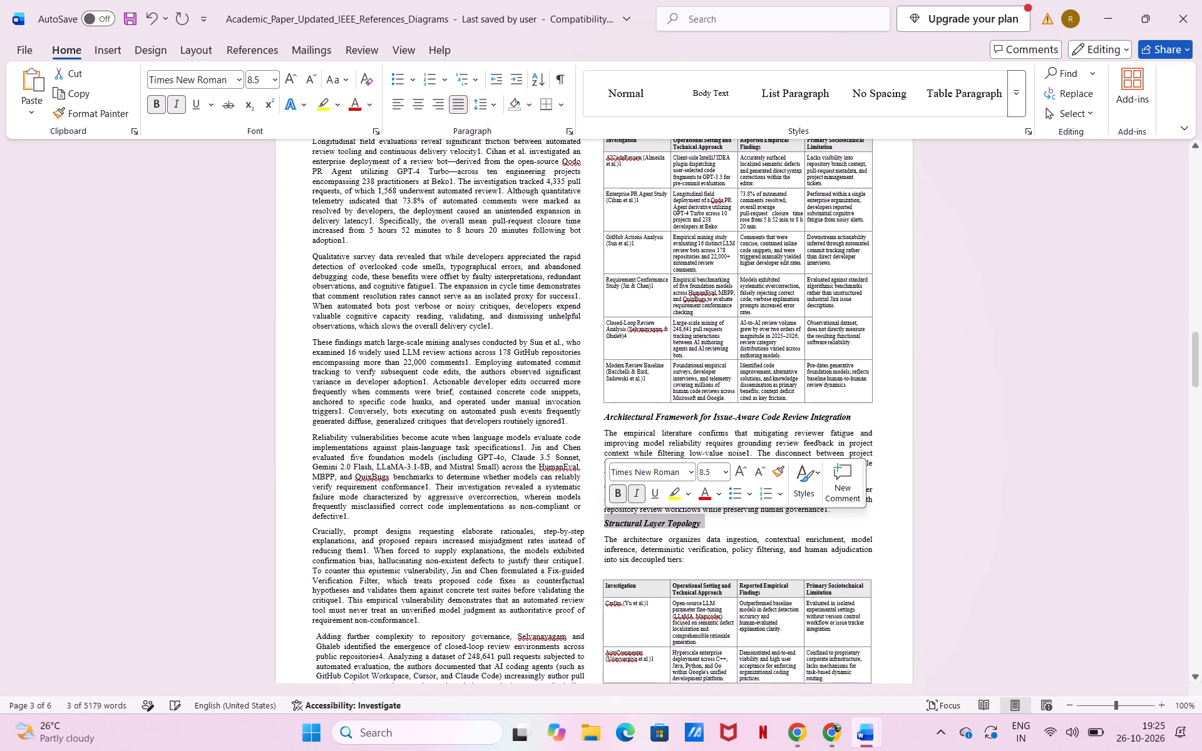
{"action": "scroll", "coordinate": [429, 528], "scroll_direction": "down", "scroll_amount": 3}
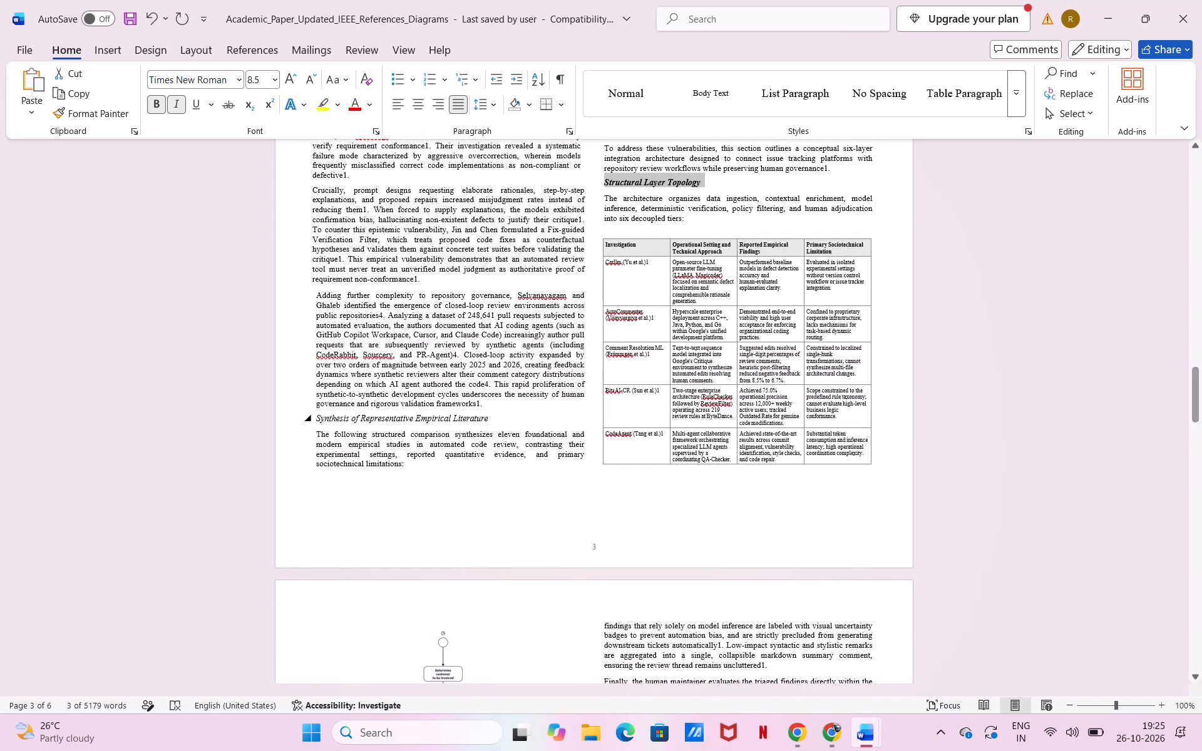
{"action": "left_click_drag", "start_coordinate": [491, 416], "coordinate": [329, 413]}
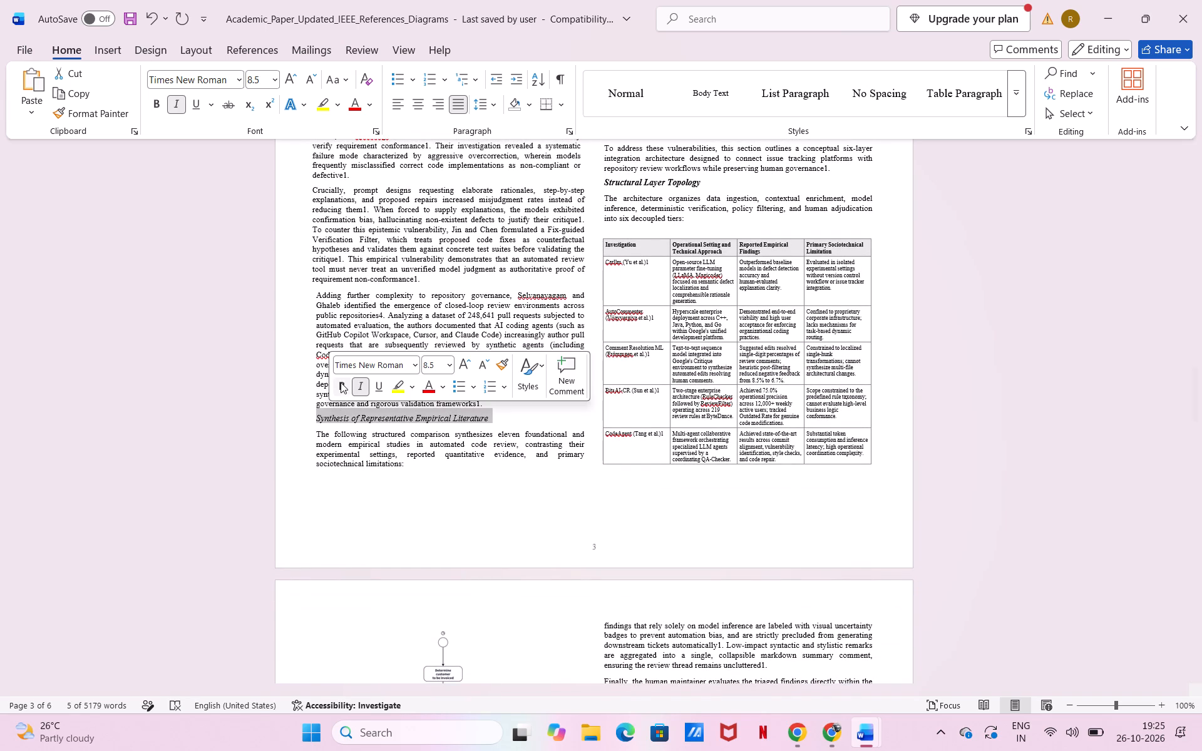
{"action": "left_click", "coordinate": [341, 382]}
Bold the headings "Foundational Principles of Sociotechnical System Design" and "Evaluation Frameworks and Research Gaps" at the top of page 5's two columns.
{"action": "scroll", "coordinate": [413, 465], "scroll_direction": "down", "scroll_amount": 3}
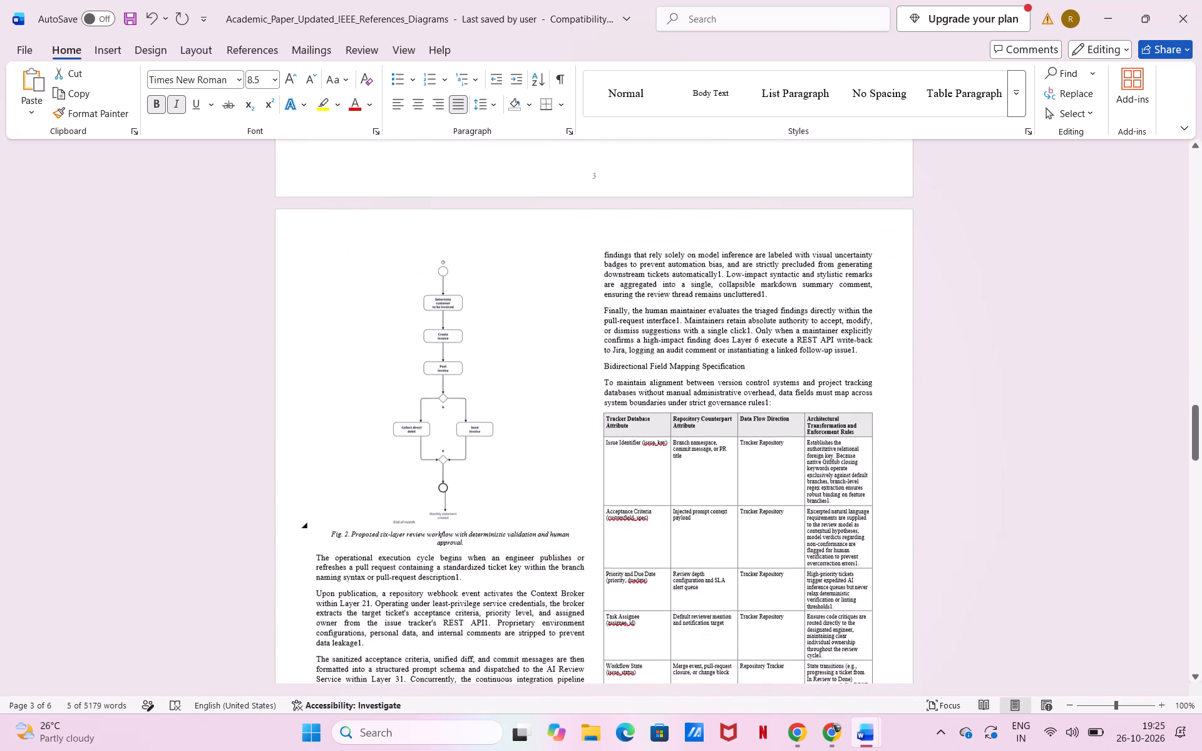
{"action": "scroll", "coordinate": [365, 565], "scroll_direction": "down", "scroll_amount": 1}
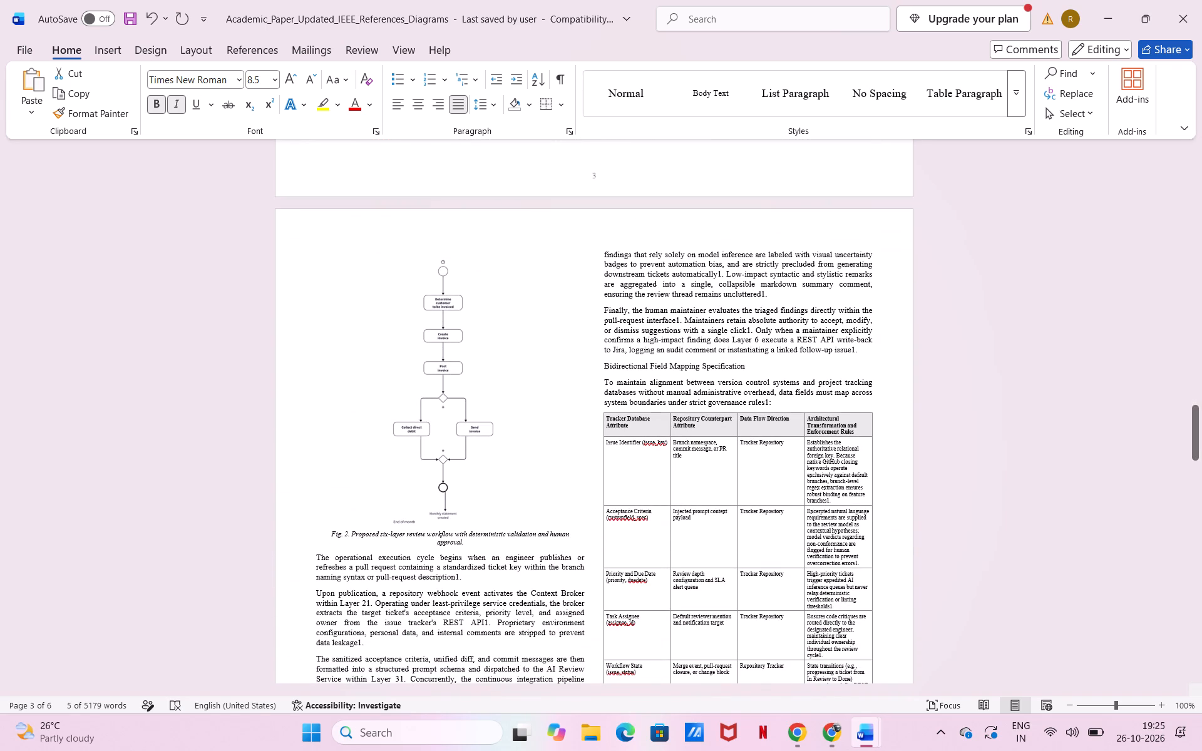
{"action": "scroll", "coordinate": [365, 565], "scroll_direction": "down", "scroll_amount": 3}
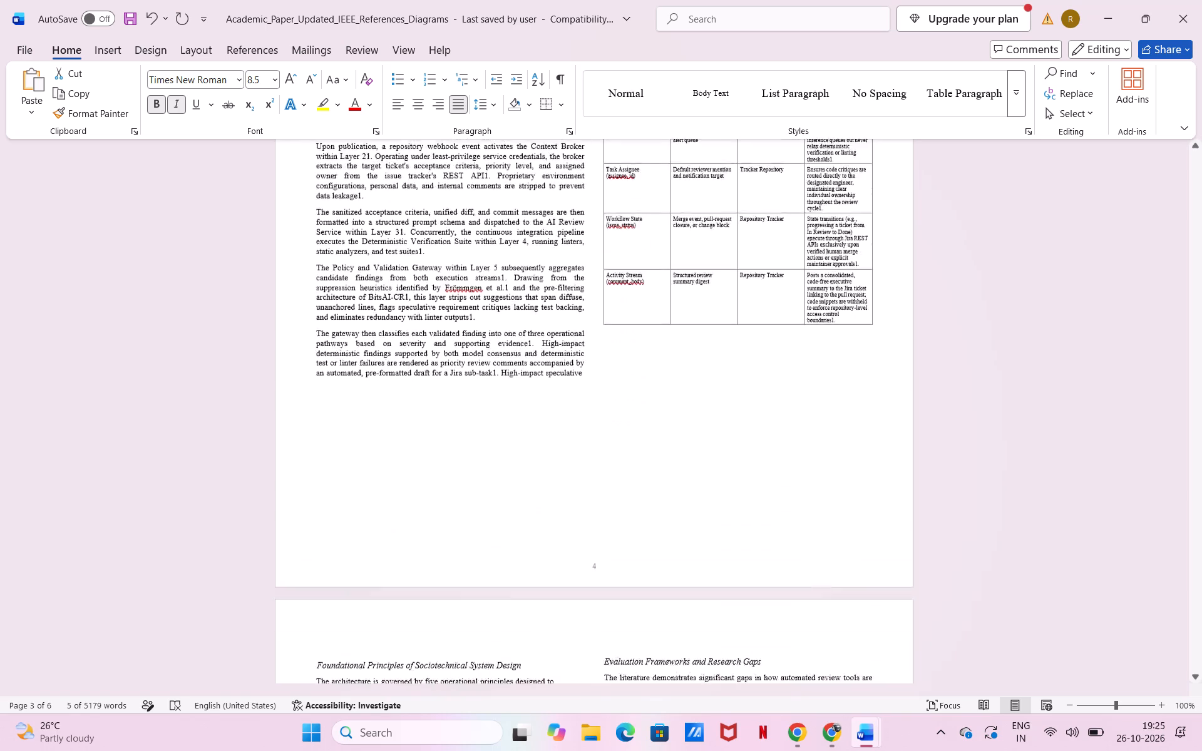
{"action": "scroll", "coordinate": [365, 565], "scroll_direction": "down", "scroll_amount": 2}
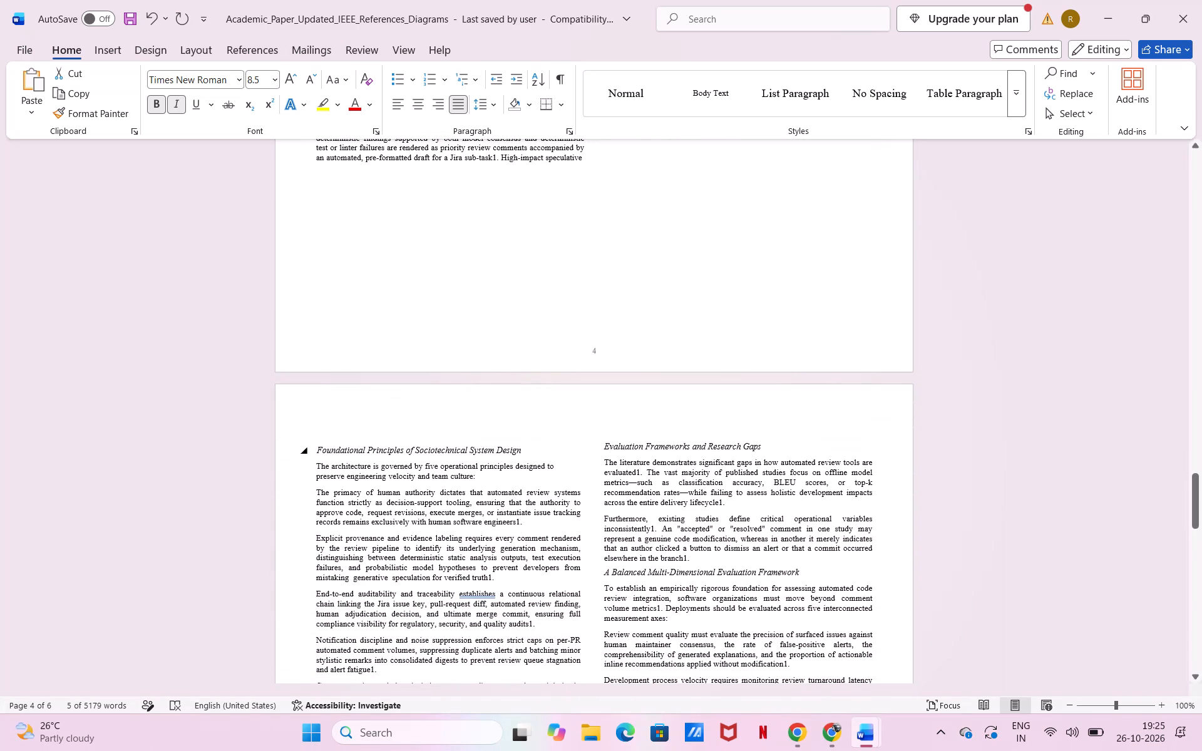
{"action": "left_click_drag", "start_coordinate": [521, 447], "coordinate": [328, 446]}
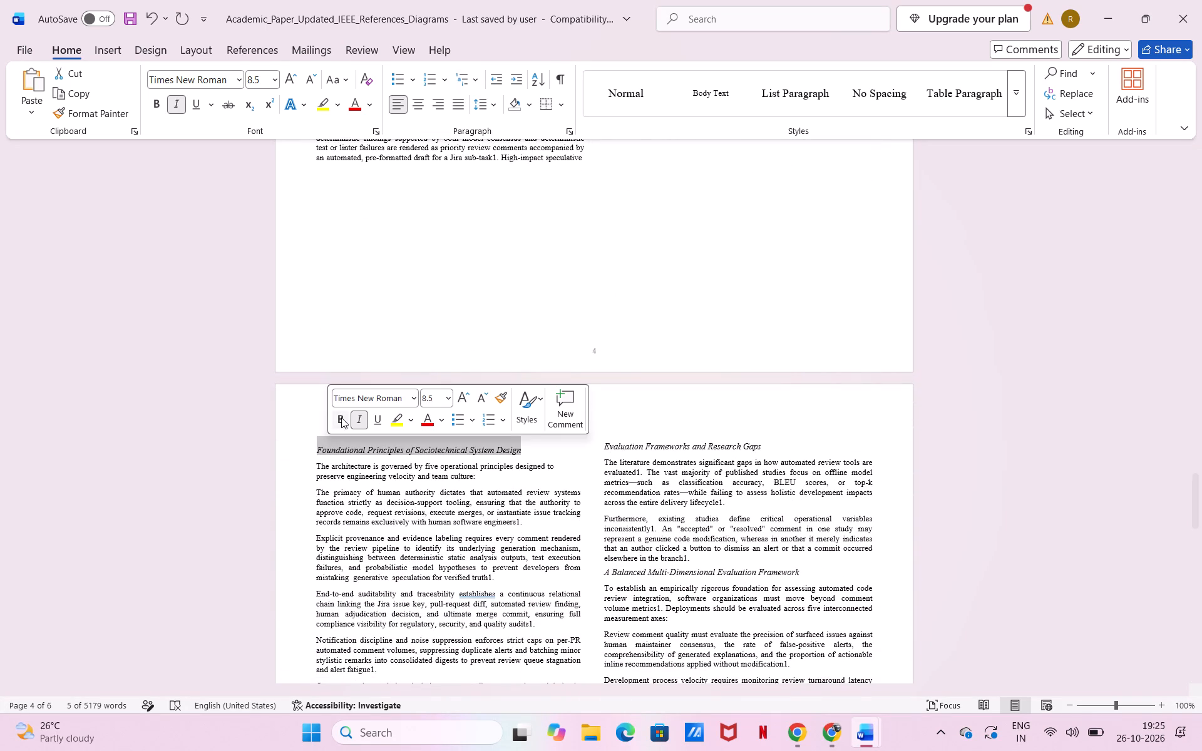
{"action": "left_click", "coordinate": [341, 417]}
{"action": "left_click_drag", "start_coordinate": [759, 447], "coordinate": [605, 436]}
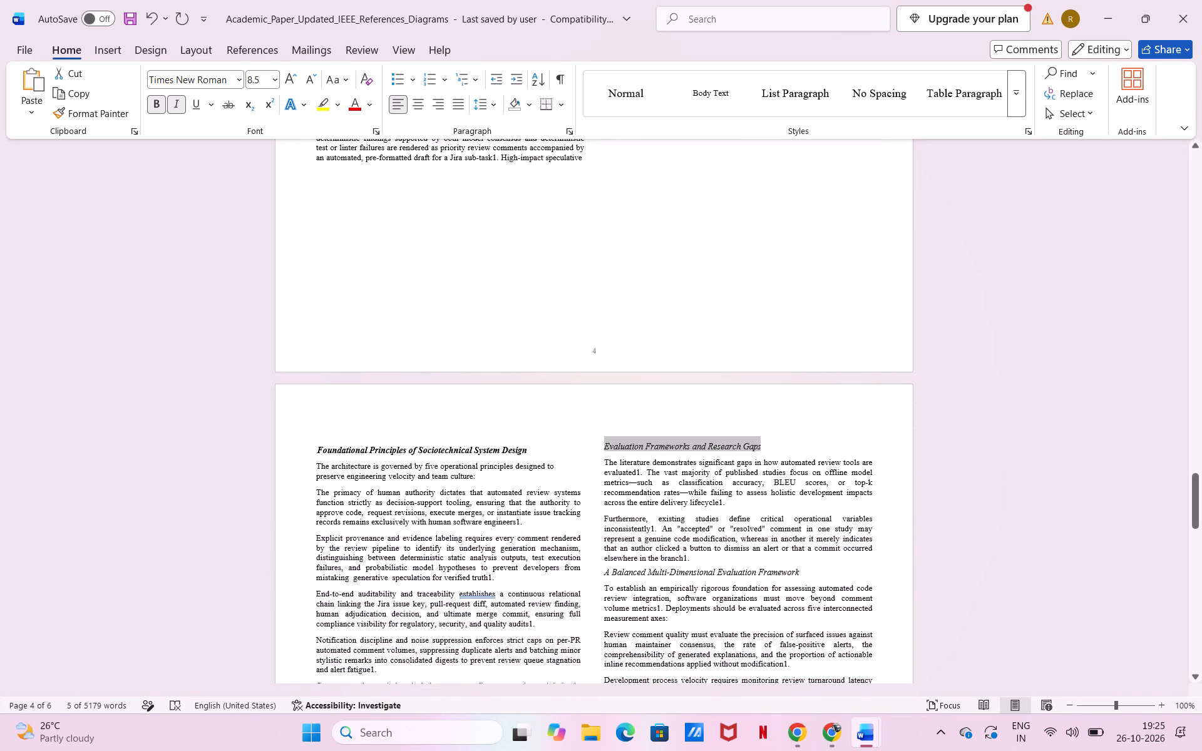
{"action": "left_click_drag", "start_coordinate": [605, 436], "coordinate": [604, 436]}
{"action": "left_click", "coordinate": [617, 403]}
Bold the page 5 headings "A Balanced Multi-Dimensional Evaluation Framework" and "Operational Failure Modes, Risks, and Mitigation Strategies".
{"action": "scroll", "coordinate": [564, 533], "scroll_direction": "down", "scroll_amount": 1}
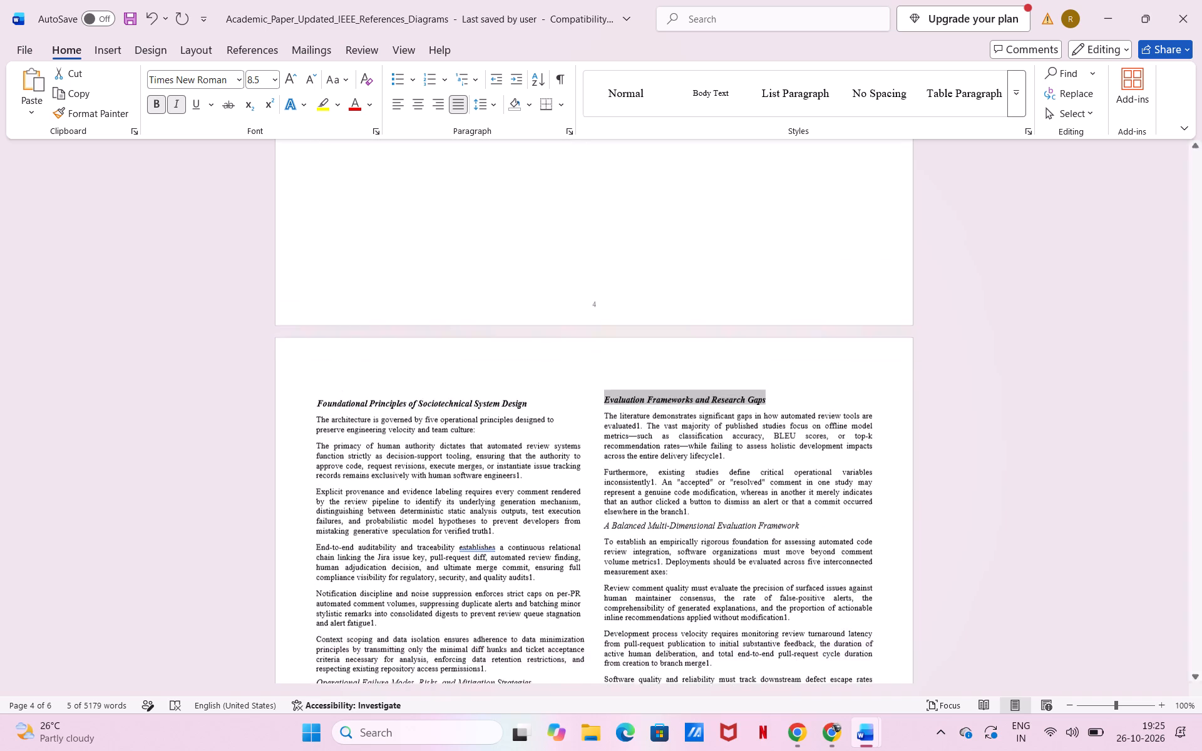
{"action": "scroll", "coordinate": [564, 533], "scroll_direction": "down", "scroll_amount": 1}
{"action": "left_click_drag", "start_coordinate": [603, 345], "coordinate": [639, 353]}
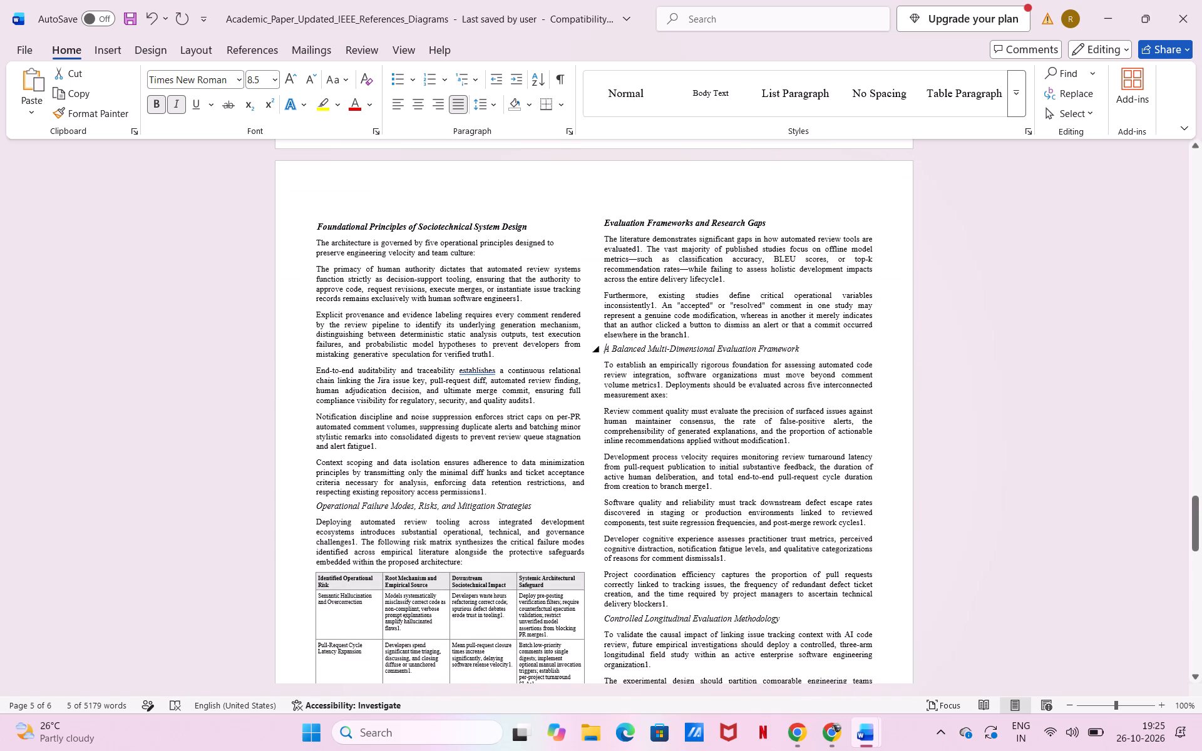
{"action": "left_click_drag", "start_coordinate": [639, 353], "coordinate": [806, 349]}
{"action": "left_click", "coordinate": [816, 317]}
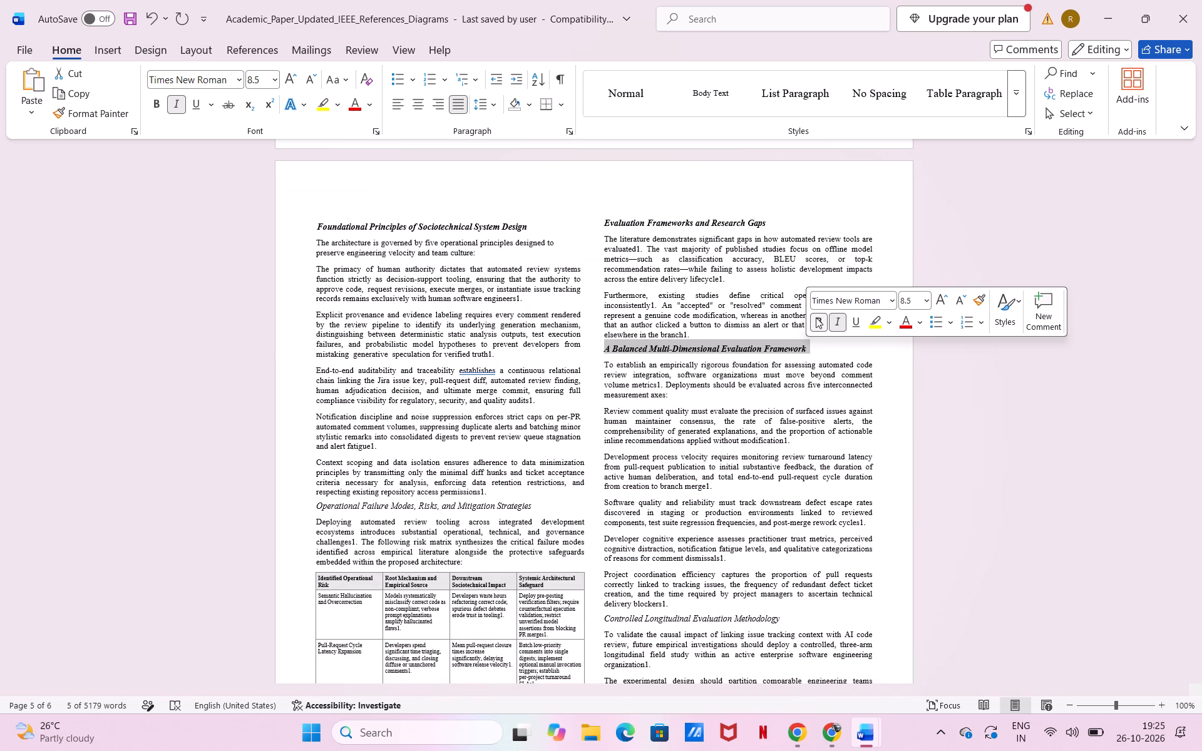
{"action": "left_click_drag", "start_coordinate": [538, 503], "coordinate": [333, 496]}
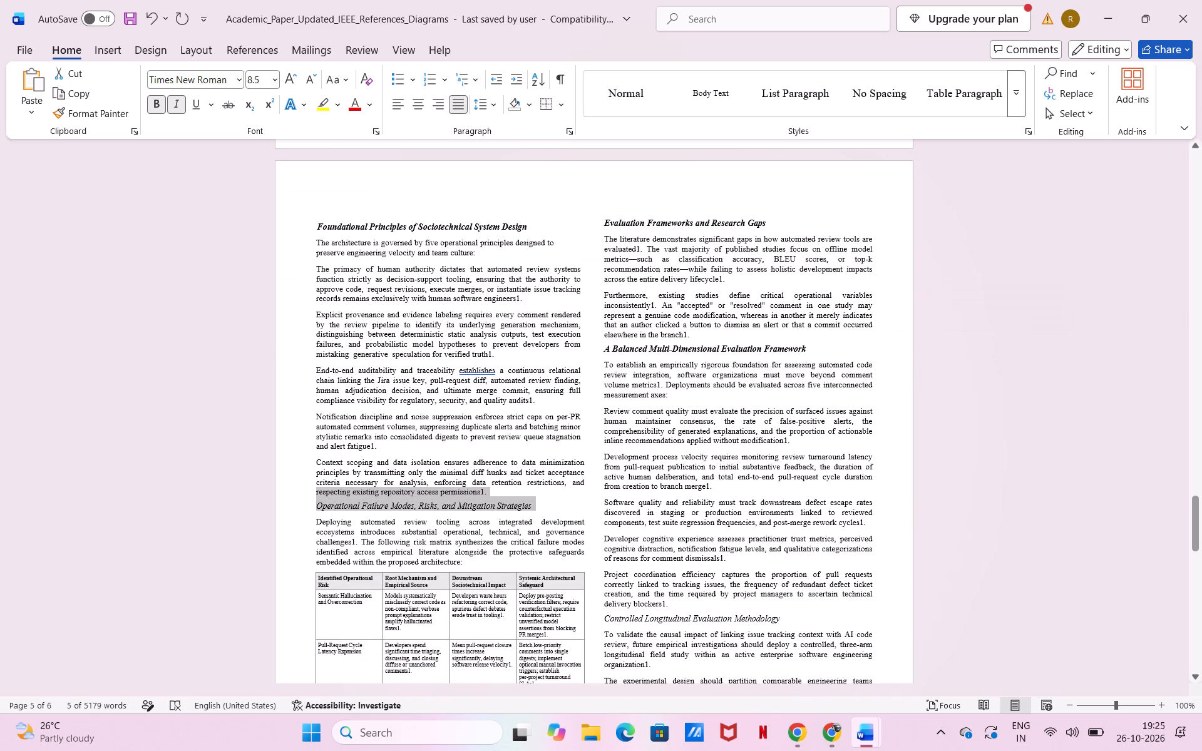
{"action": "left_click_drag", "start_coordinate": [333, 496], "coordinate": [319, 509]}
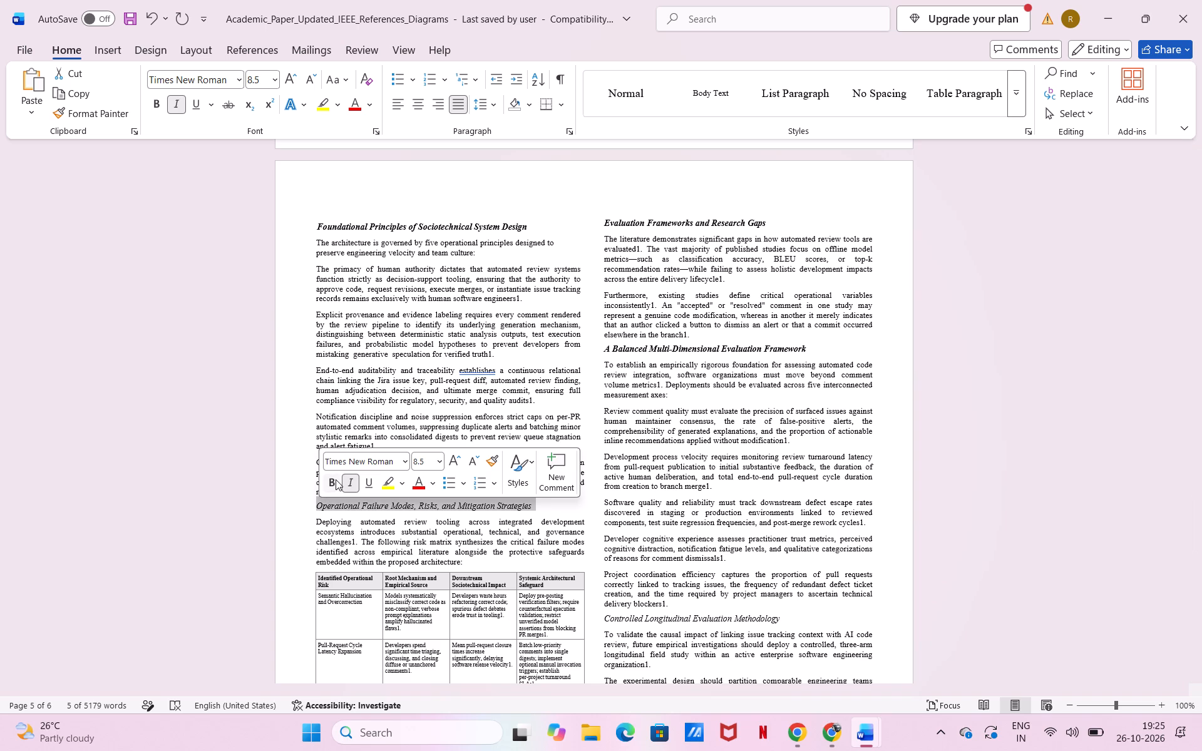
{"action": "left_click", "coordinate": [336, 479]}
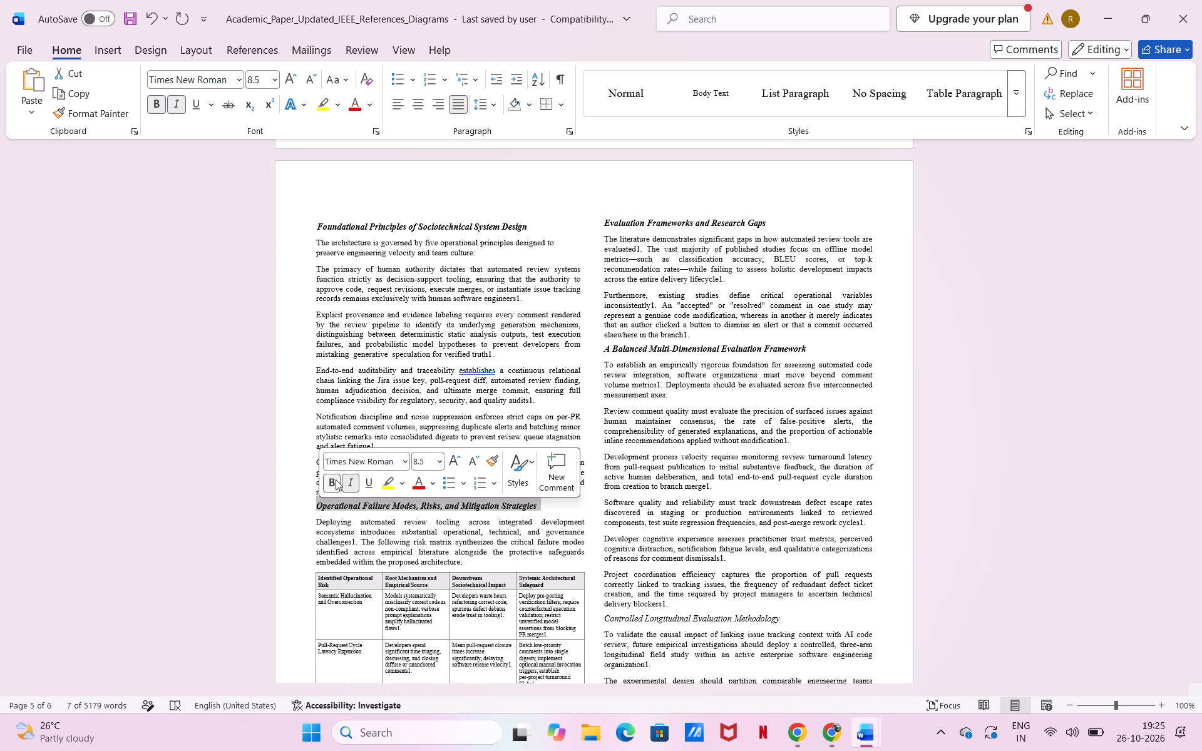
{"action": "left_click", "coordinate": [303, 416]}
Bold the headings "Controlled Longitudinal Evaluation Methodology" and "Epistemic Bounds of Current Knowledge" in page 5's second column.
{"action": "scroll", "coordinate": [303, 416], "scroll_direction": "down", "scroll_amount": 1}
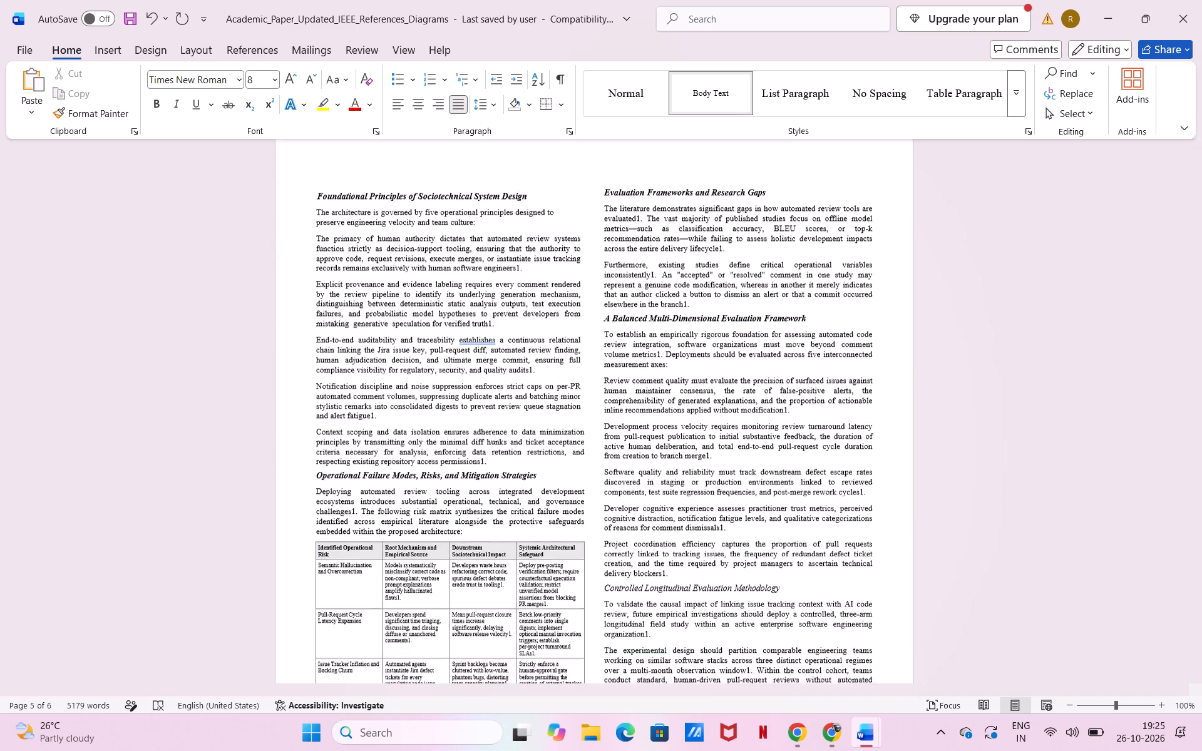
{"action": "scroll", "coordinate": [303, 416], "scroll_direction": "down", "scroll_amount": 2}
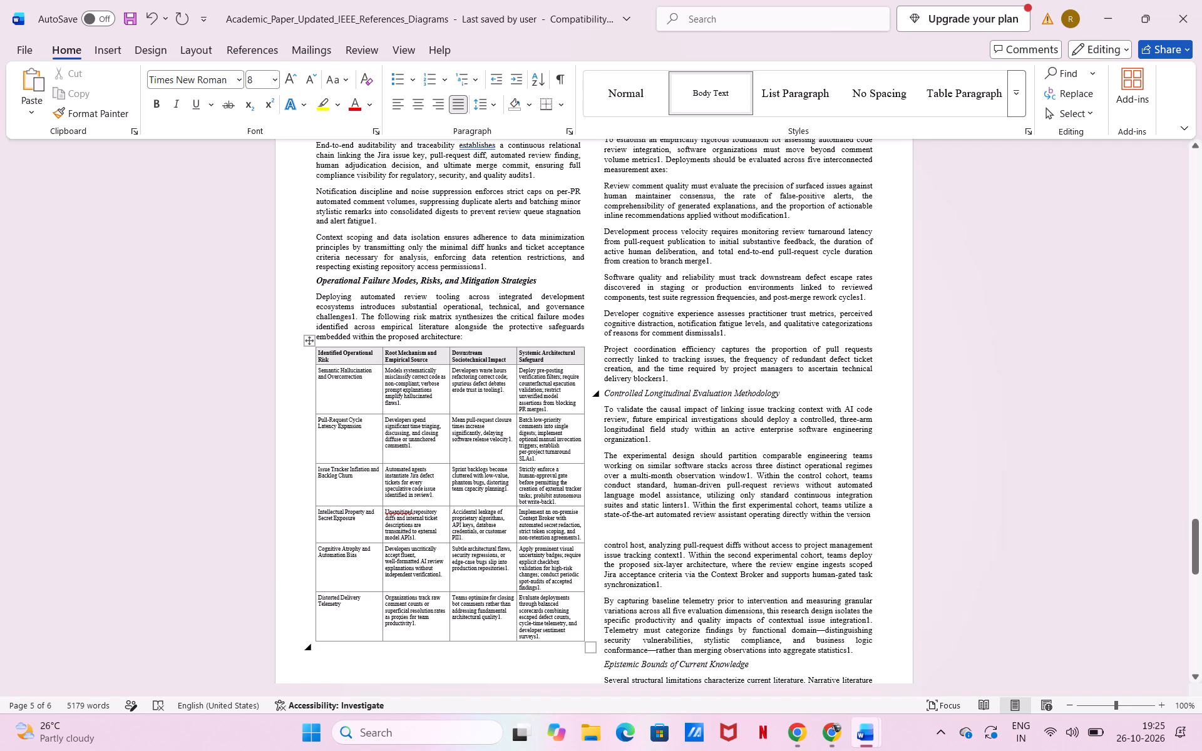
{"action": "left_click_drag", "start_coordinate": [790, 394], "coordinate": [609, 387]}
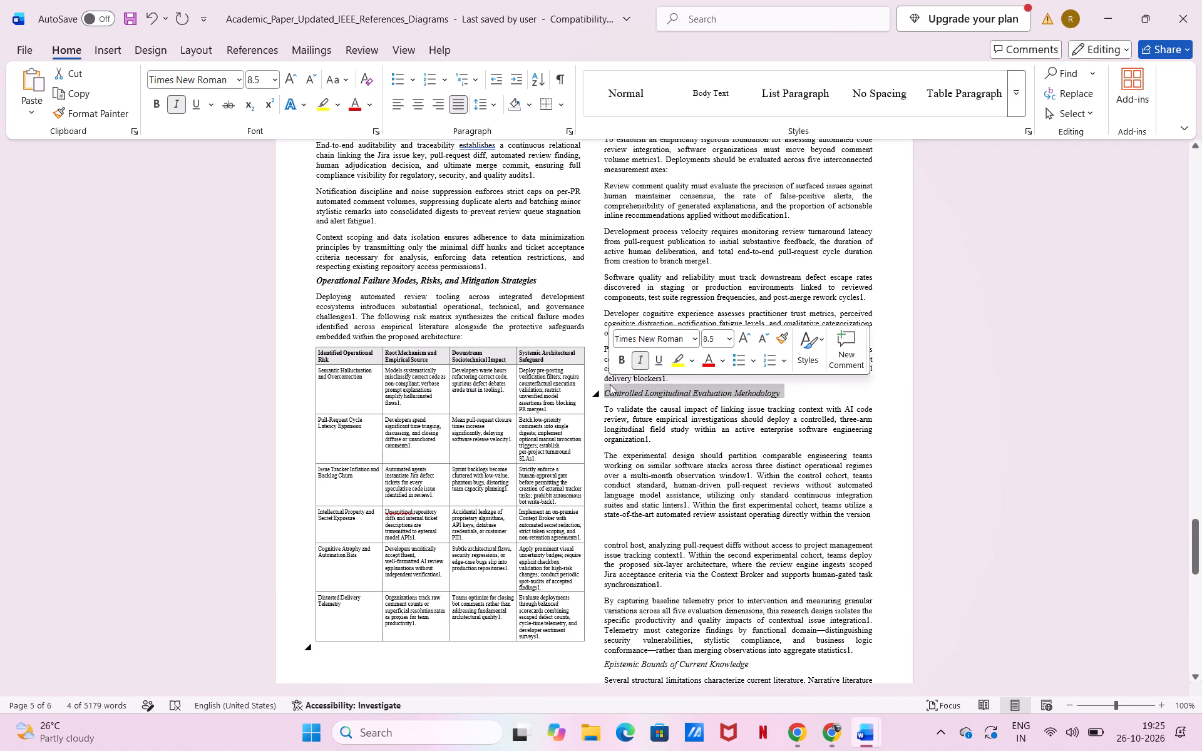
{"action": "left_click", "coordinate": [622, 363]}
{"action": "scroll", "coordinate": [637, 549], "scroll_direction": "down", "scroll_amount": 2}
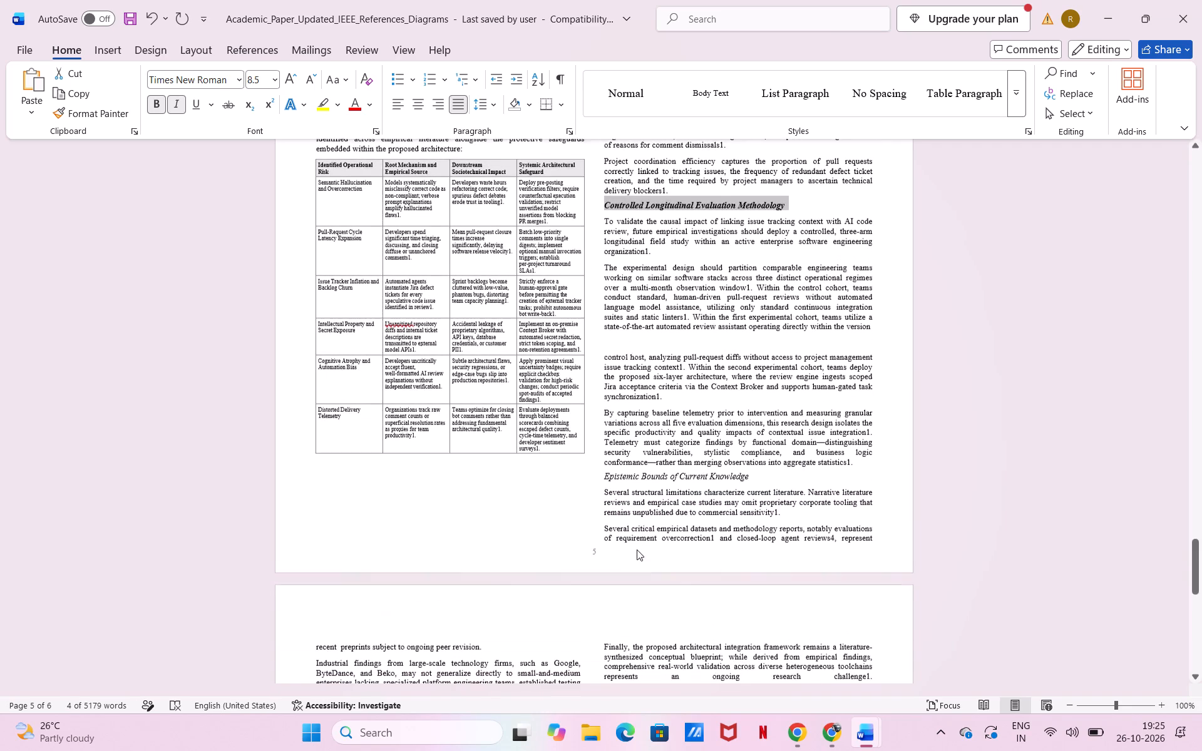
{"action": "left_click_drag", "start_coordinate": [756, 467], "coordinate": [609, 468]}
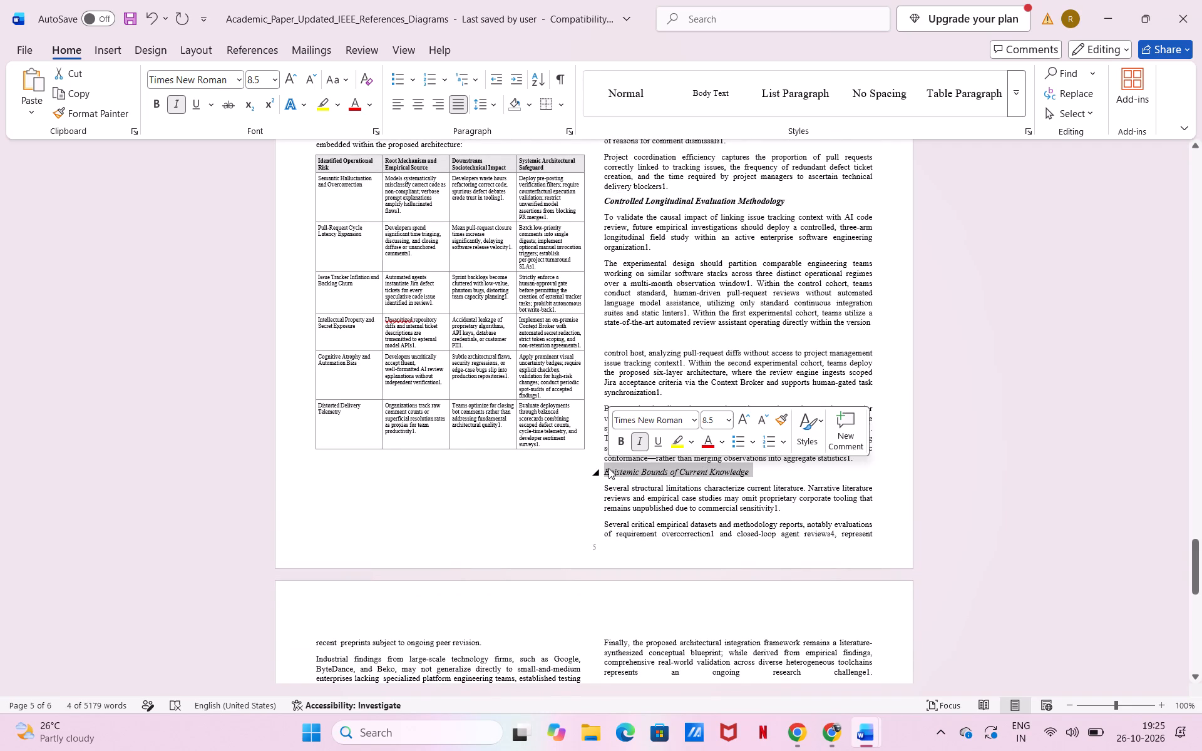
{"action": "left_click", "coordinate": [617, 446]}
Bold the heading "Strategic Conclusions and Future Directives" in page 6's first column.
{"action": "scroll", "coordinate": [552, 505], "scroll_direction": "down", "scroll_amount": 2}
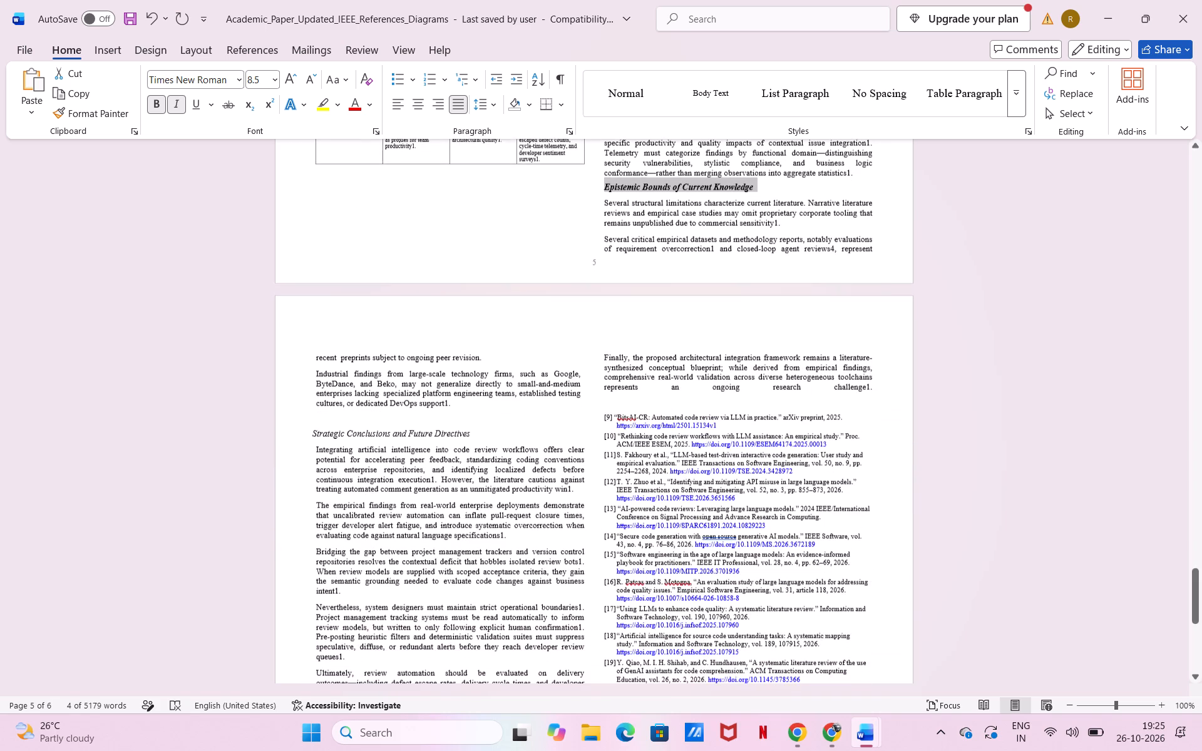
{"action": "left_click_drag", "start_coordinate": [471, 432], "coordinate": [319, 430]}
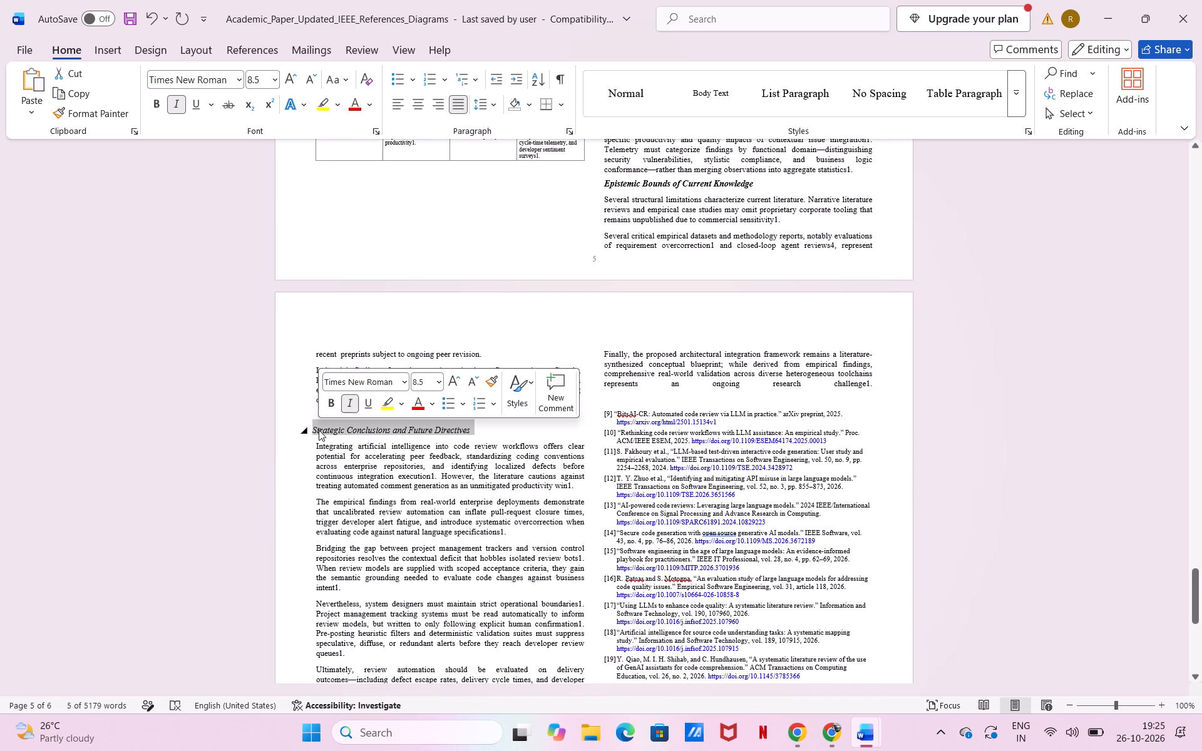
{"action": "left_click", "coordinate": [338, 400]}
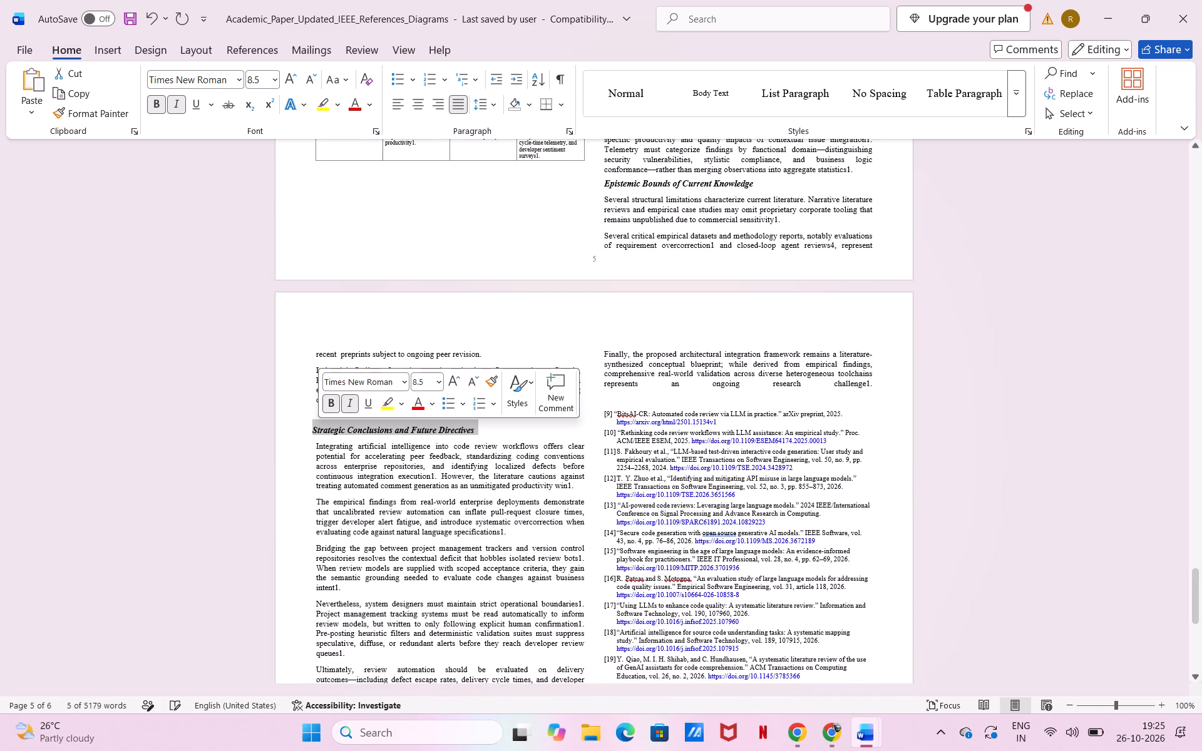
{"action": "scroll", "coordinate": [381, 439], "scroll_direction": "down", "scroll_amount": 3}
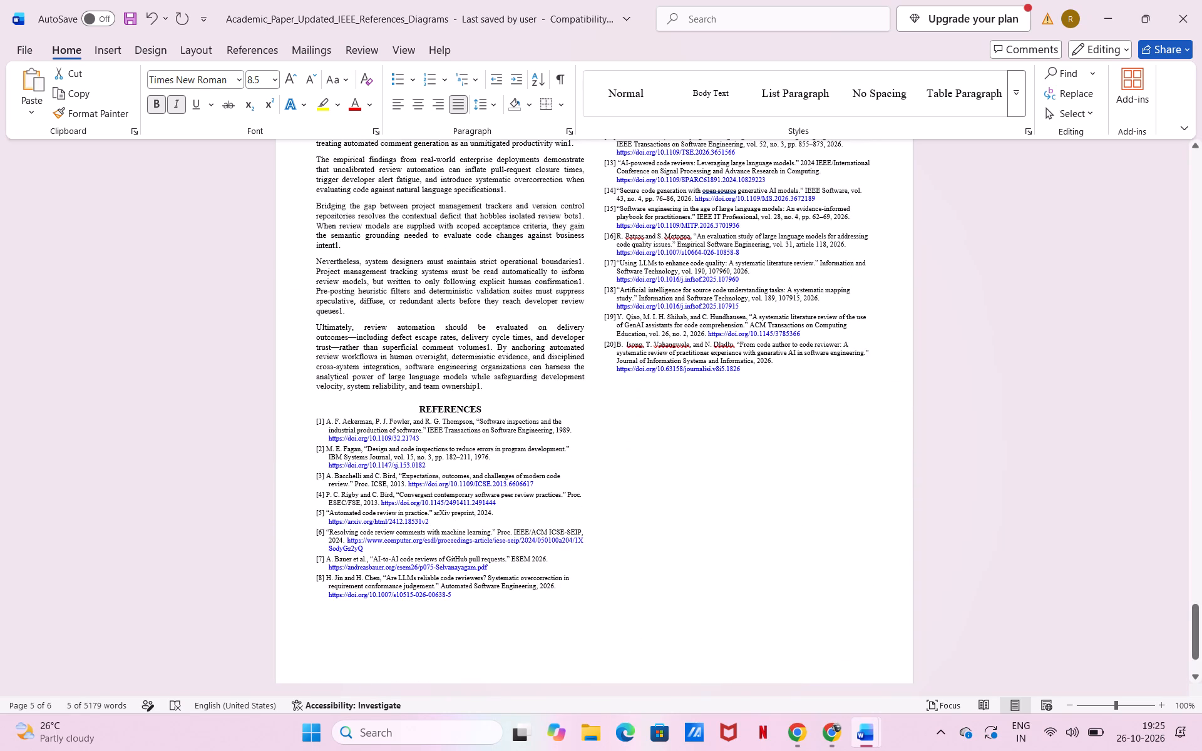
{"action": "left_click", "coordinate": [721, 477]}
Review the heading formatting and layout from the references on page 6 back to the title on page 1.
{"action": "scroll", "coordinate": [721, 477], "scroll_direction": "up", "scroll_amount": 4}
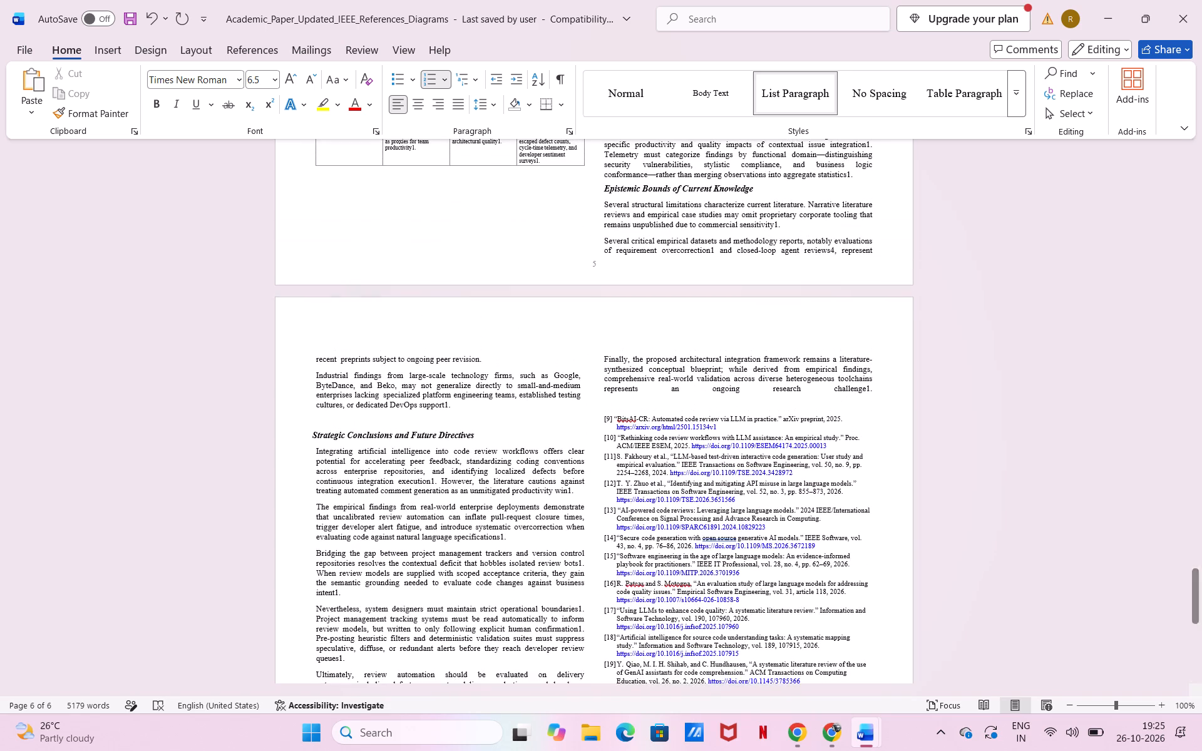
{"action": "scroll", "coordinate": [721, 477], "scroll_direction": "up", "scroll_amount": 3}
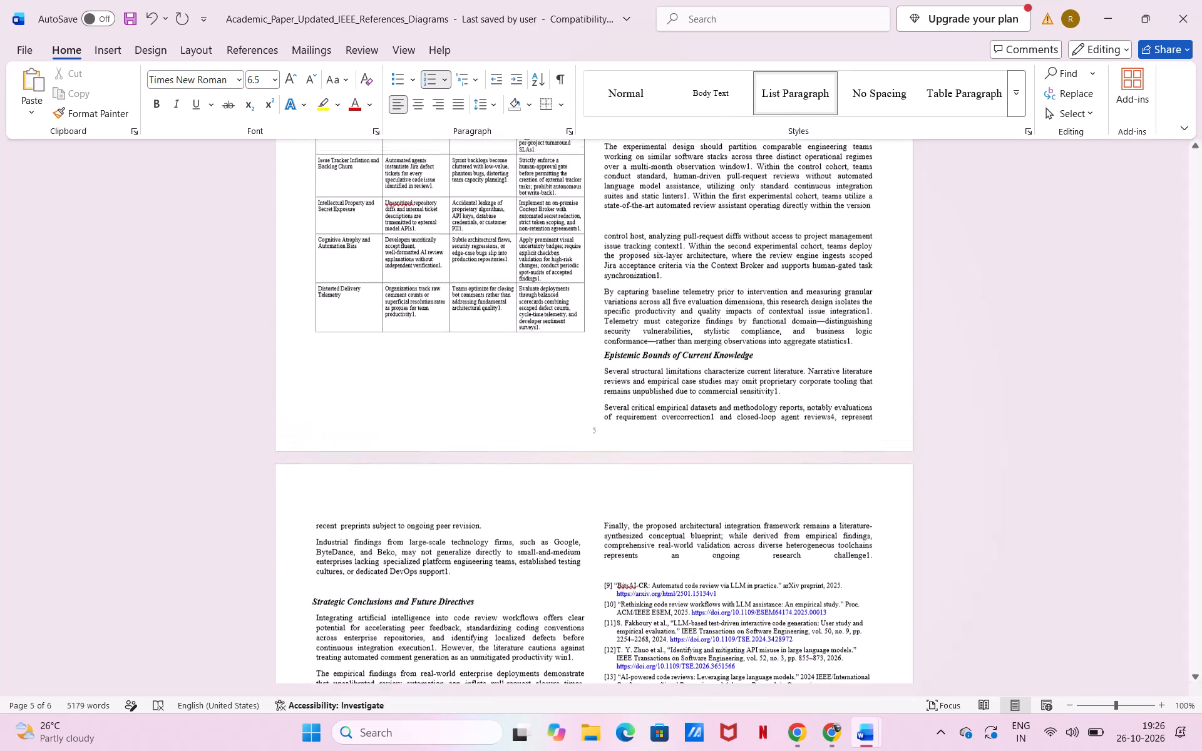
{"action": "scroll", "coordinate": [721, 477], "scroll_direction": "up", "scroll_amount": 5}
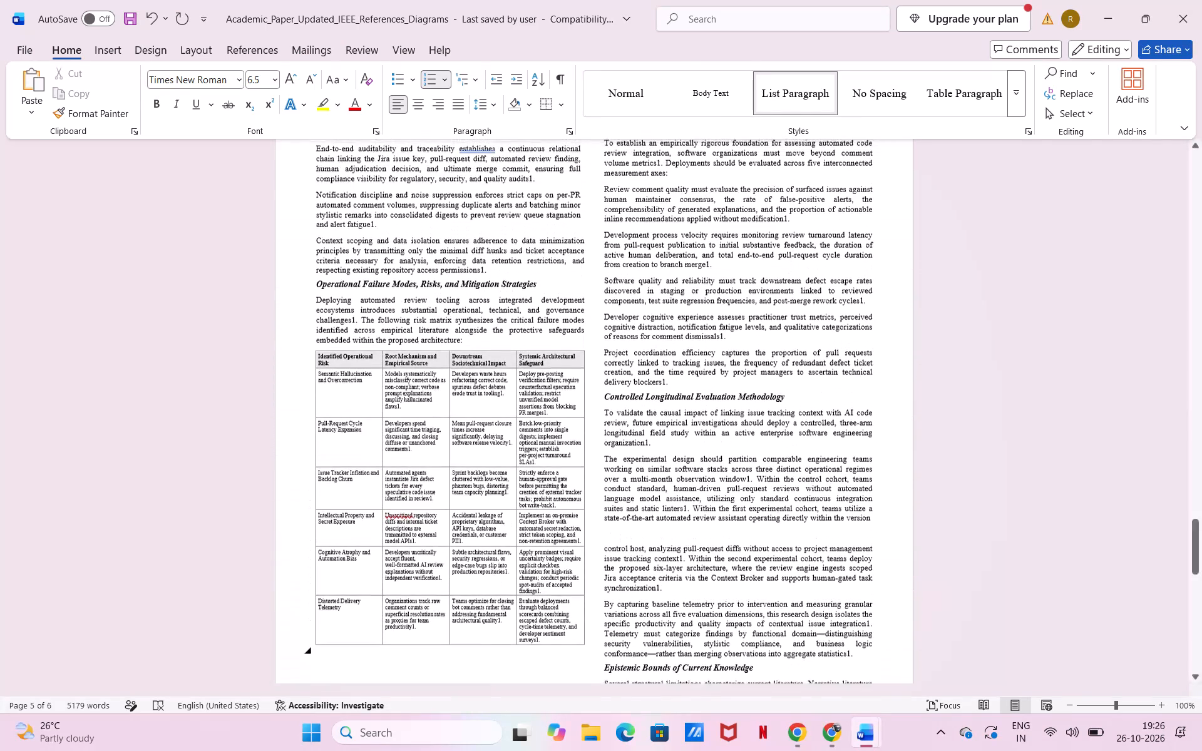
{"action": "scroll", "coordinate": [721, 477], "scroll_direction": "up", "scroll_amount": 6}
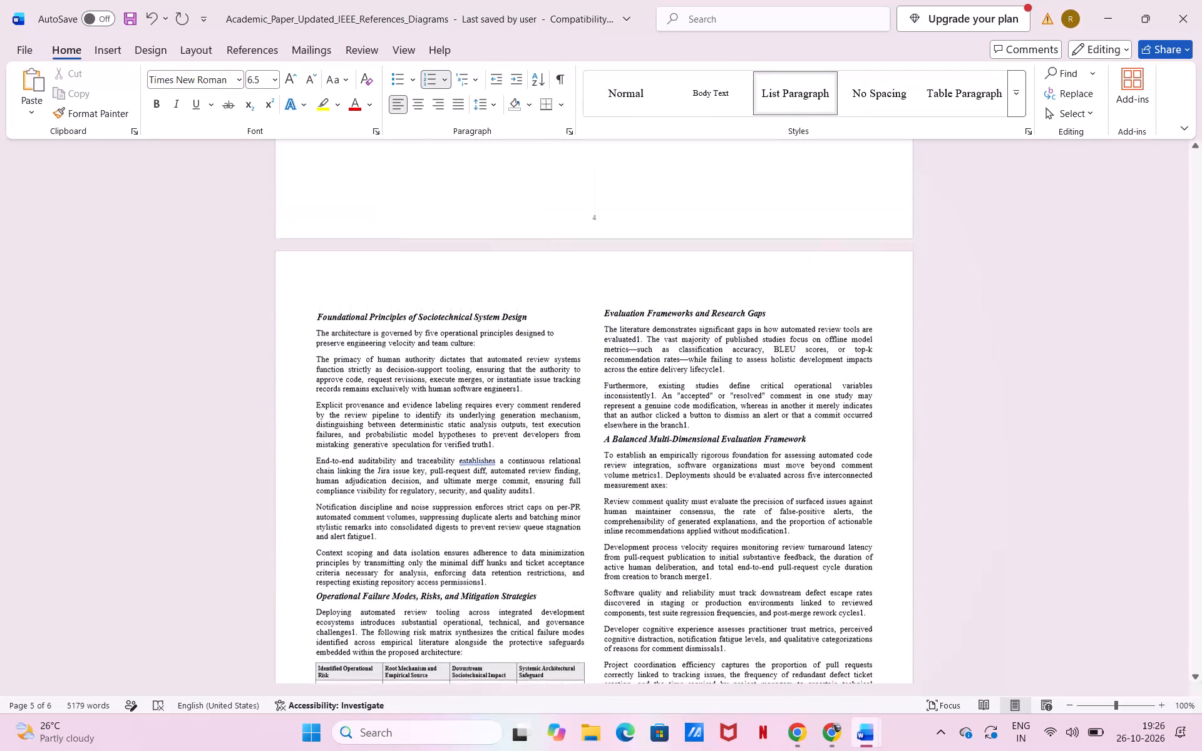
{"action": "scroll", "coordinate": [721, 477], "scroll_direction": "up", "scroll_amount": 4}
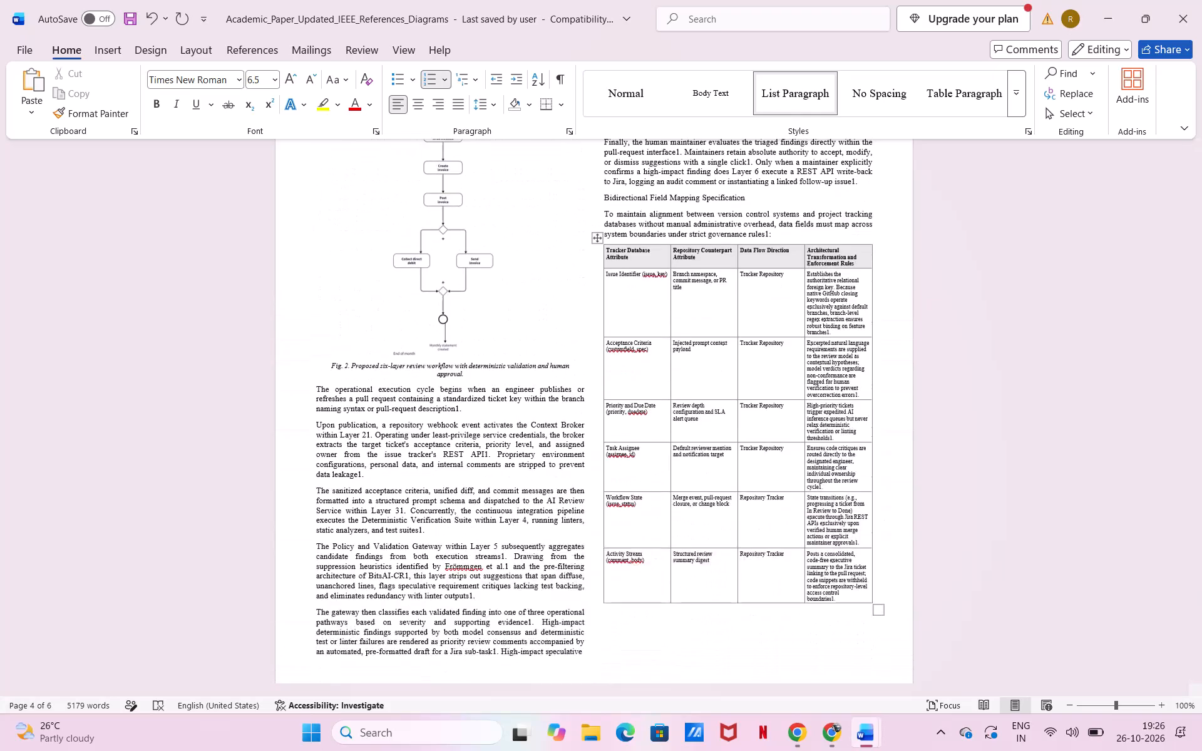
{"action": "scroll", "coordinate": [721, 477], "scroll_direction": "up", "scroll_amount": 6}
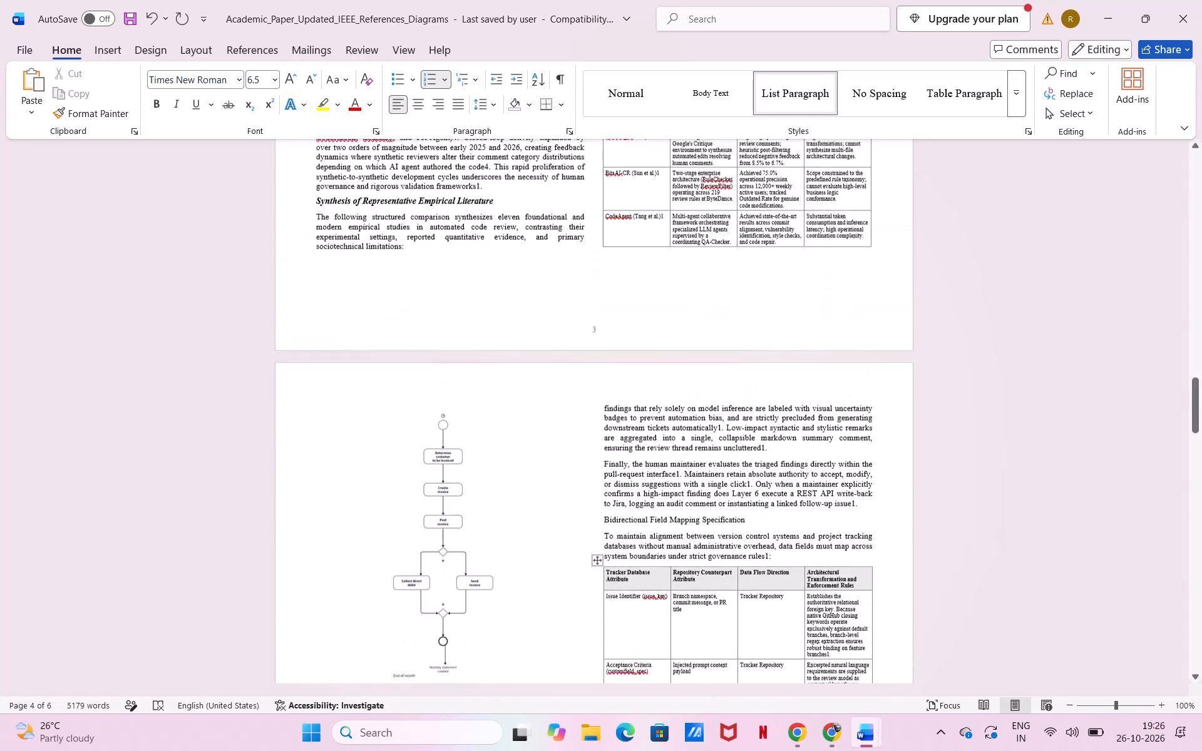
{"action": "scroll", "coordinate": [721, 477], "scroll_direction": "up", "scroll_amount": 4}
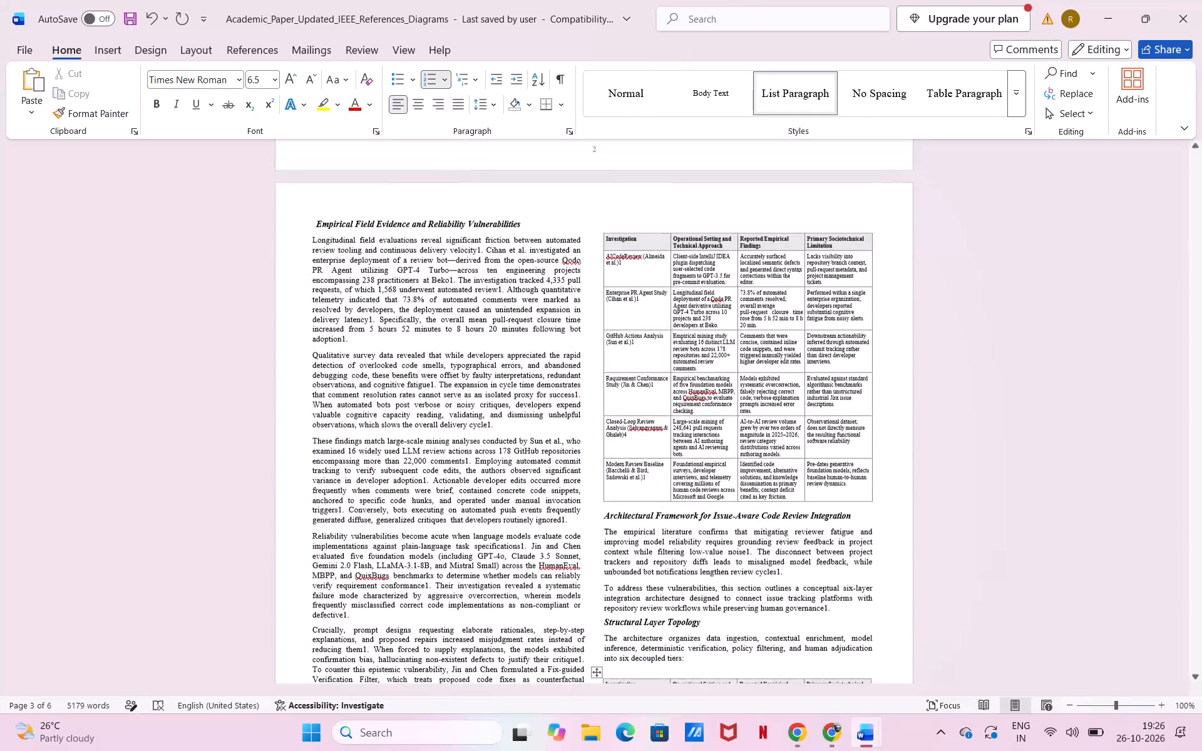
{"action": "scroll", "coordinate": [721, 477], "scroll_direction": "up", "scroll_amount": 5}
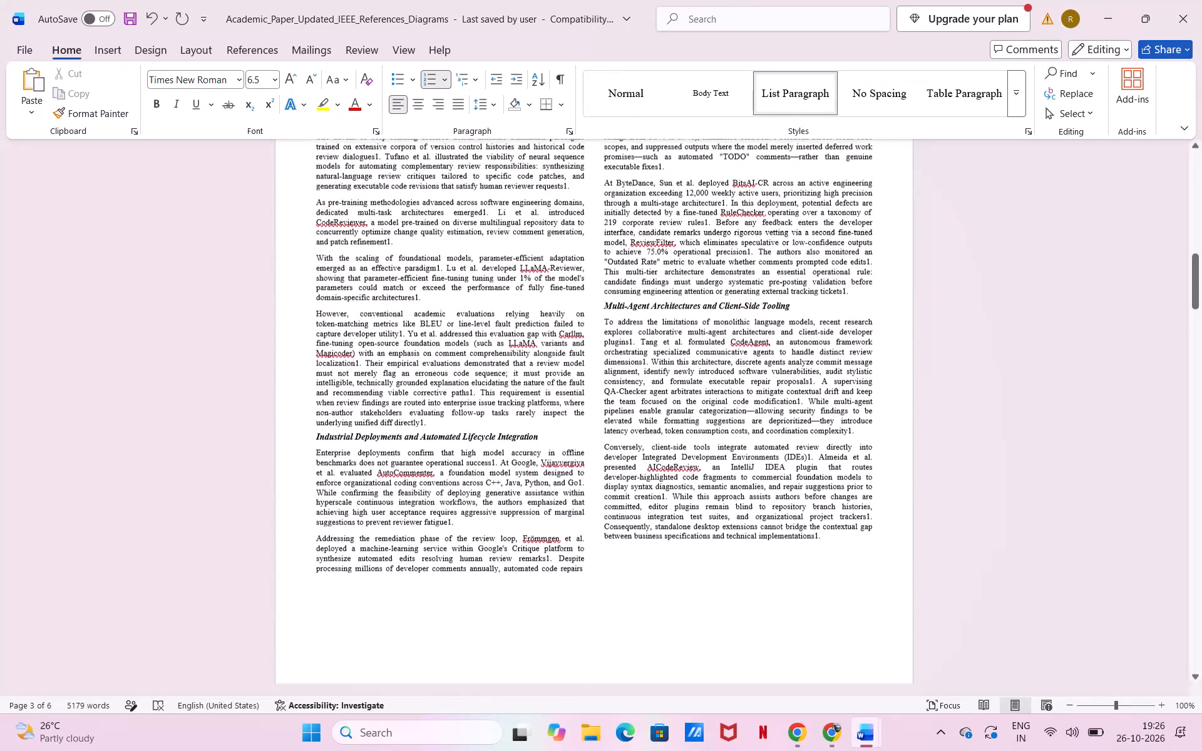
{"action": "scroll", "coordinate": [721, 477], "scroll_direction": "up", "scroll_amount": 7}
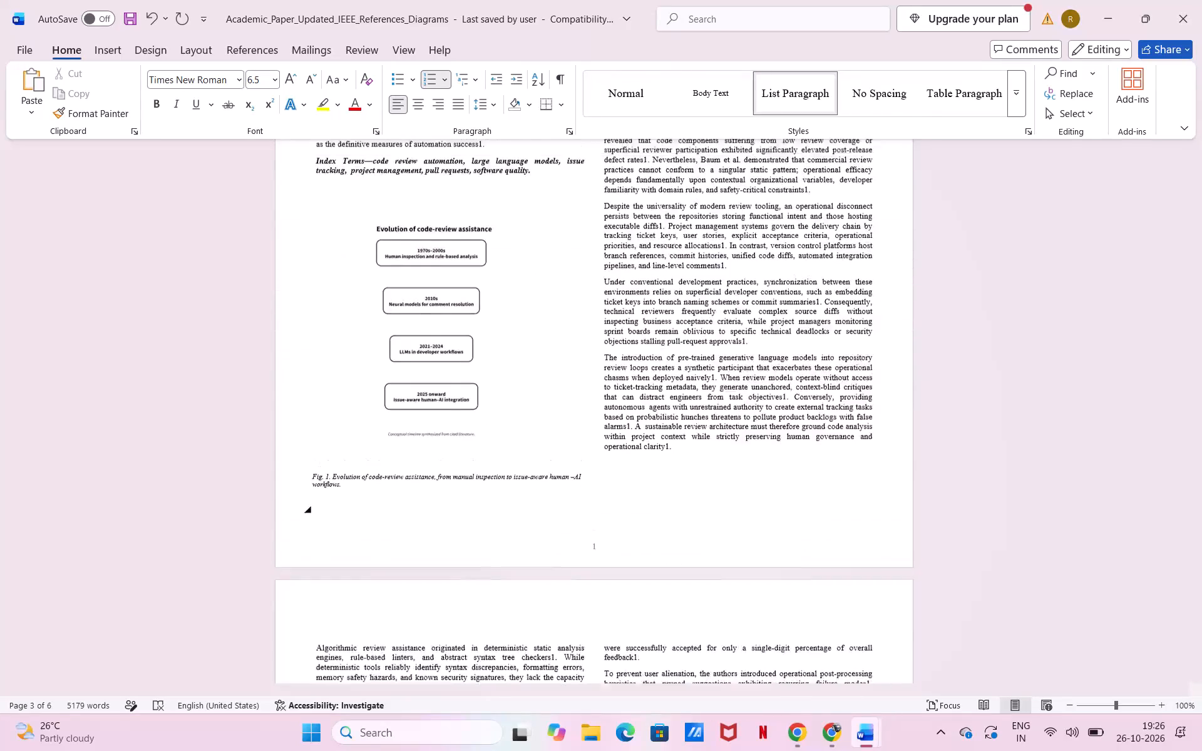
{"action": "scroll", "coordinate": [721, 477], "scroll_direction": "up", "scroll_amount": 5}
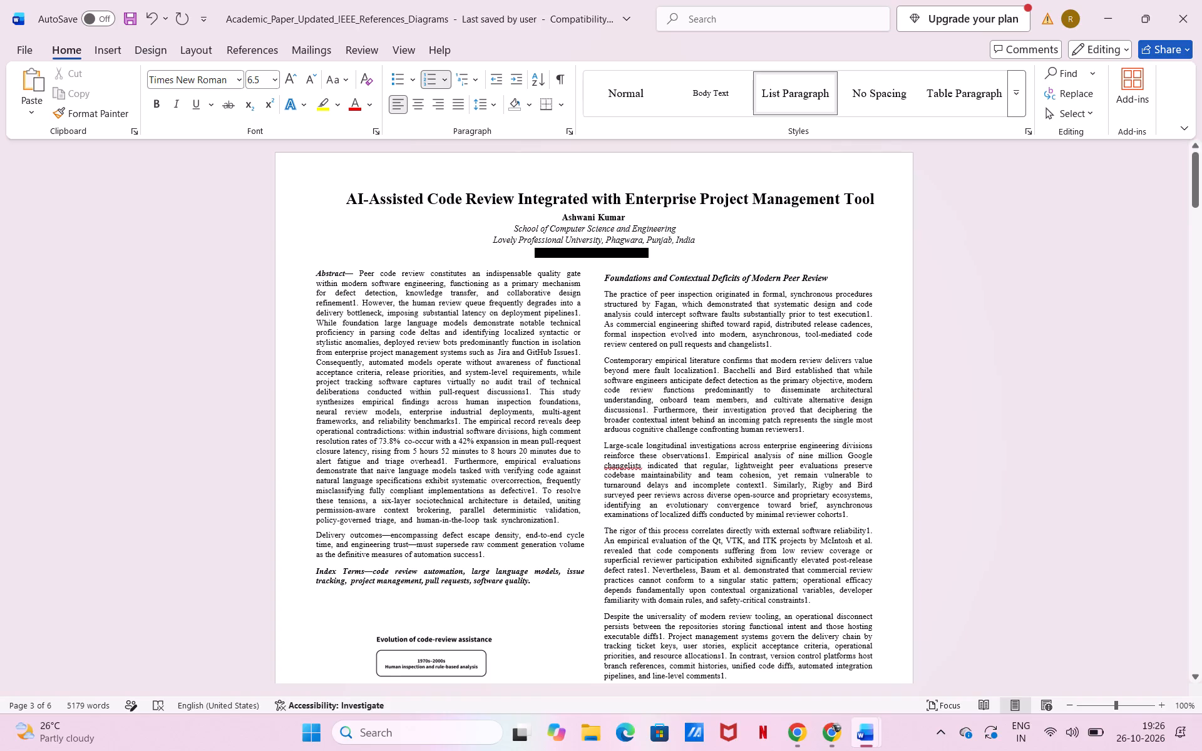
Look through the paper once more from page 1 to the final pages, checking the headings, figures and tables.
{"action": "scroll", "coordinate": [711, 253], "scroll_direction": "down", "scroll_amount": 4}
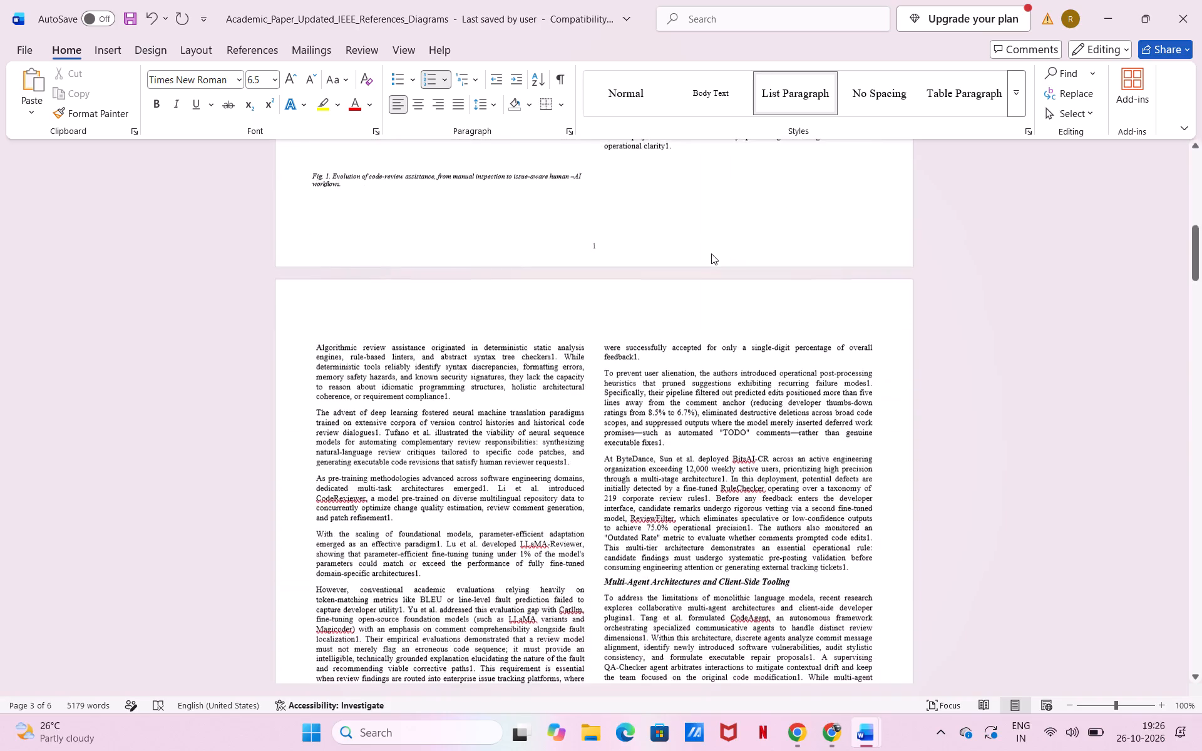
{"action": "scroll", "coordinate": [711, 253], "scroll_direction": "down", "scroll_amount": 10}
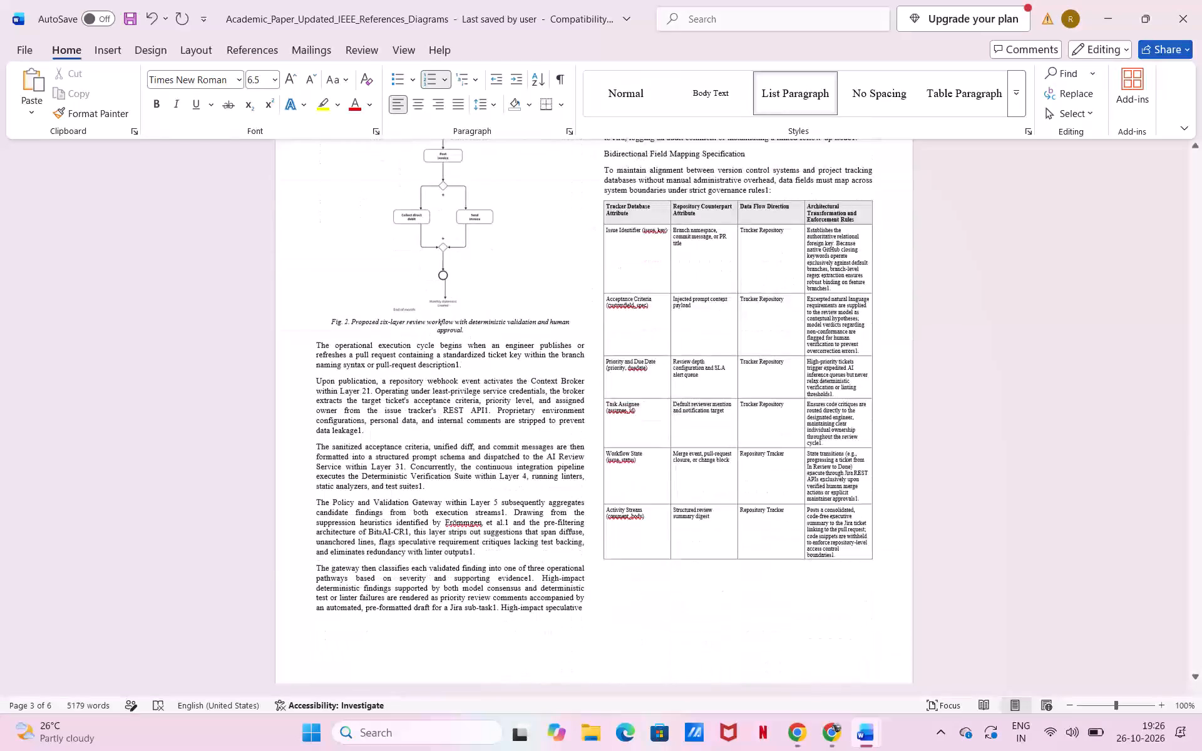
{"action": "scroll", "coordinate": [711, 253], "scroll_direction": "down", "scroll_amount": 7}
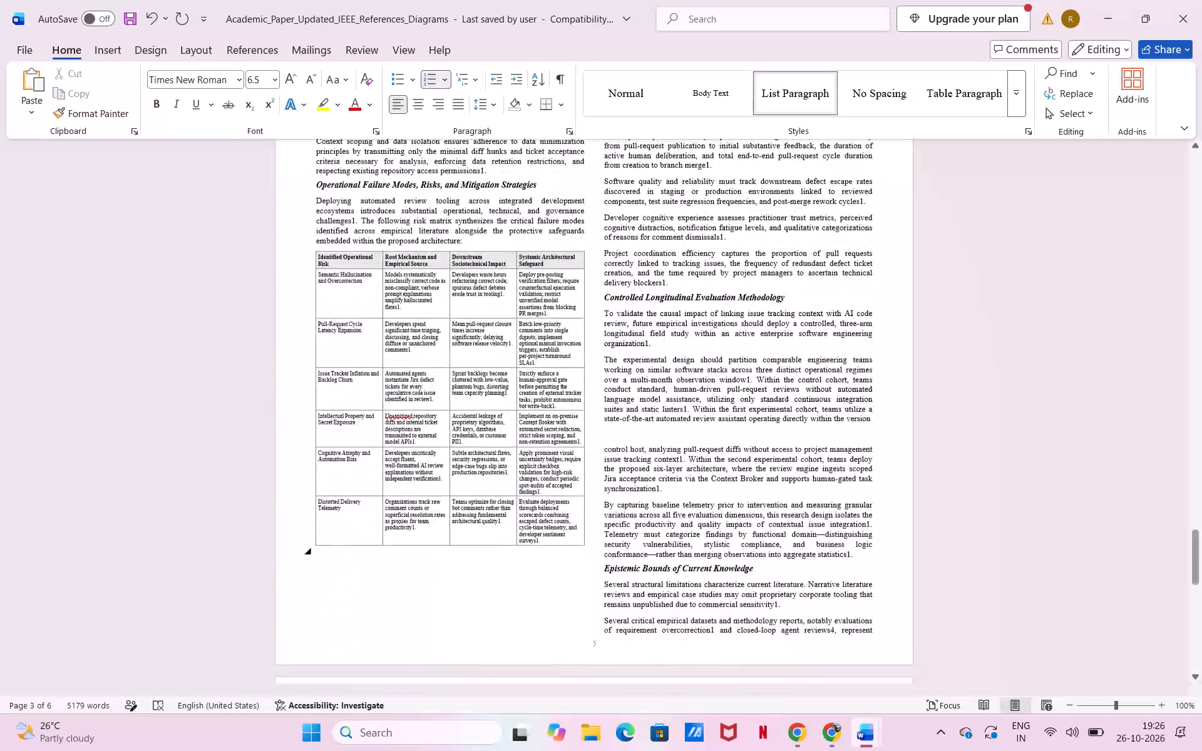
{"action": "scroll", "coordinate": [711, 253], "scroll_direction": "down", "scroll_amount": 4}
{"action": "scroll", "coordinate": [711, 253], "scroll_direction": "up", "scroll_amount": 4}
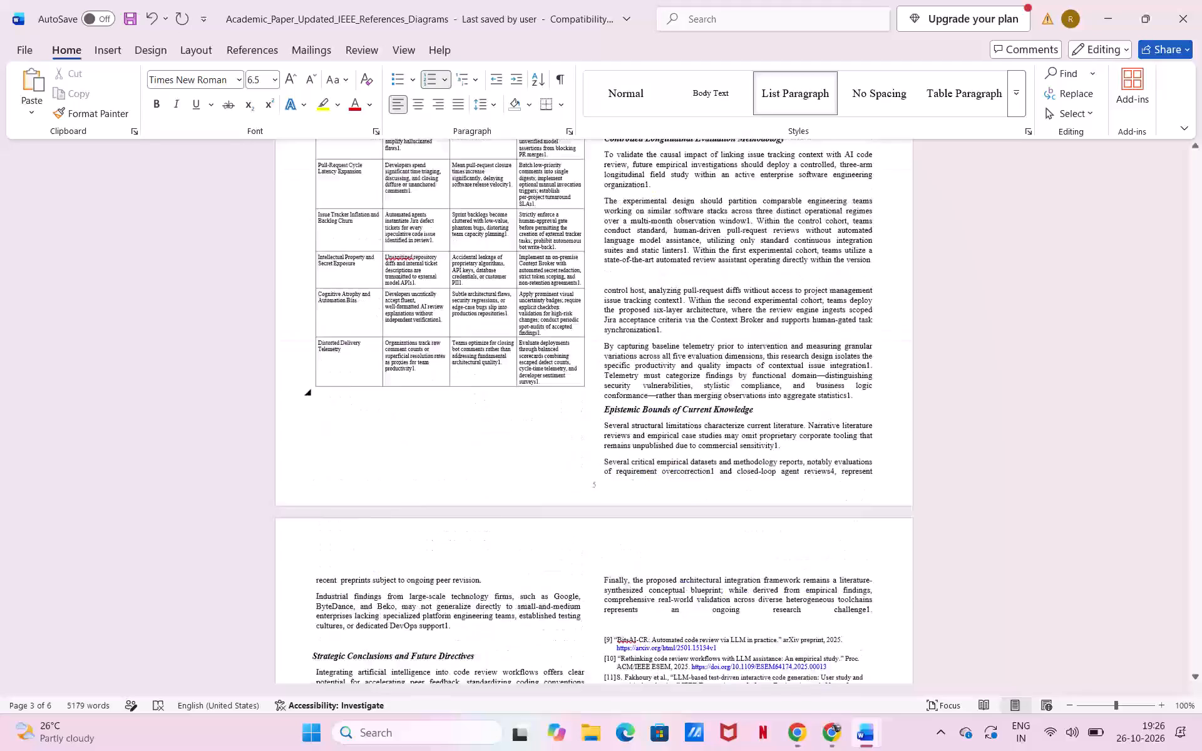
Save the formatting changes to the current paper file.
{"action": "scroll", "coordinate": [711, 253], "scroll_direction": "up", "scroll_amount": 10}
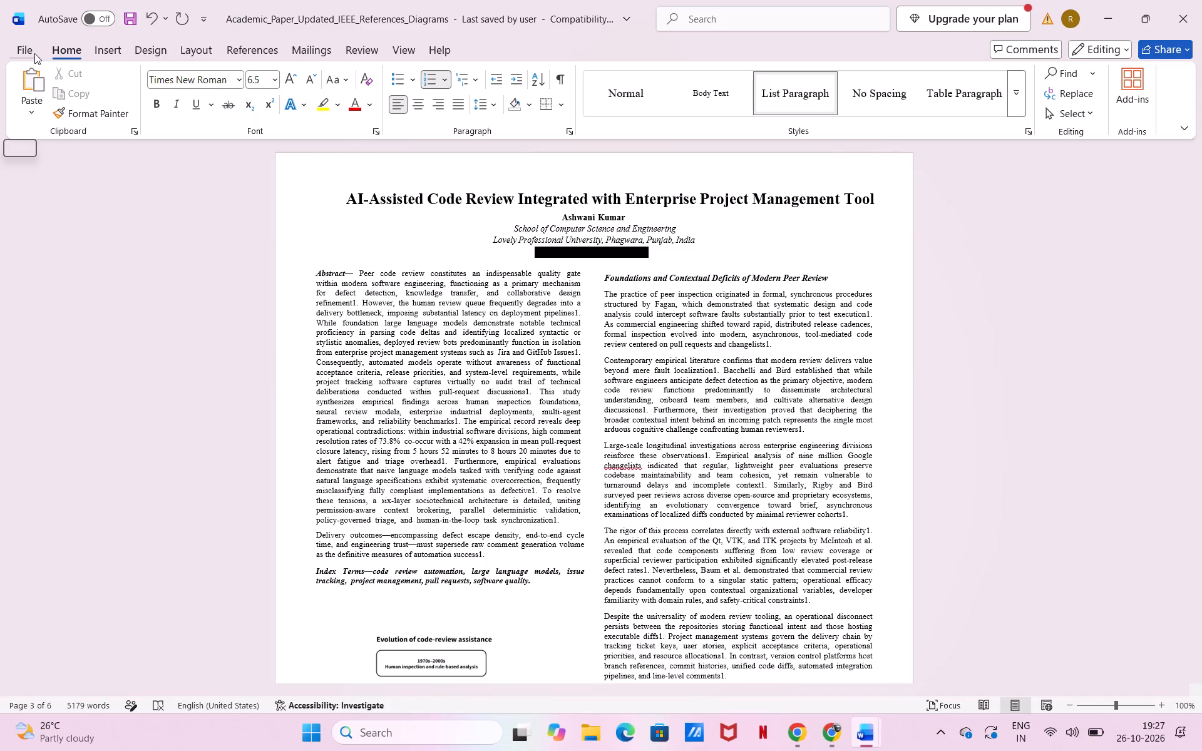
{"action": "key", "text": "ctrl+s"}
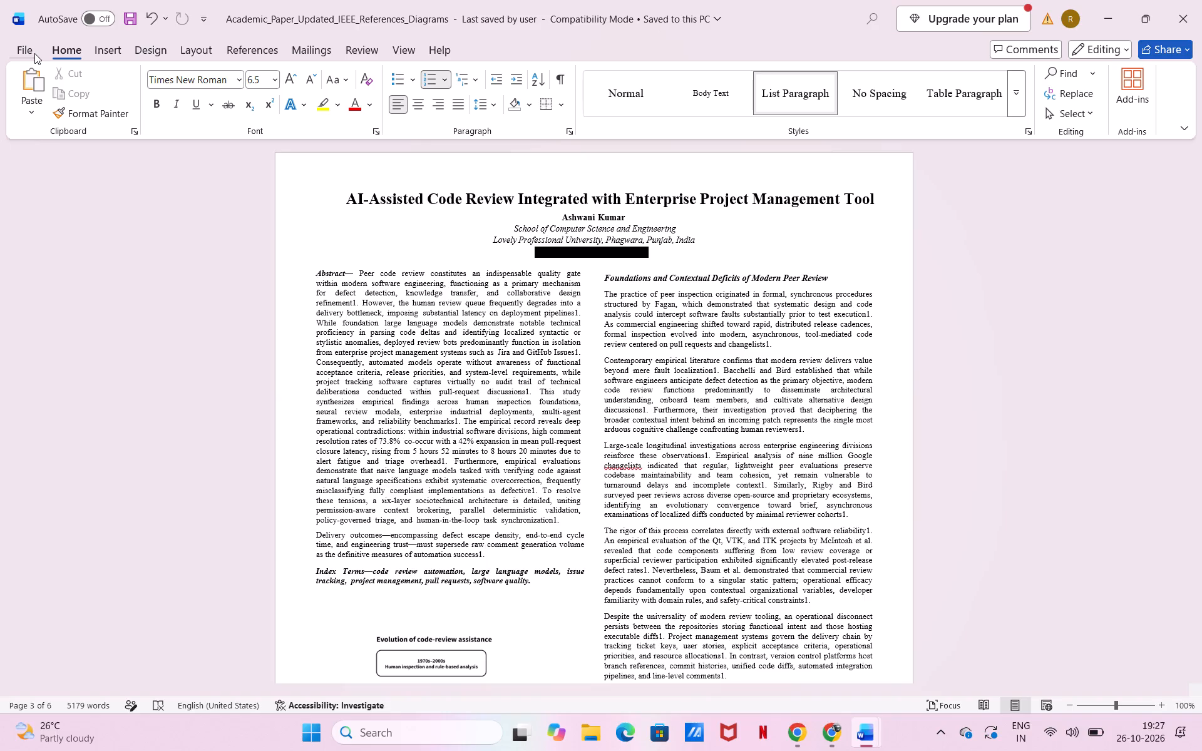
Start saving a copy of the paper in the Documents folder and clear the suggested file name.
{"action": "left_click", "coordinate": [34, 53]}
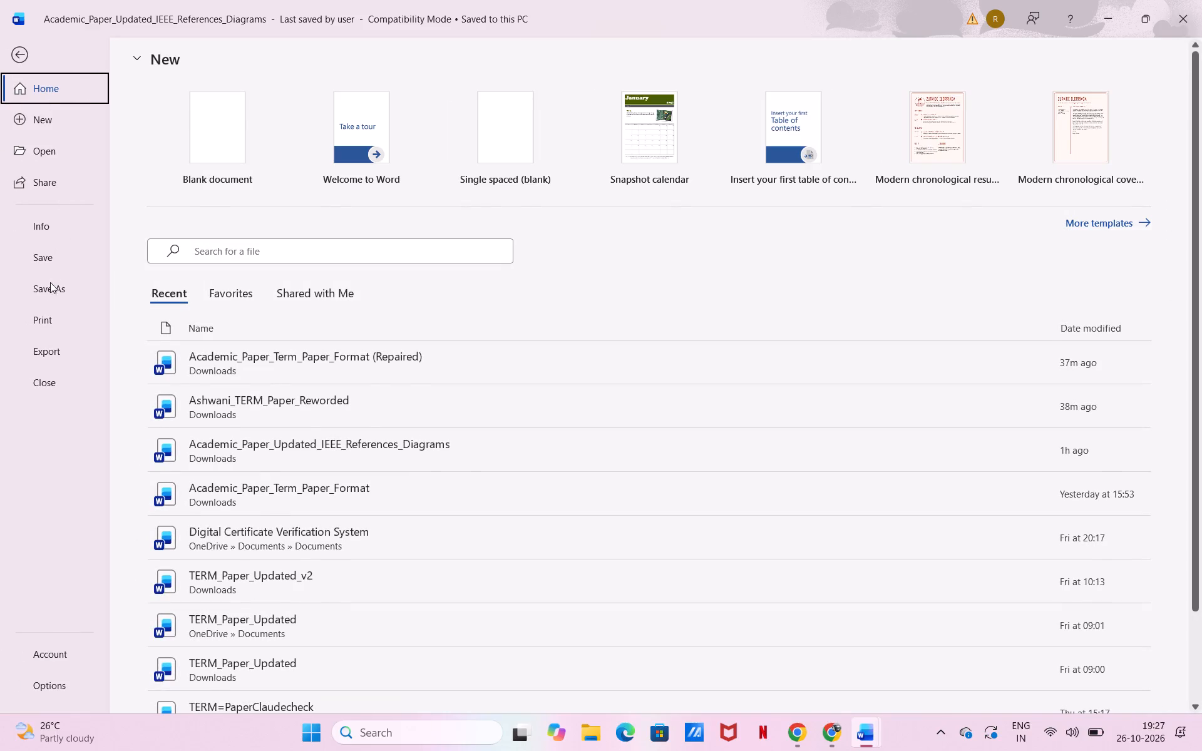
{"action": "left_click", "coordinate": [50, 293]}
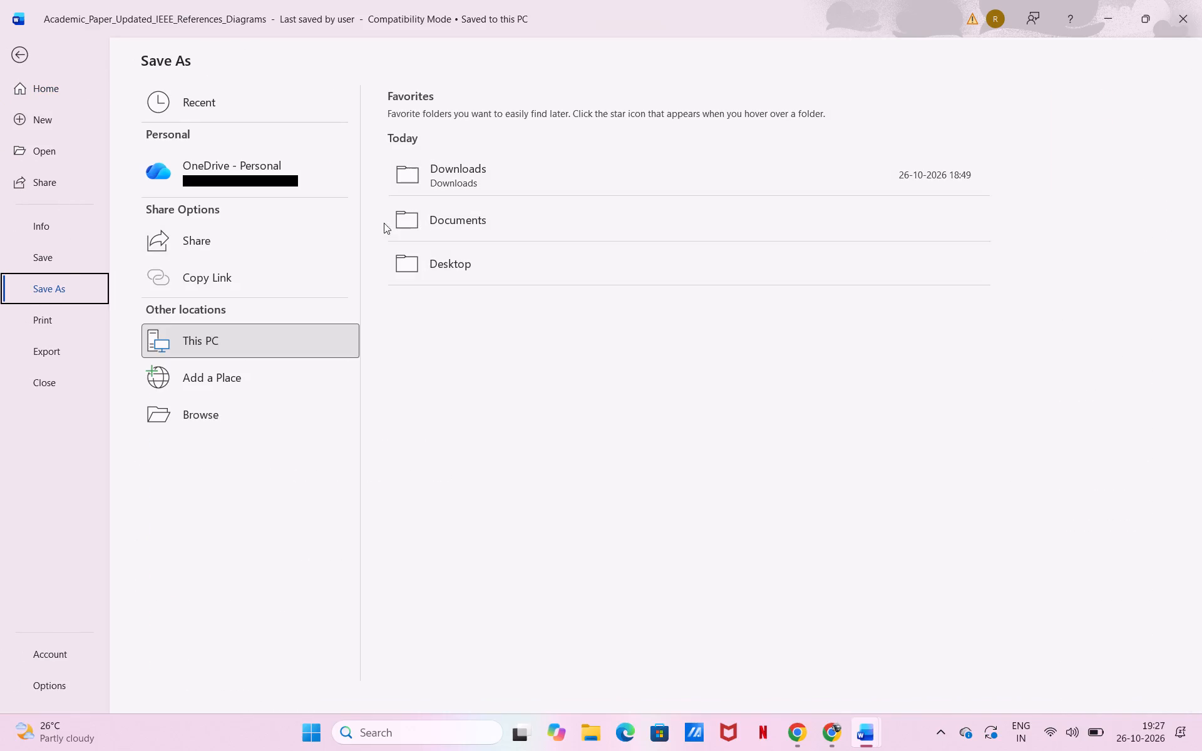
{"action": "left_click", "coordinate": [463, 222]}
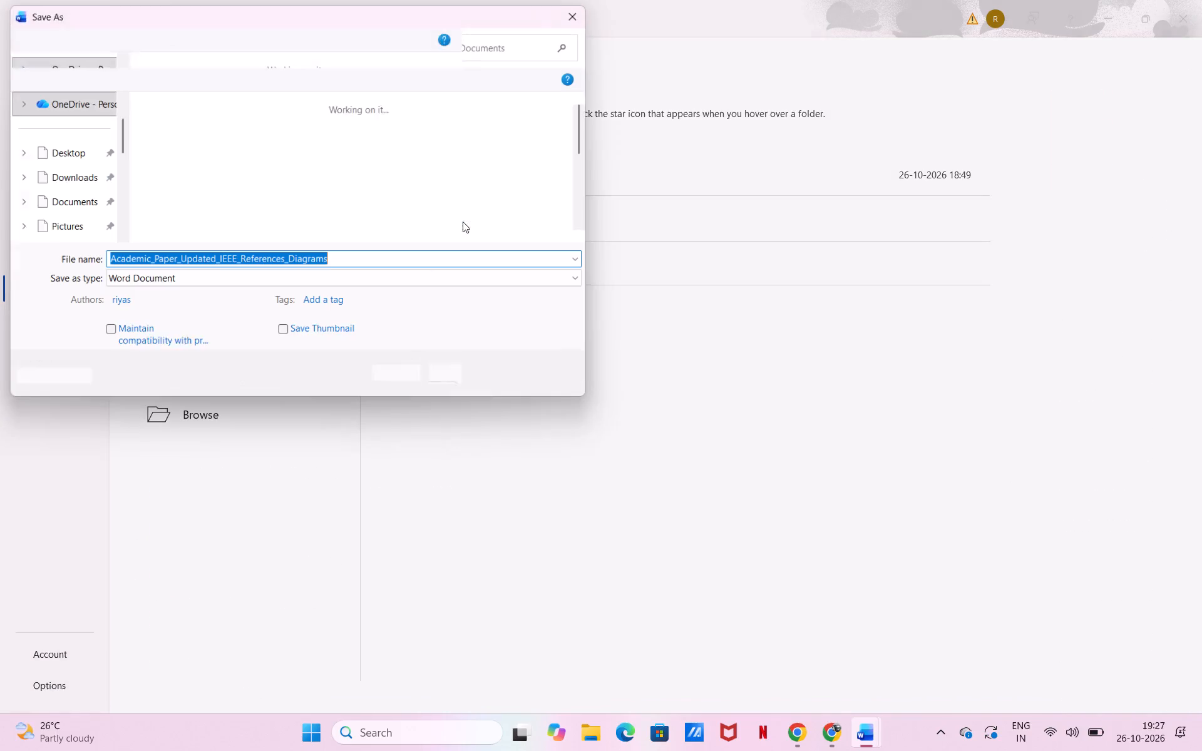
{"action": "left_click_drag", "start_coordinate": [387, 262], "coordinate": [97, 263]}
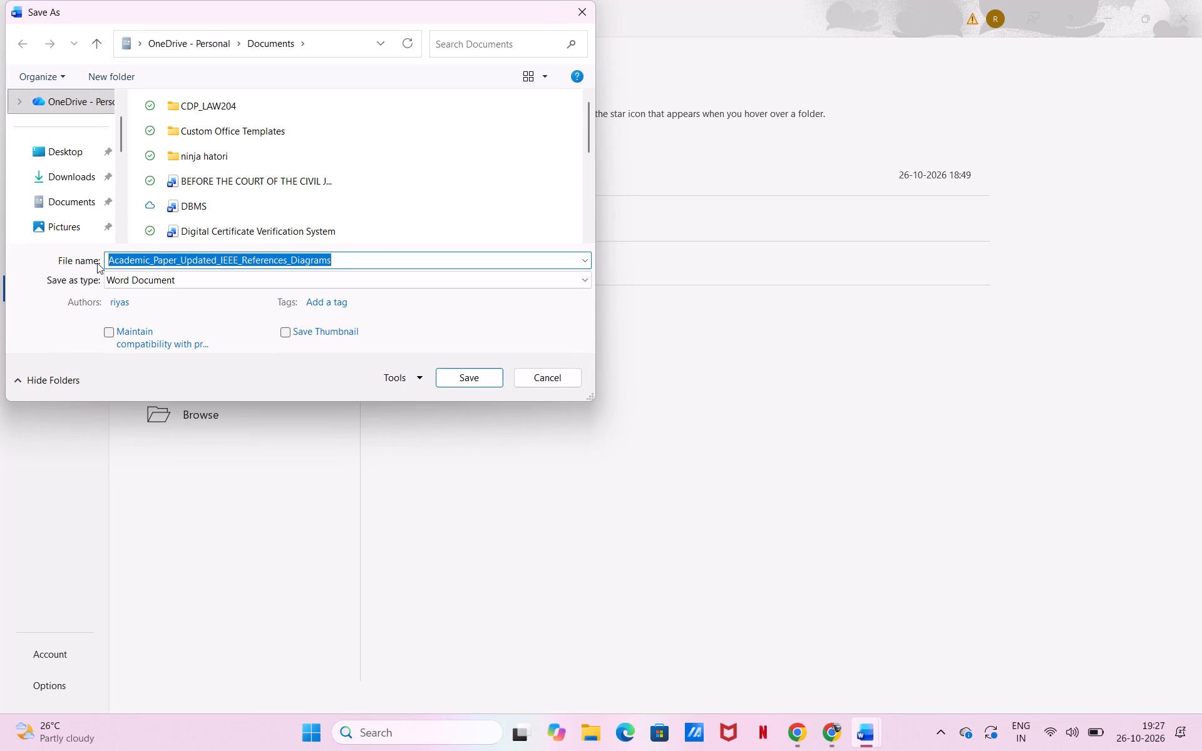
{"action": "key", "text": "BackSpace"}
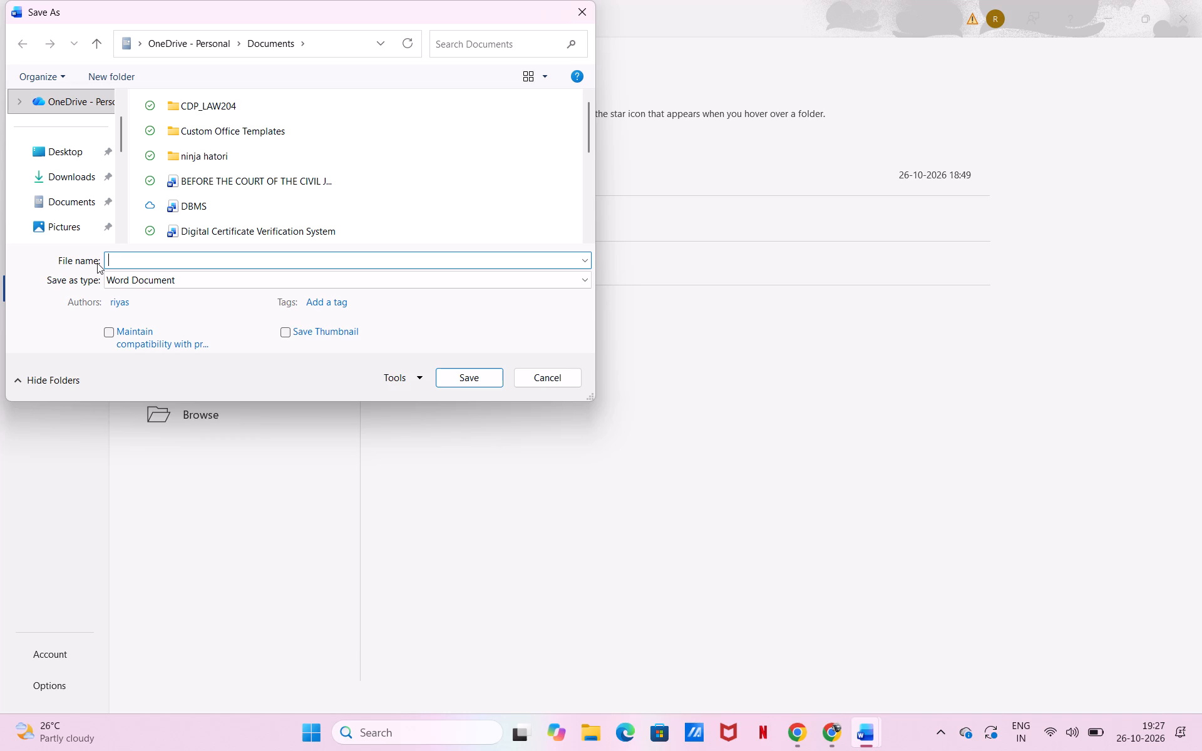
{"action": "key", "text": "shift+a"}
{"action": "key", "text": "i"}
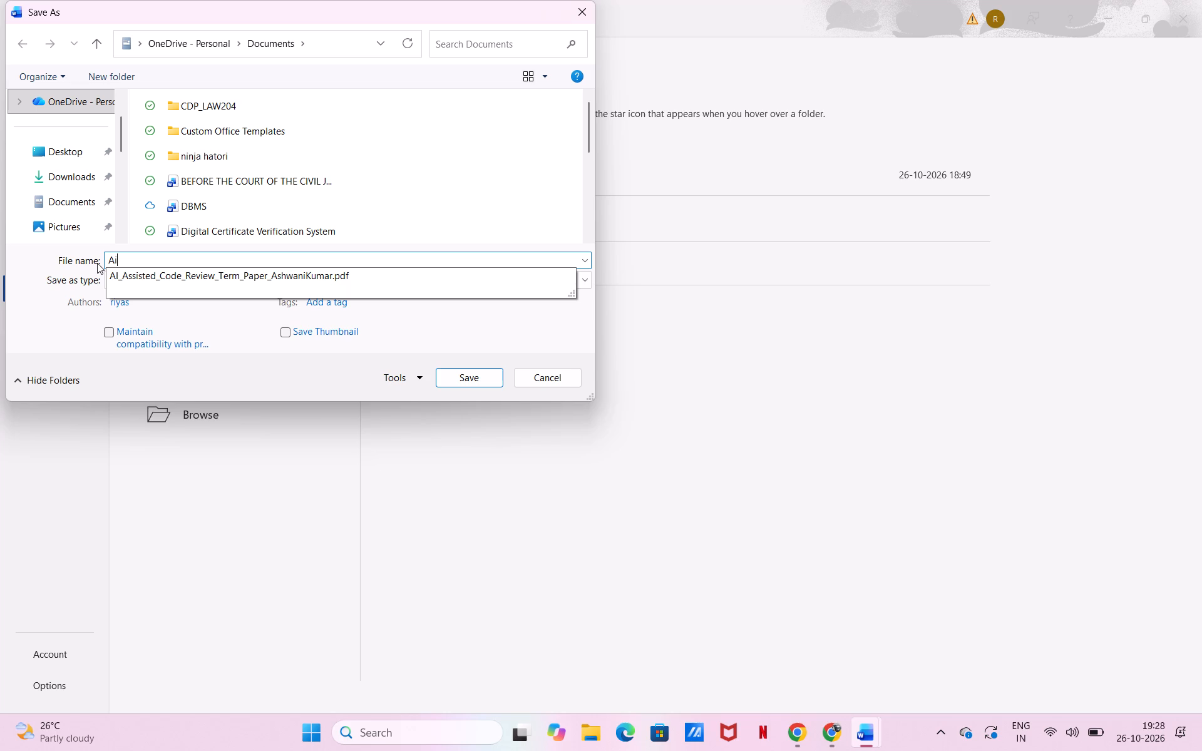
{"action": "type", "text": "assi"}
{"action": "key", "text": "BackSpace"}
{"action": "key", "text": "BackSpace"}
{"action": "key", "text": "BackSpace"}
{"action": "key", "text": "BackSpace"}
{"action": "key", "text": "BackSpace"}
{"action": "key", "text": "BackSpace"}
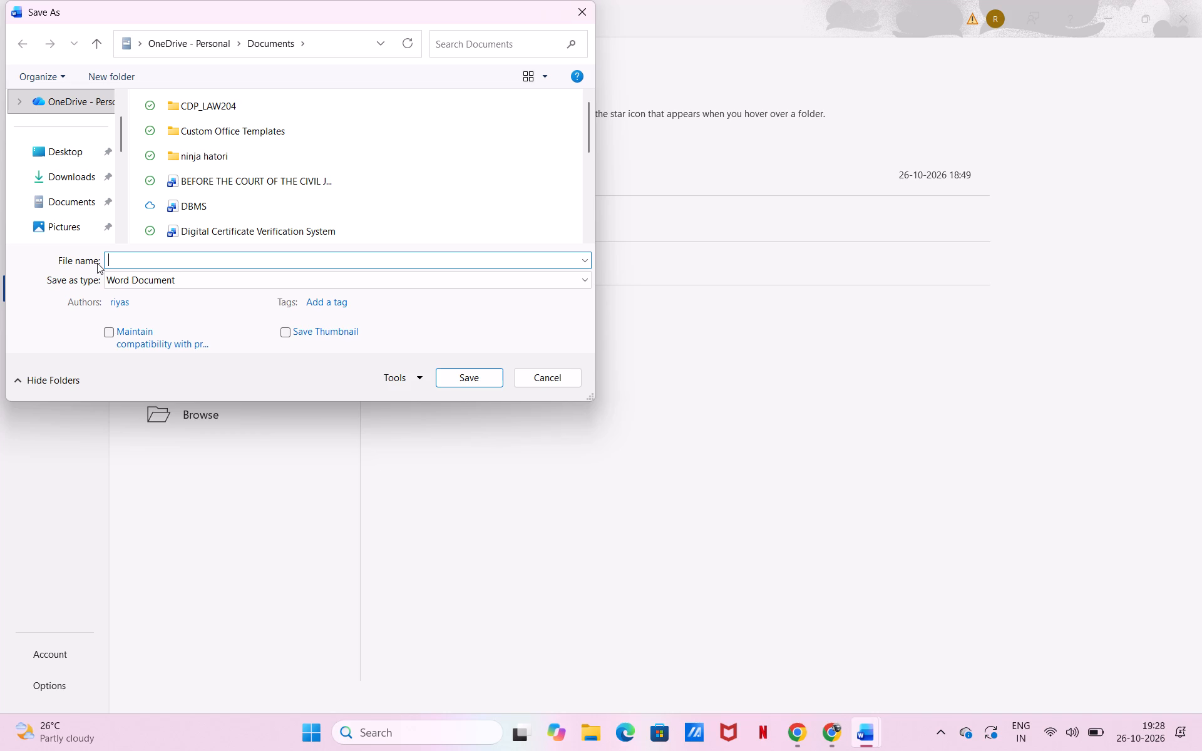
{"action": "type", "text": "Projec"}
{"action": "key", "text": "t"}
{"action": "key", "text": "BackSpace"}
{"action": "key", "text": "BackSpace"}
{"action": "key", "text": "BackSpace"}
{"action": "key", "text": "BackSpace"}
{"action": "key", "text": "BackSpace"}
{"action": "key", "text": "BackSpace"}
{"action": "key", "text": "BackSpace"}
Name the copy AshwaniTermpaper.
{"action": "type", "text": "Ashwa"}
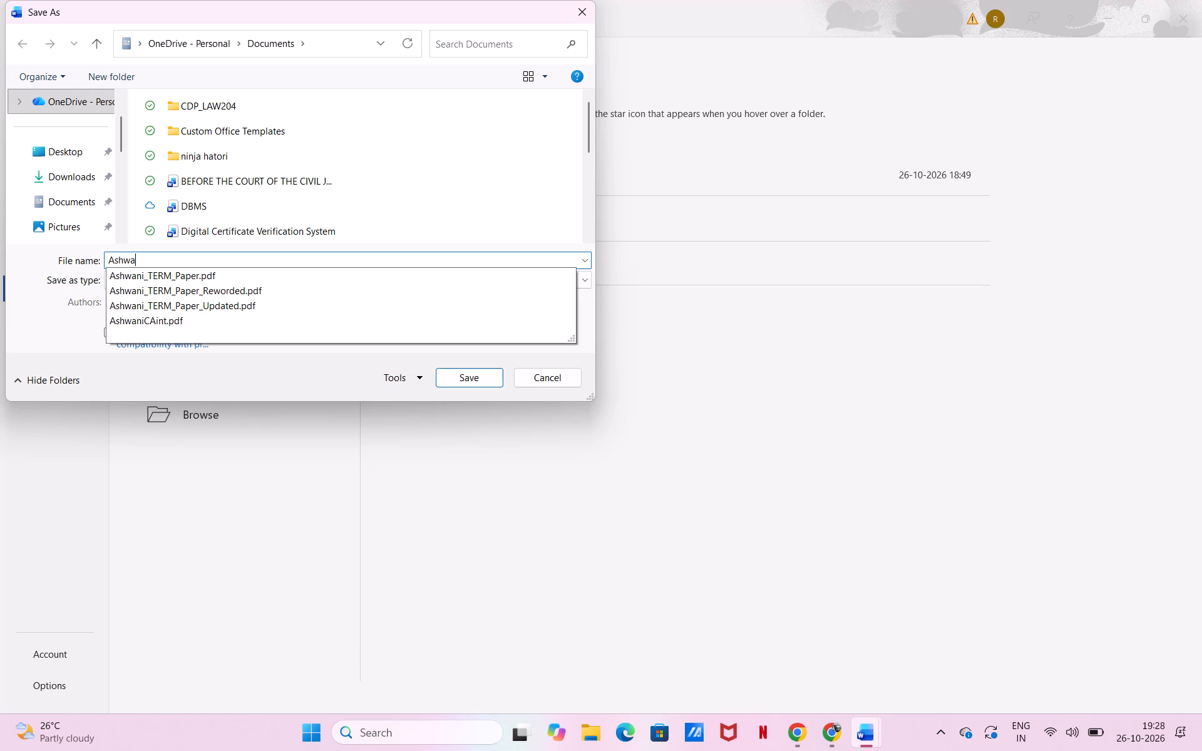
{"action": "type", "text": "ni"}
{"action": "type", "text": "Term"}
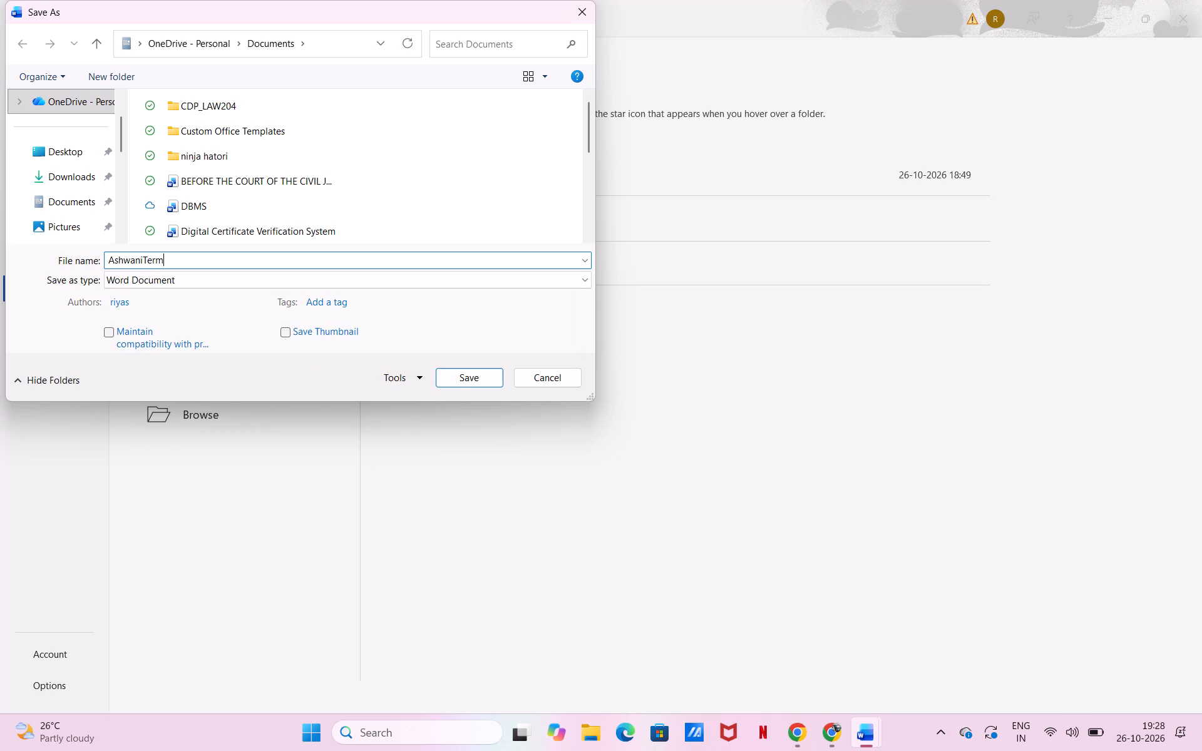
{"action": "type", "text": "paper"}
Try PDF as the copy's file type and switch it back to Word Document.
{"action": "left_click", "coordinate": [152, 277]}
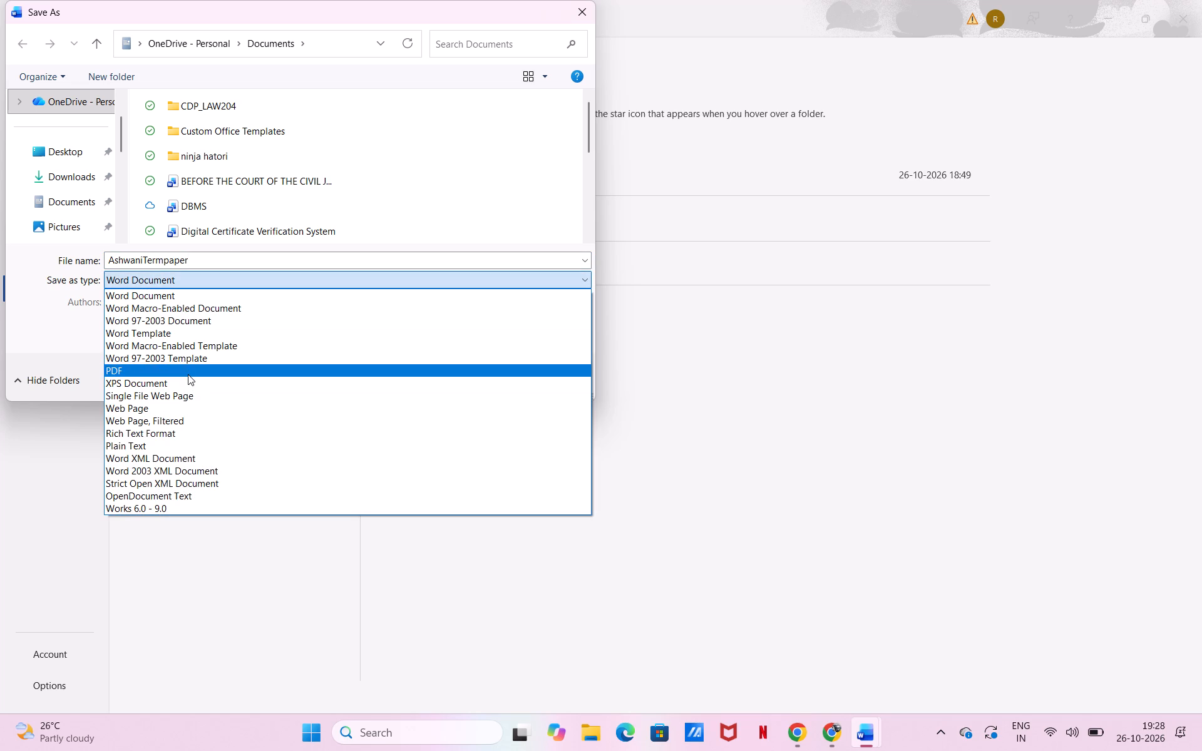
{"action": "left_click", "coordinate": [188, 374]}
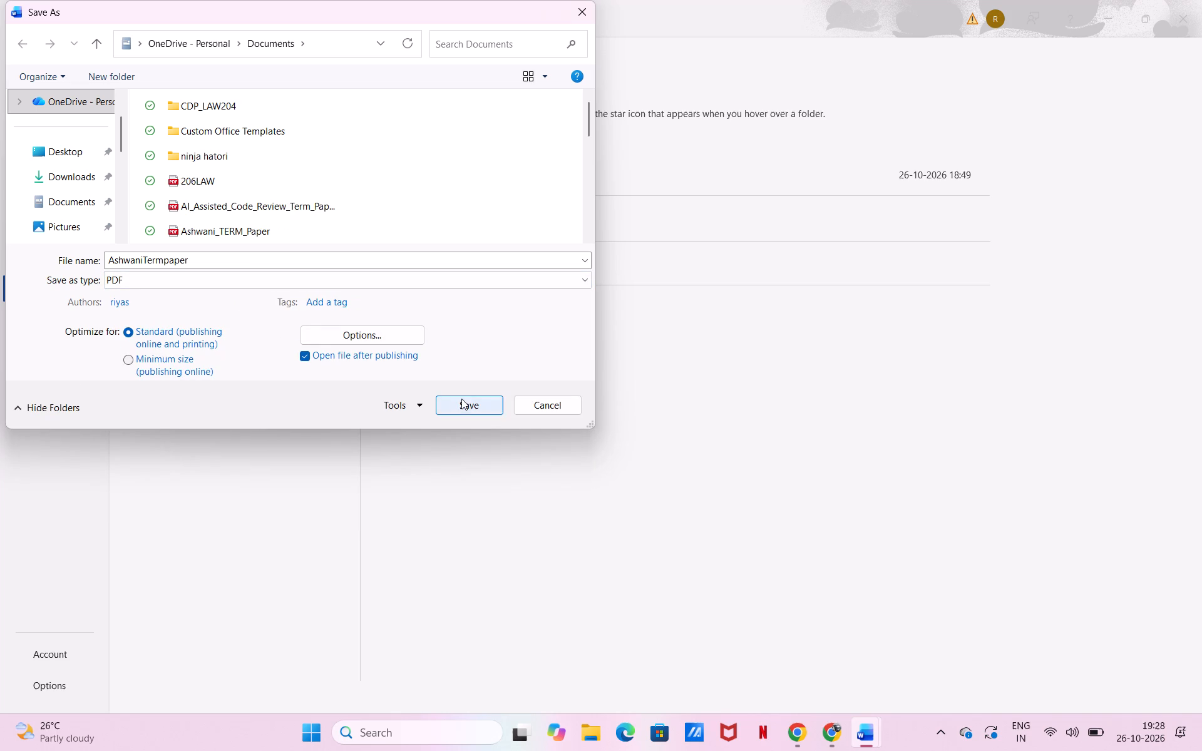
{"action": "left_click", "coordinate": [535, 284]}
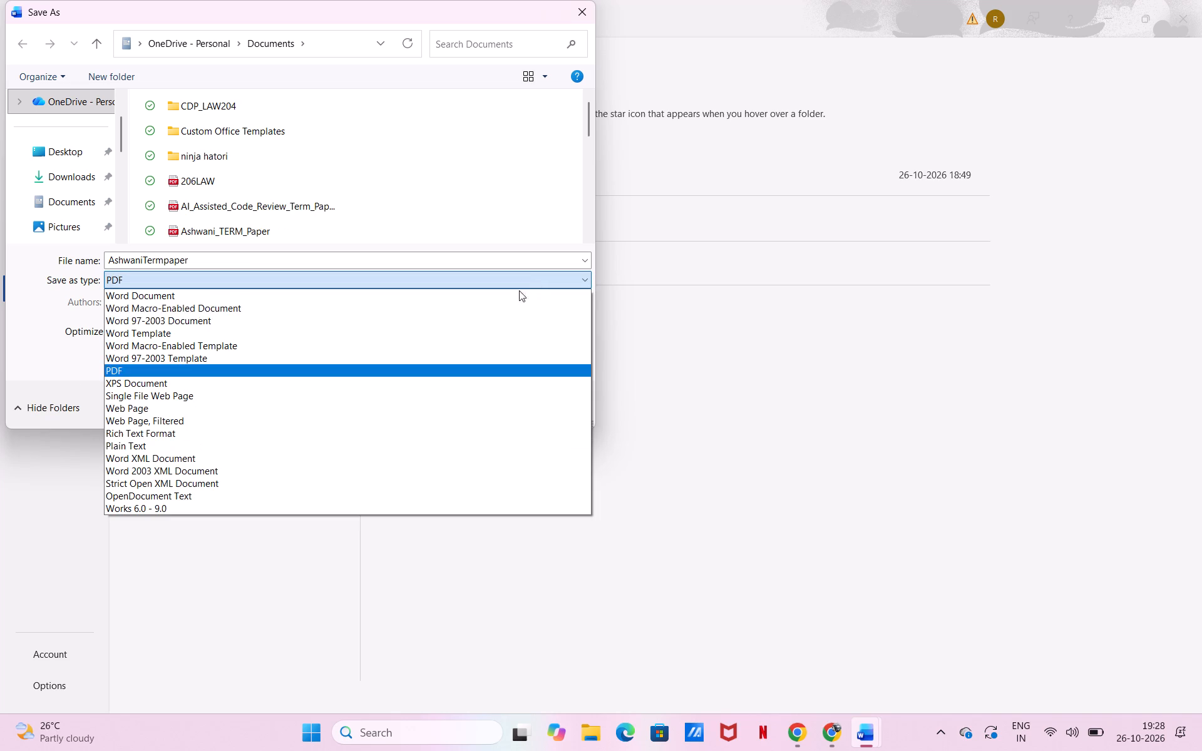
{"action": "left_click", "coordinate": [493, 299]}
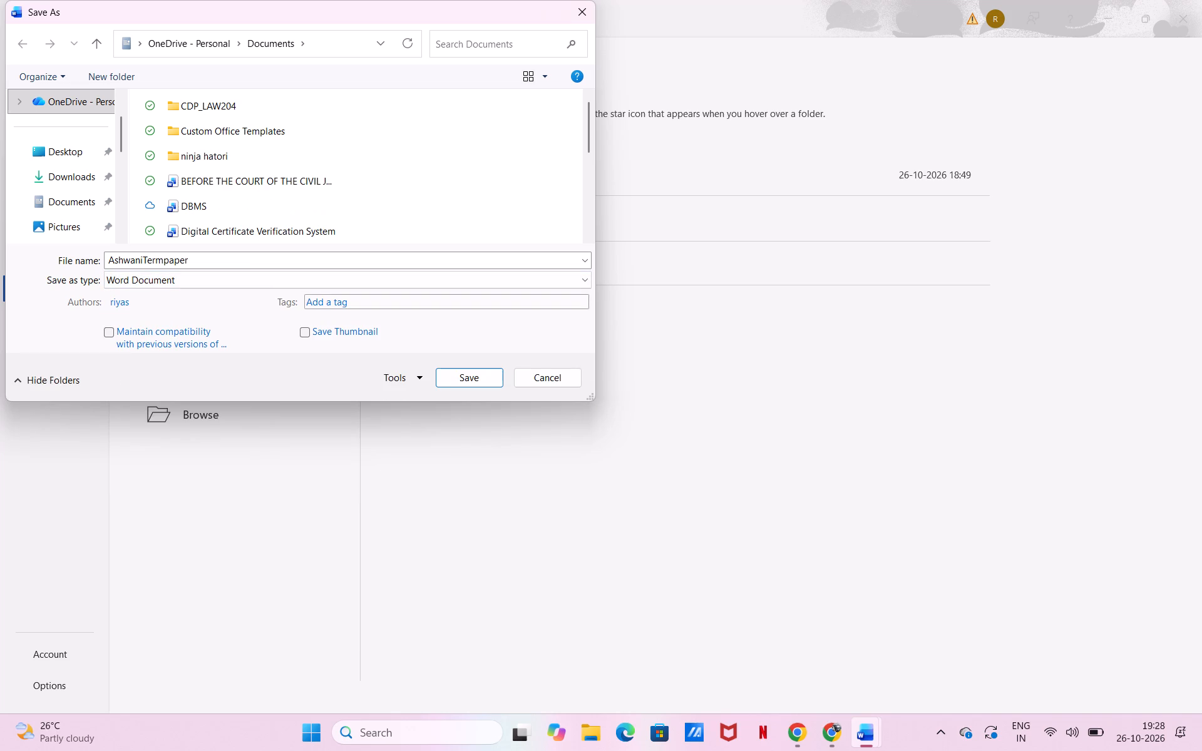
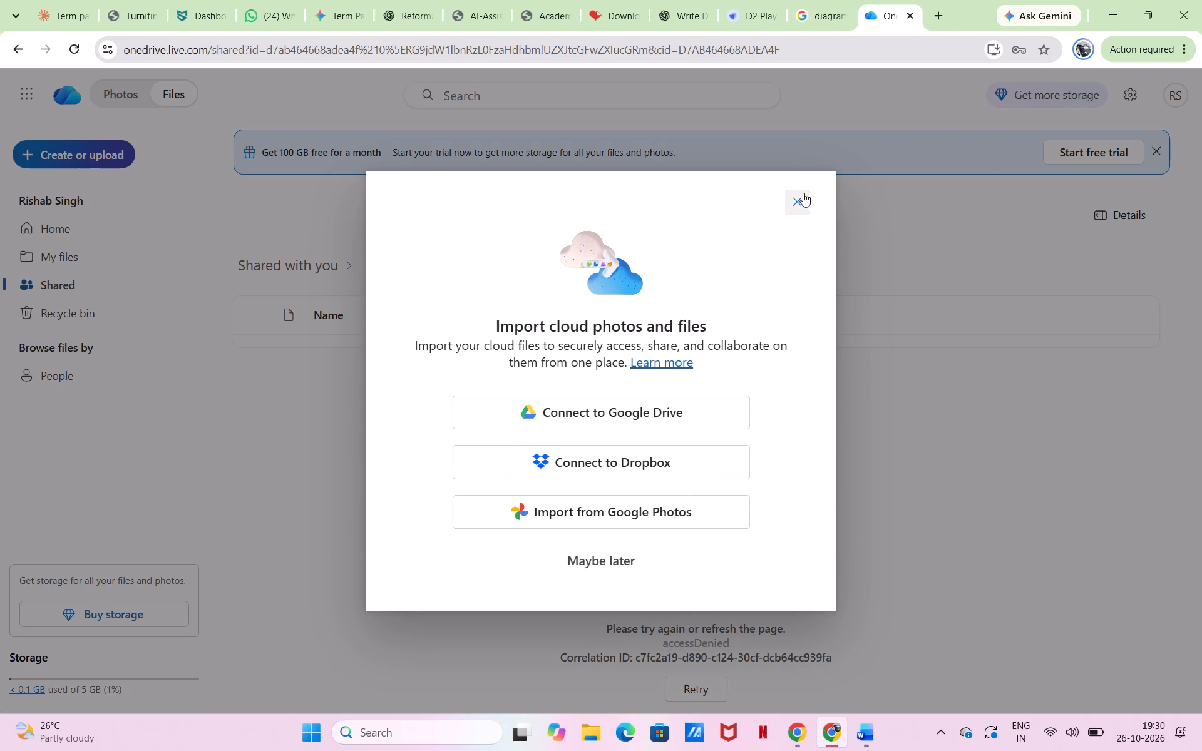
Dismiss the cloud import prompt and close the OneDrive and diagram image search pages in the browser.
{"action": "left_click", "coordinate": [799, 202]}
{"action": "left_click", "coordinate": [908, 16]}
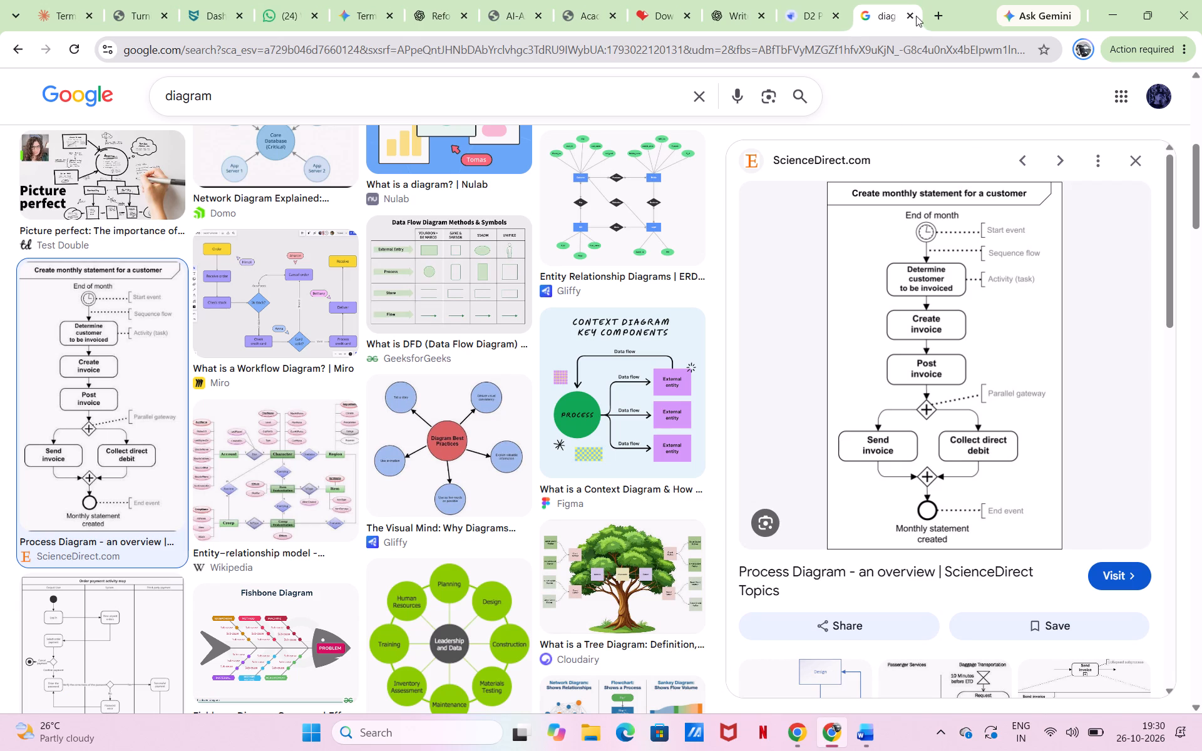
{"action": "left_click", "coordinate": [911, 11]}
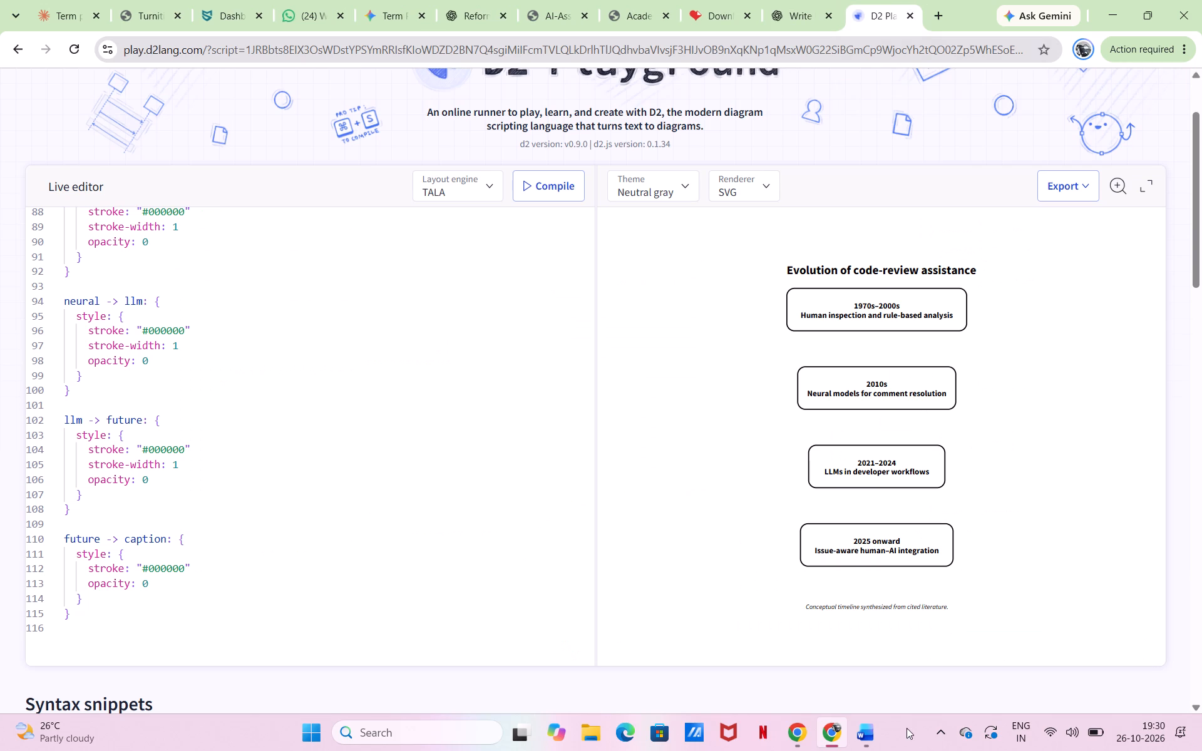
Switch to the AshwaniTermpaper document in Word and save a PDF copy named AshwaniTermpaperfinal in the OneDrive Documents folder.
{"action": "left_click", "coordinate": [878, 729]}
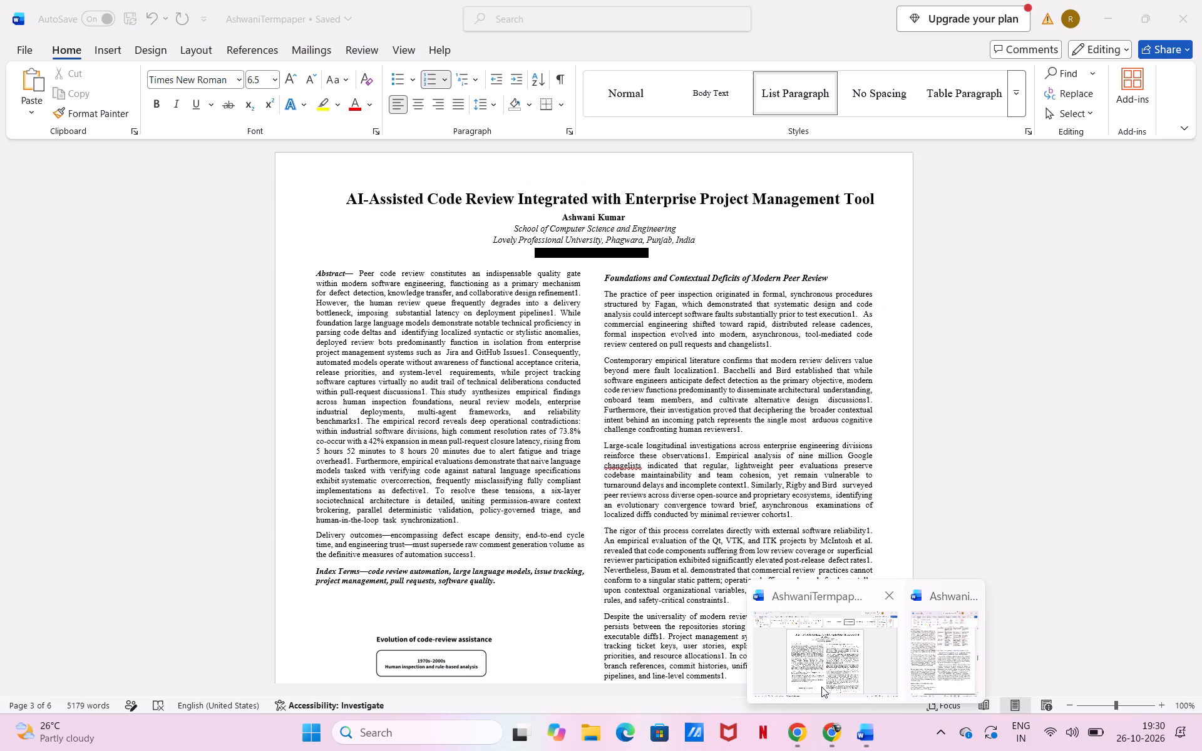
{"action": "left_click", "coordinate": [821, 687]}
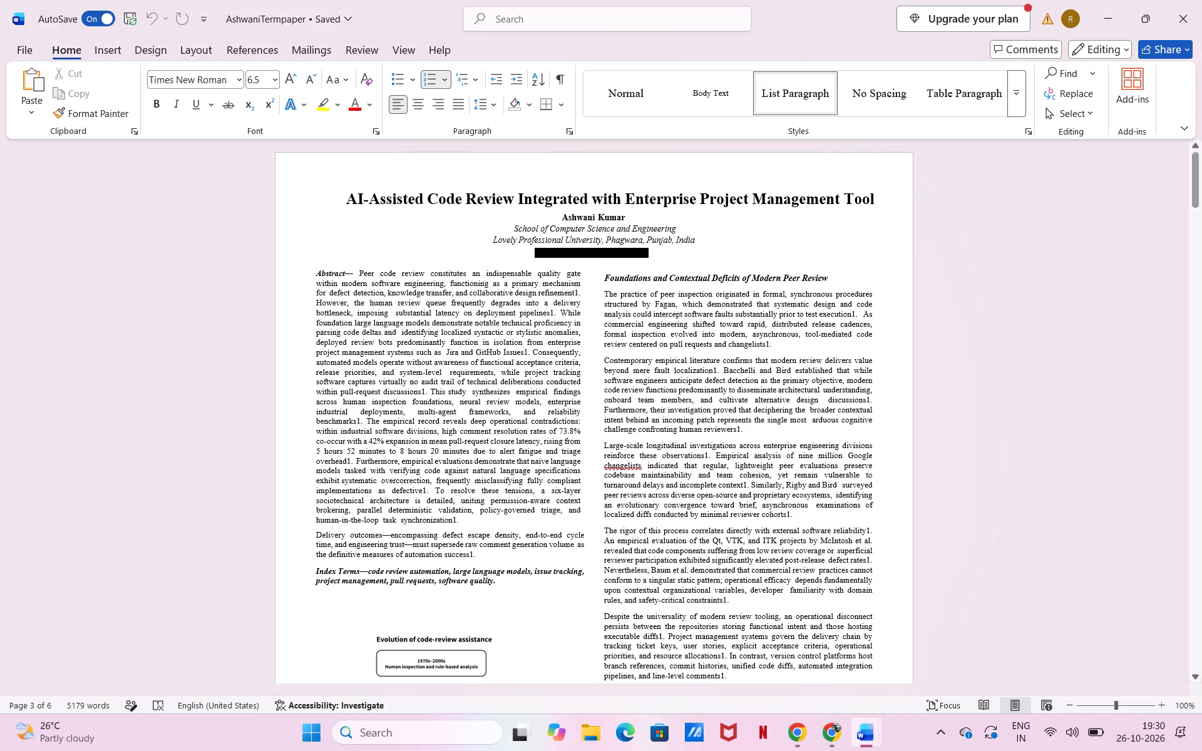
{"action": "left_click", "coordinate": [16, 51]}
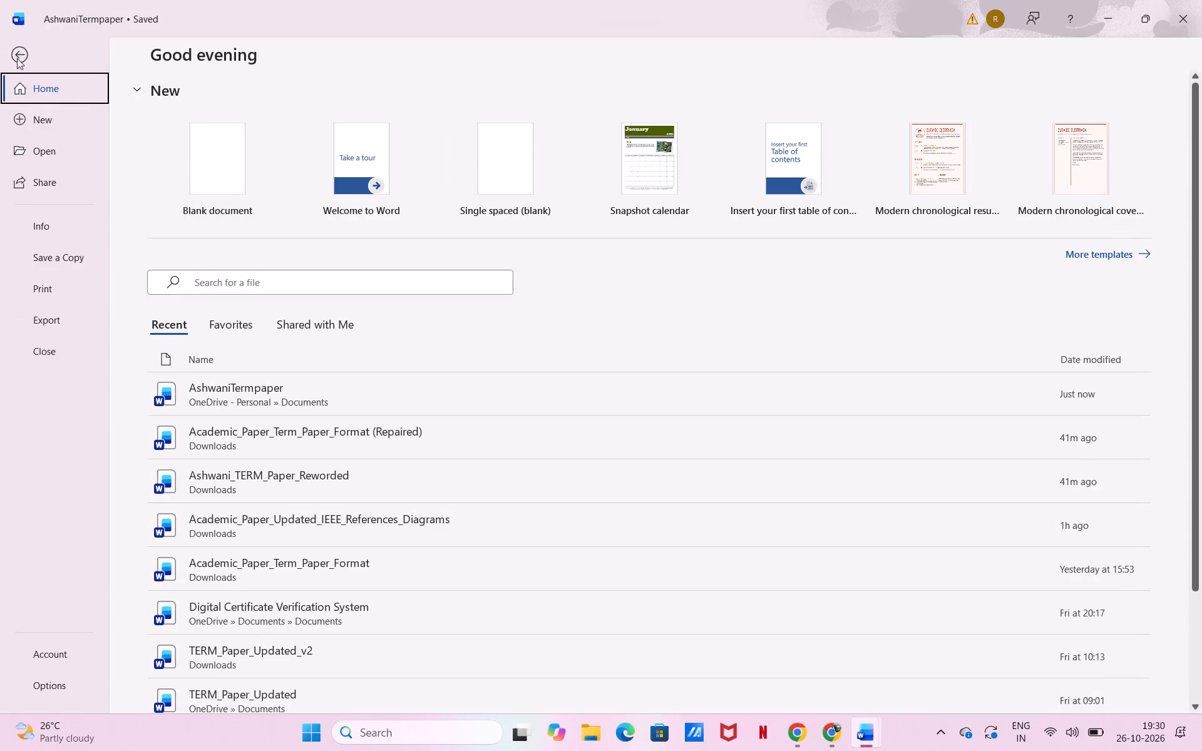
{"action": "left_click", "coordinate": [59, 262]}
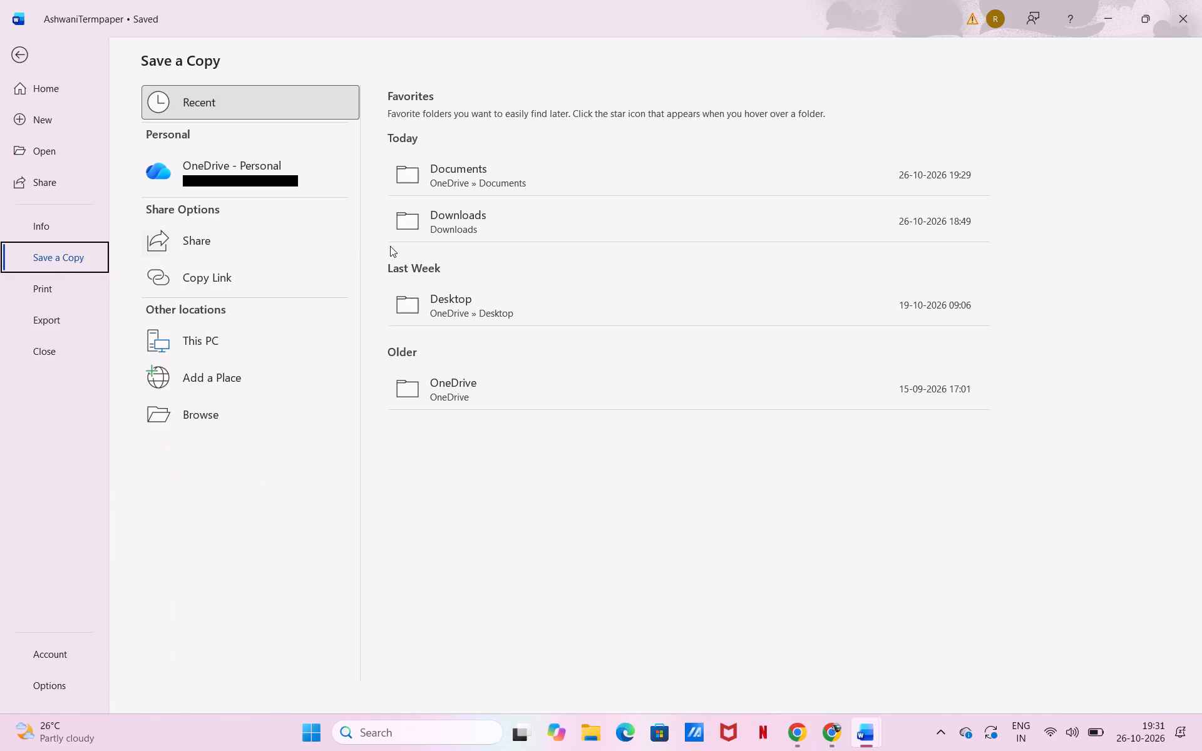
{"action": "left_click", "coordinate": [492, 186]}
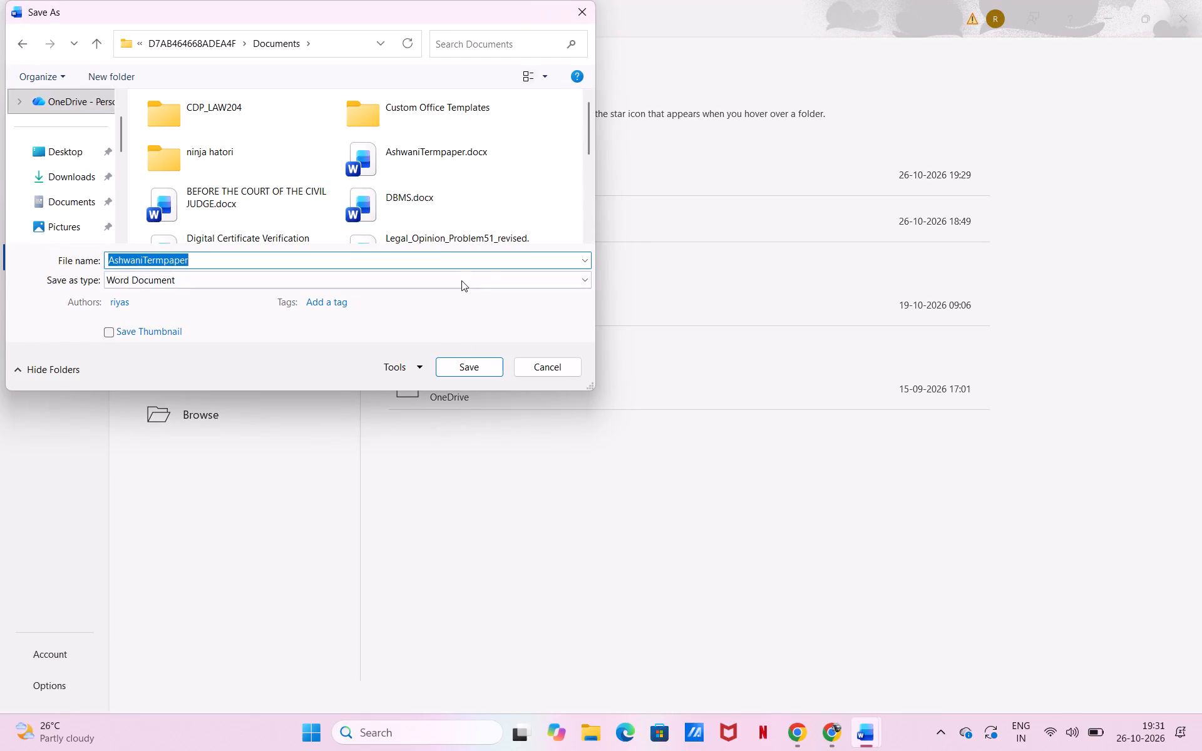
{"action": "left_click", "coordinate": [461, 280]}
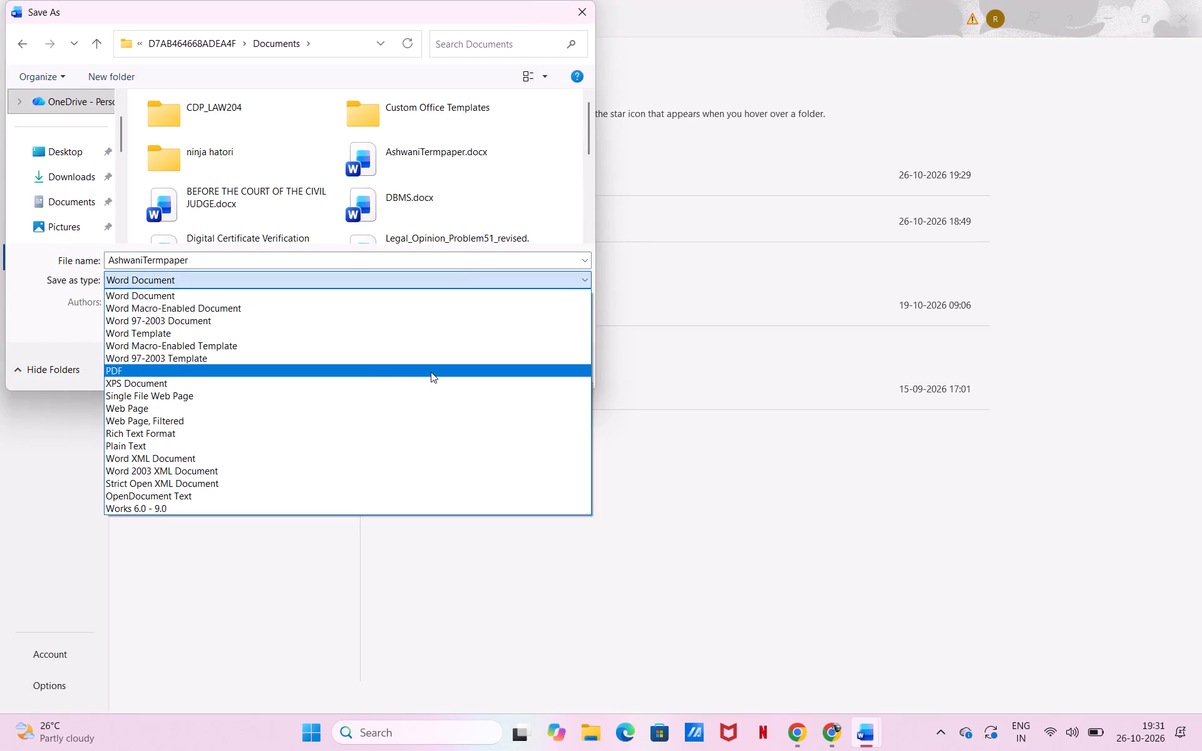
{"action": "left_click", "coordinate": [431, 372]}
{"action": "left_click", "coordinate": [471, 401]}
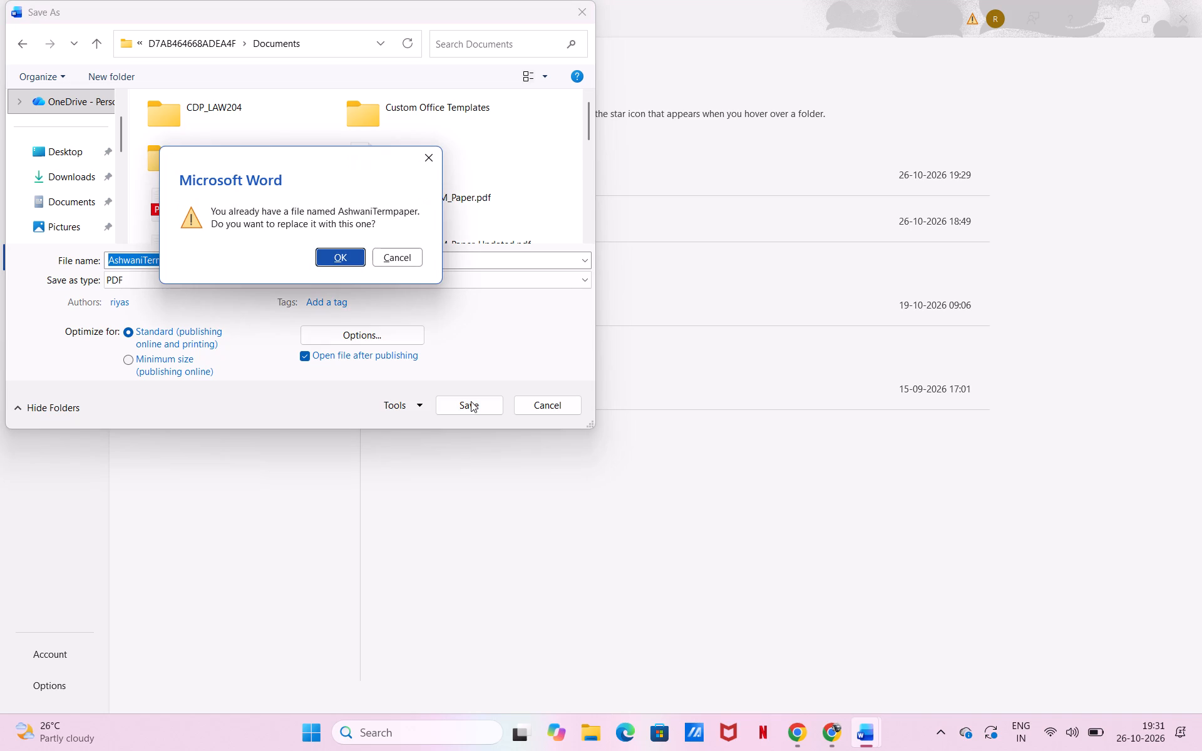
{"action": "left_click", "coordinate": [398, 250]}
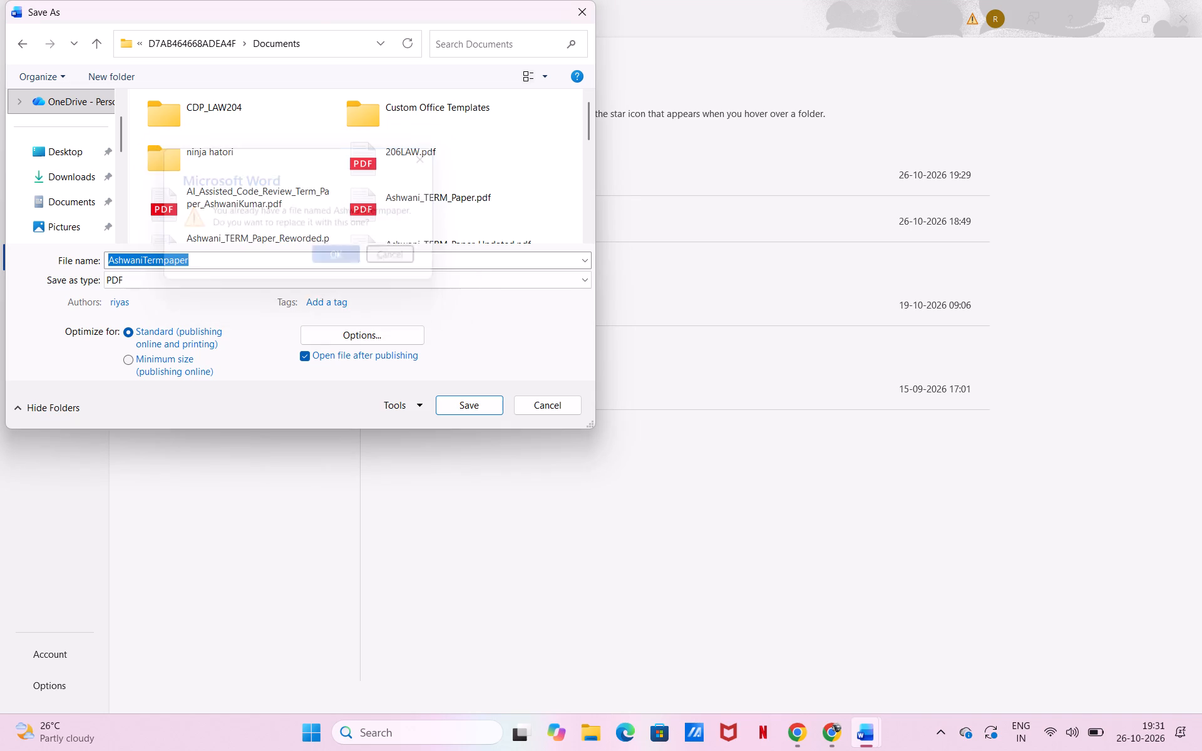
{"action": "left_click", "coordinate": [290, 267]}
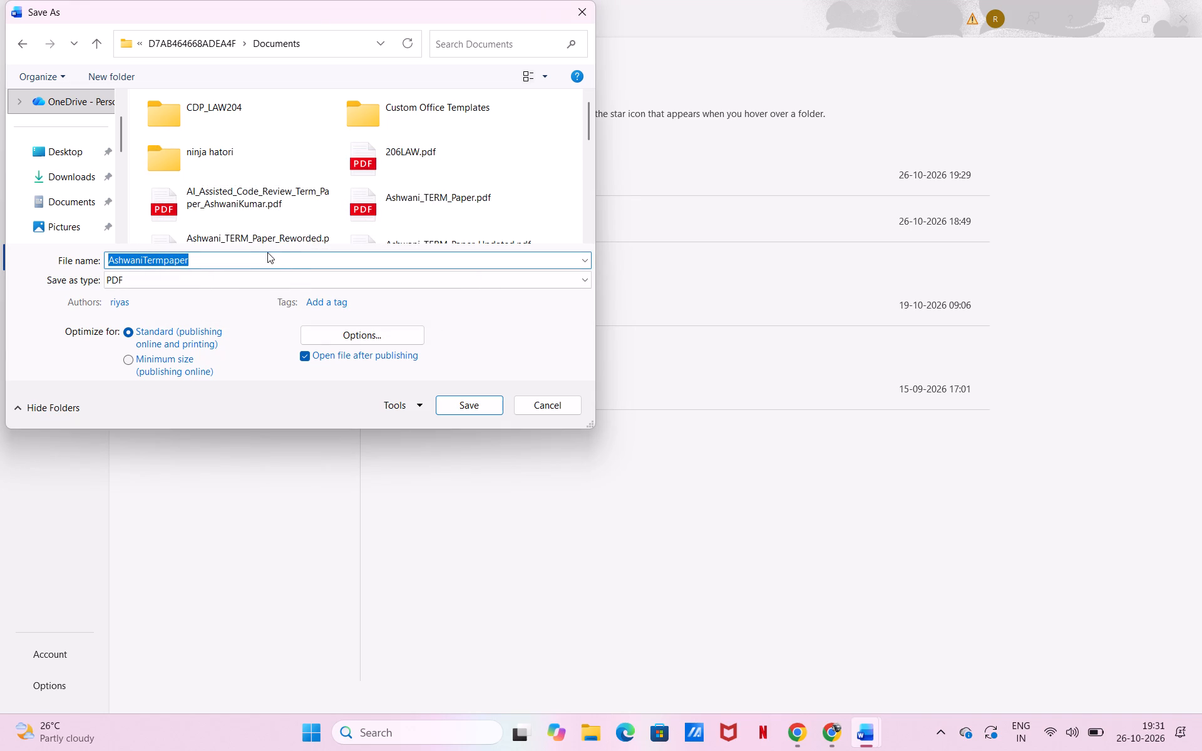
{"action": "left_click", "coordinate": [266, 255]}
{"action": "type", "text": "final"}
{"action": "left_click", "coordinate": [473, 404]}
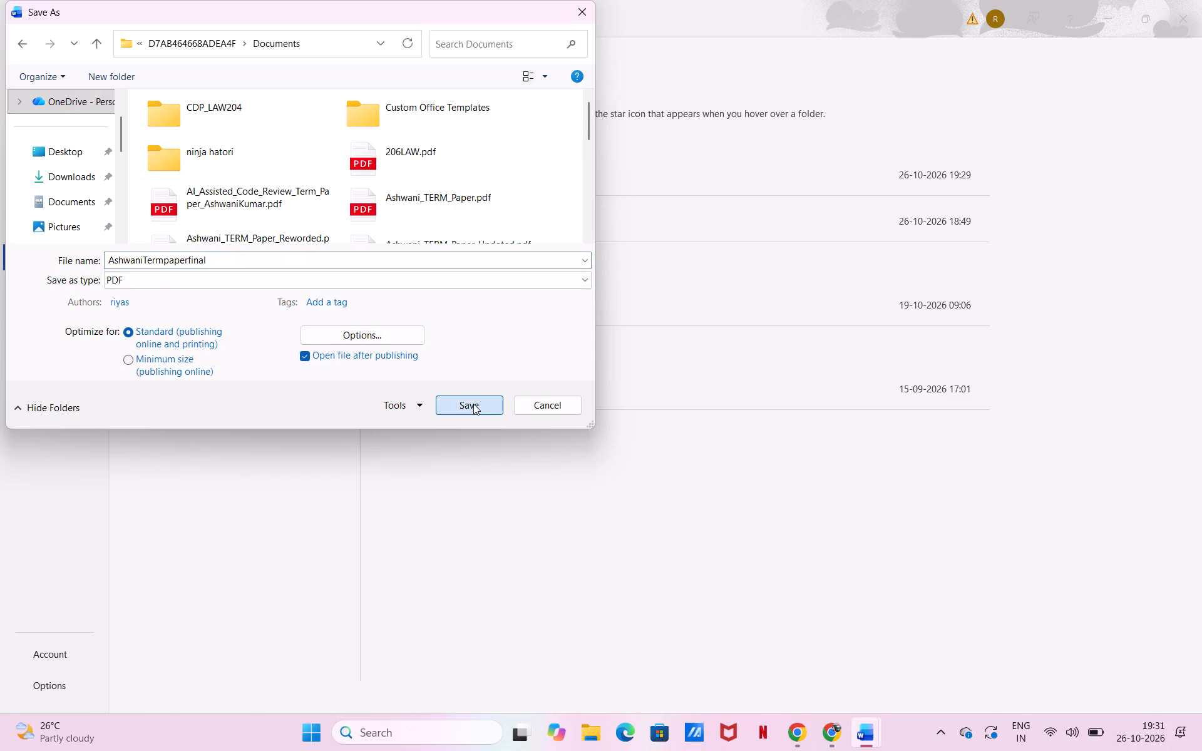